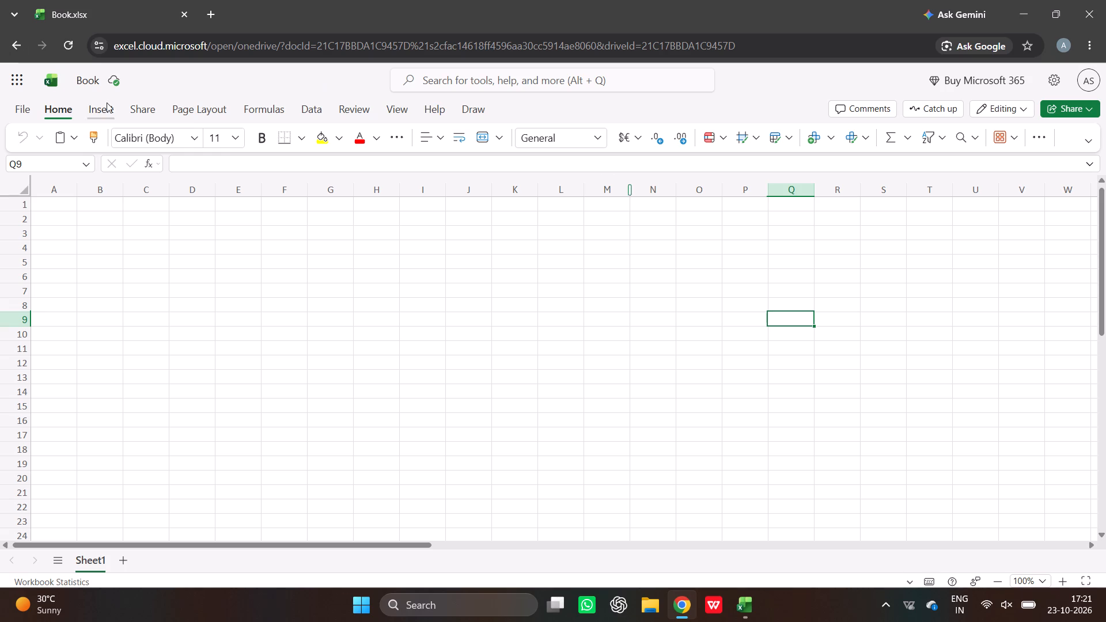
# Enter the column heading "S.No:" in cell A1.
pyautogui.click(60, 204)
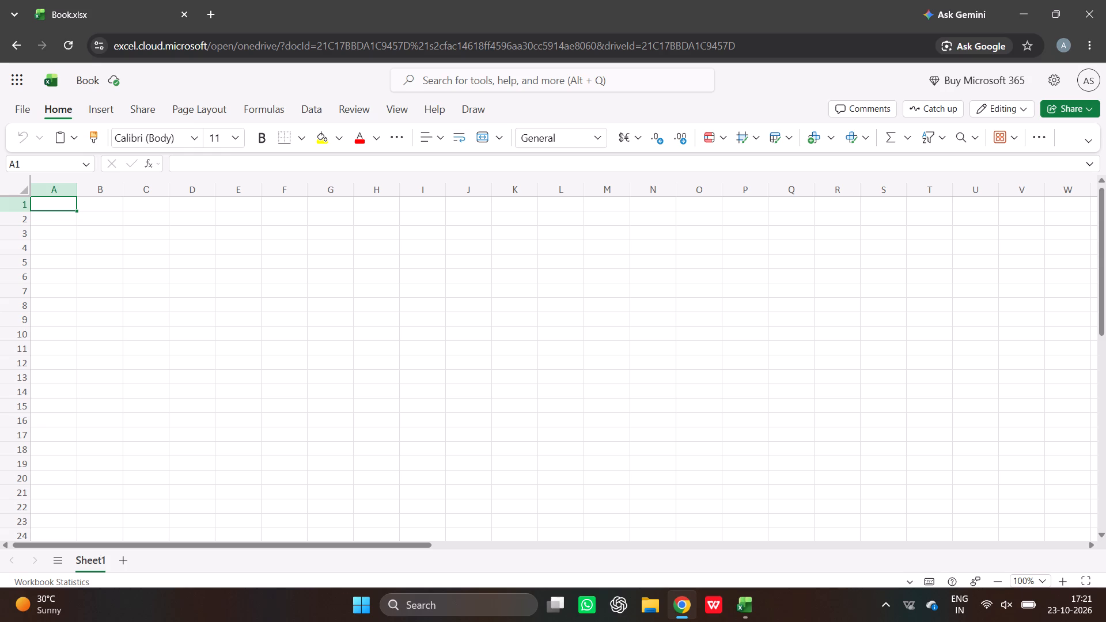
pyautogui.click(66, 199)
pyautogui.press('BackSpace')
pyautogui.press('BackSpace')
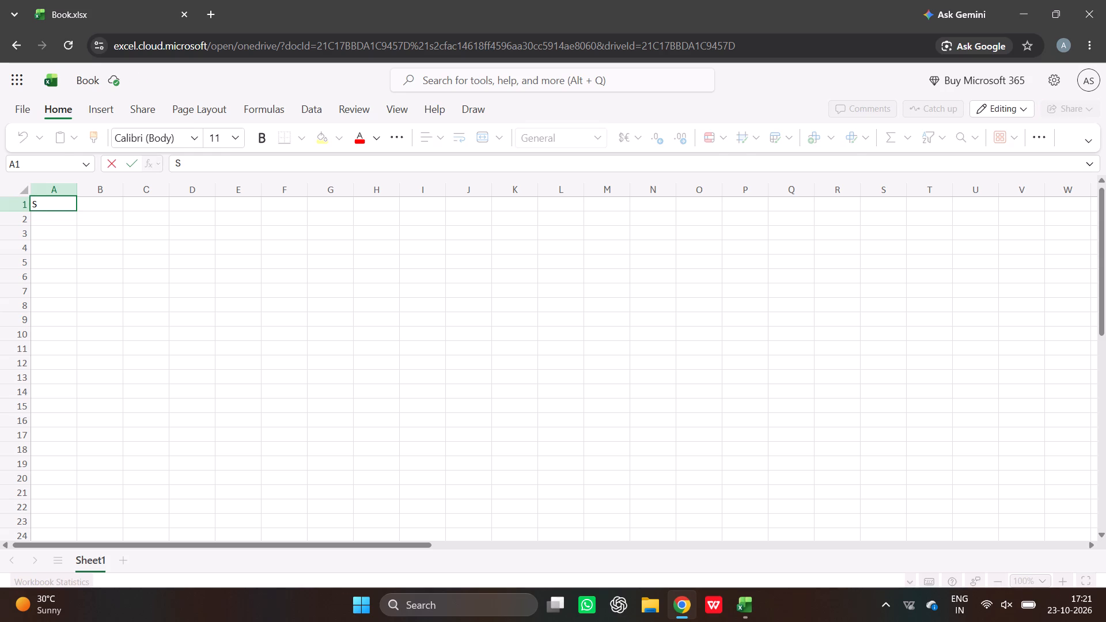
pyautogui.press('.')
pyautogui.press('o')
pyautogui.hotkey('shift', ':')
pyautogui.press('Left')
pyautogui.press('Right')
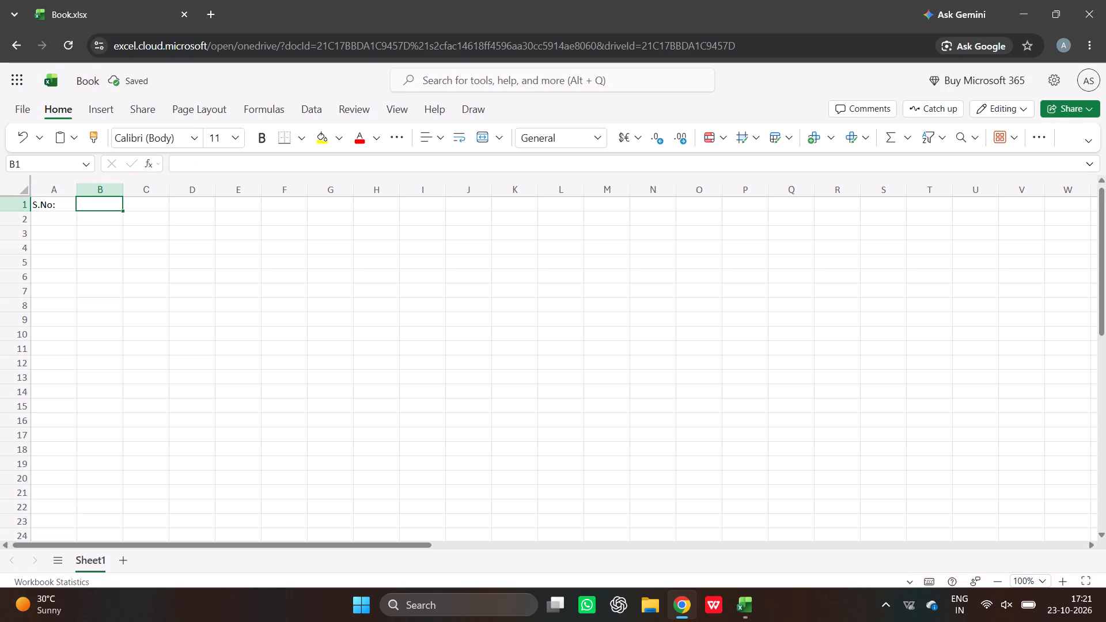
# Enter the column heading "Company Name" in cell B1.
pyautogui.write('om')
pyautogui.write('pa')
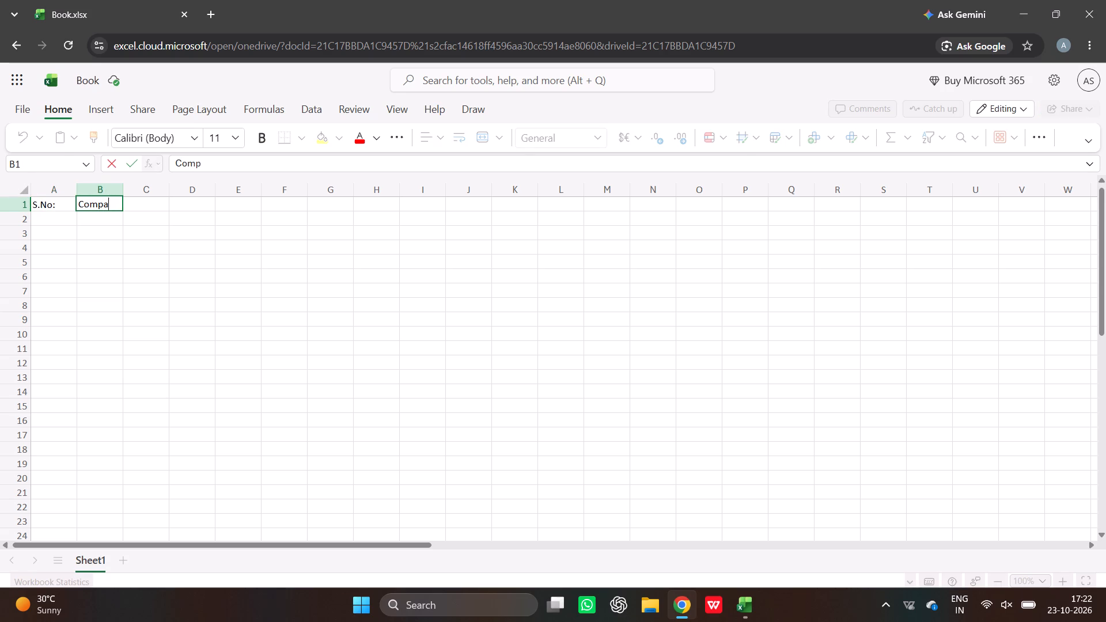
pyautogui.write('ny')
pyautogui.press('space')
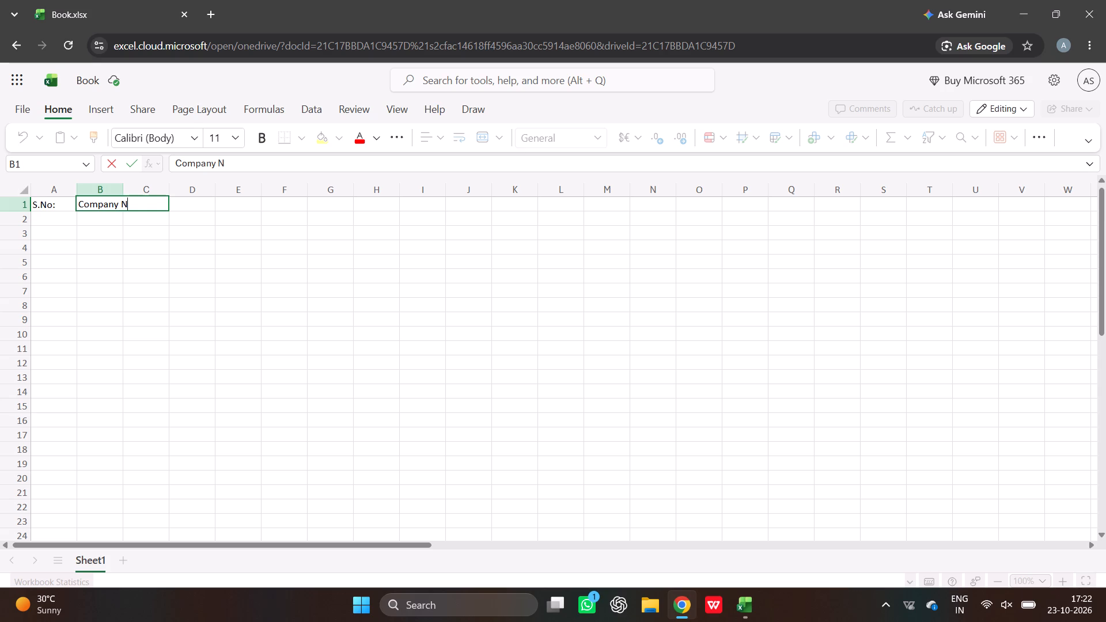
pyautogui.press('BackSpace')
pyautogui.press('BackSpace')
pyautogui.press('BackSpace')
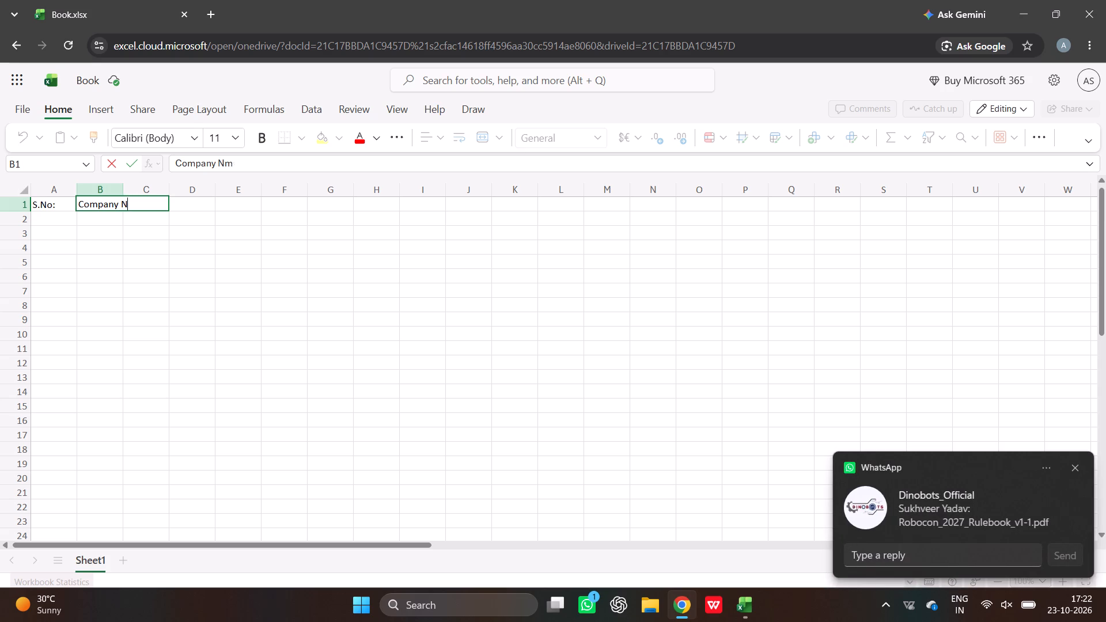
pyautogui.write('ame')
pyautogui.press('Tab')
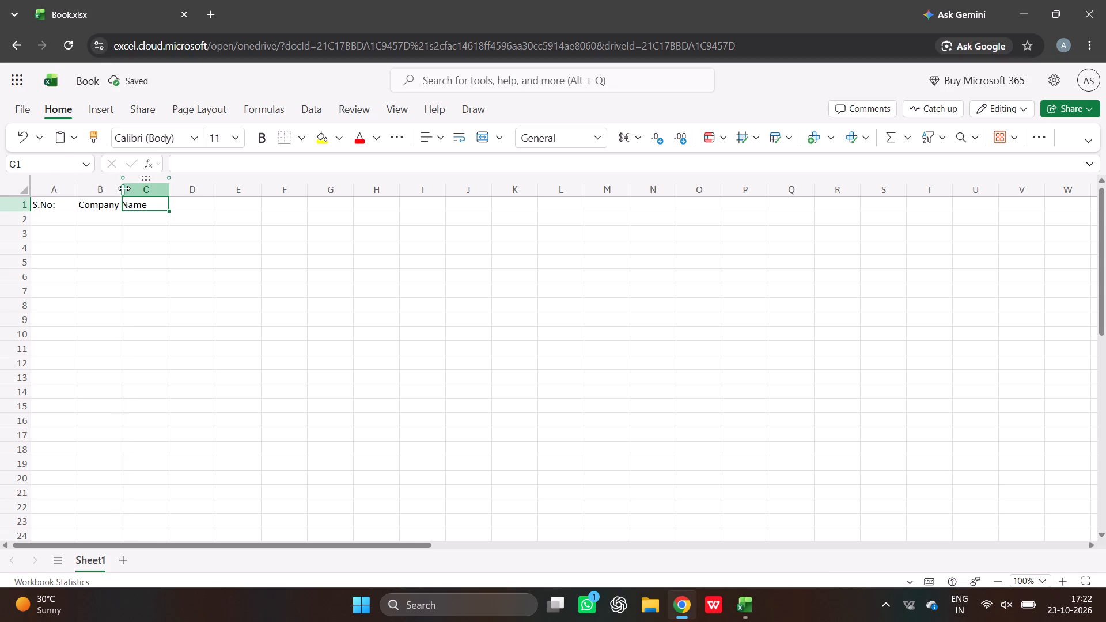
# Widen column B so that its heading fits inside the cell with room to spare.
pyautogui.moveTo(124, 188); pyautogui.dragTo(187, 186)
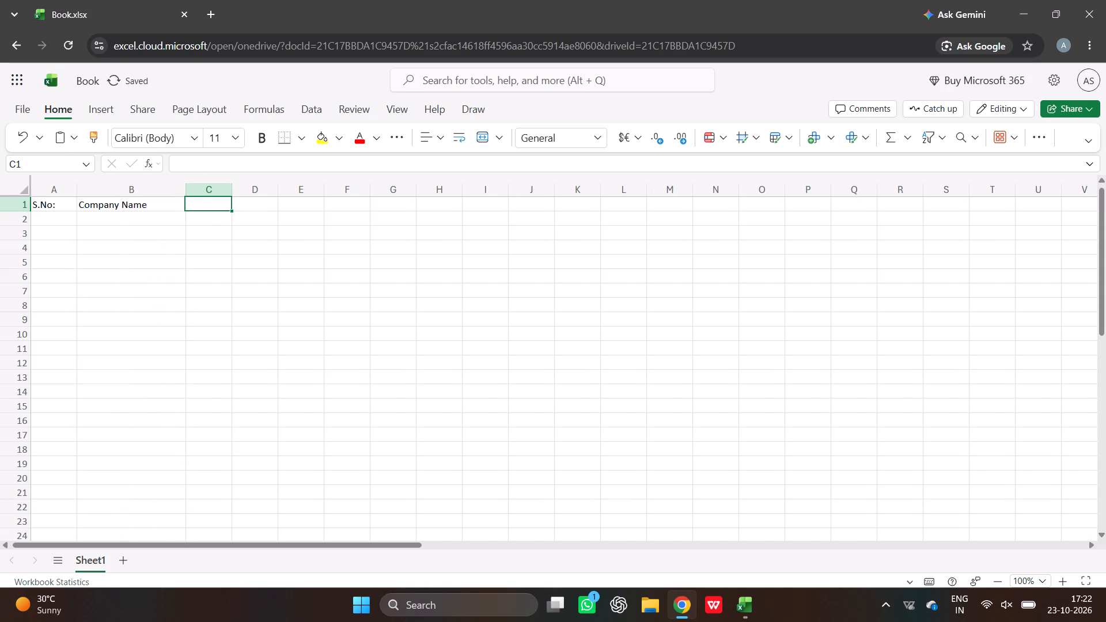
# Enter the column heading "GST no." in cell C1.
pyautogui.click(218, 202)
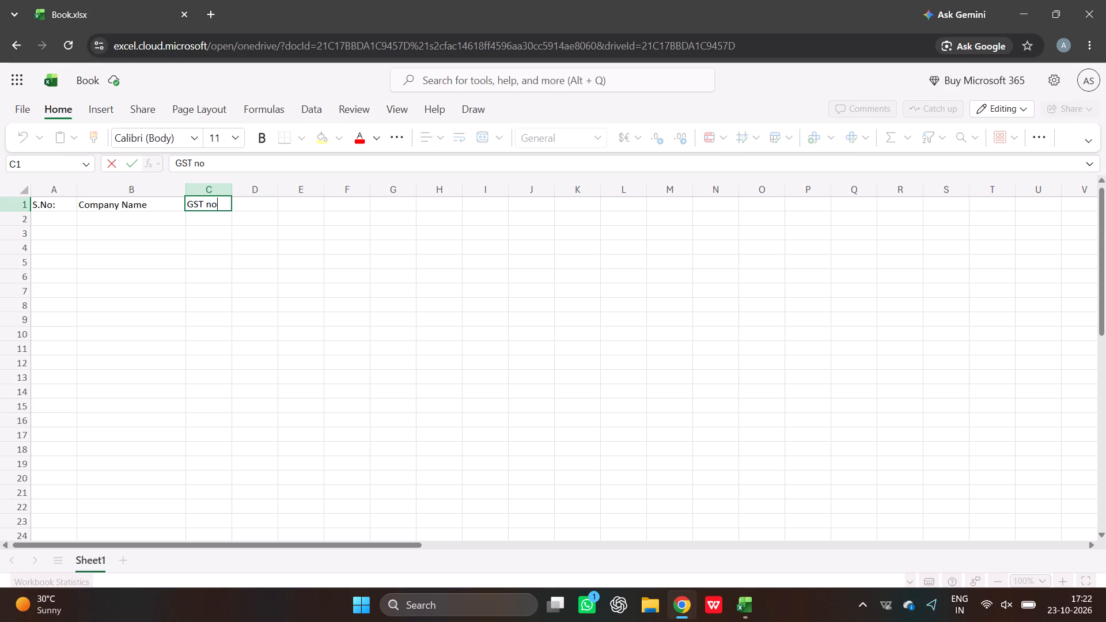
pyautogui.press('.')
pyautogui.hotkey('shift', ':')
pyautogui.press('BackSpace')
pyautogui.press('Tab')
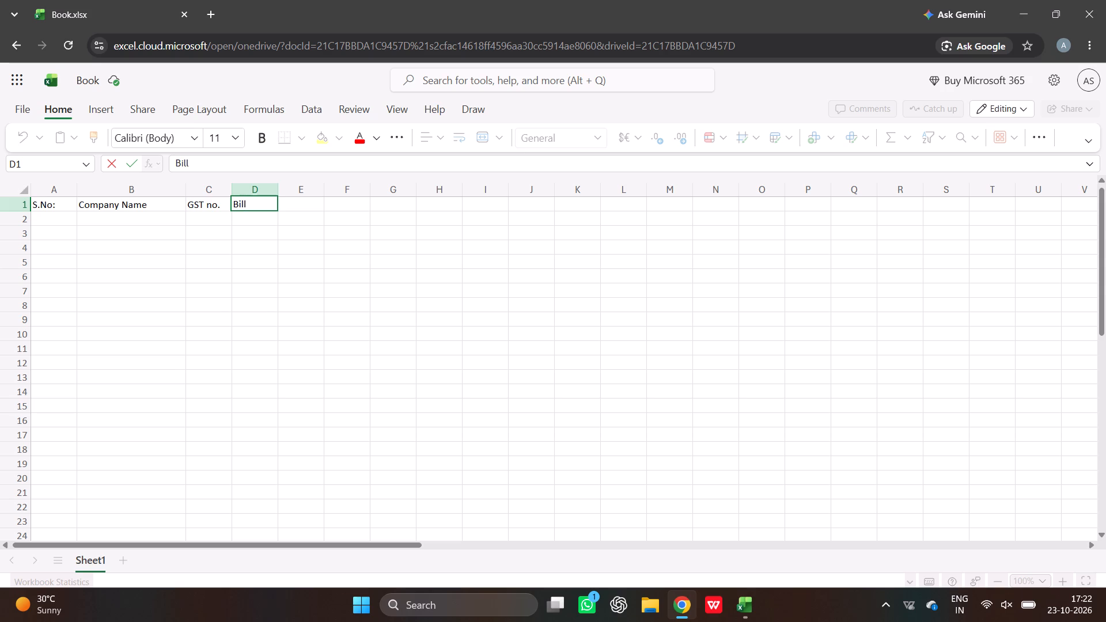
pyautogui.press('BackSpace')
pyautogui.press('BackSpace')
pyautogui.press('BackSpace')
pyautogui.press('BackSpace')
# Replace the first three headings with uppercase text: "COMAPANY NAME" in B1, "S.NO." in A1 and "GST NO." in C1.
pyautogui.moveTo(158, 206); pyautogui.dragTo(118, 206)
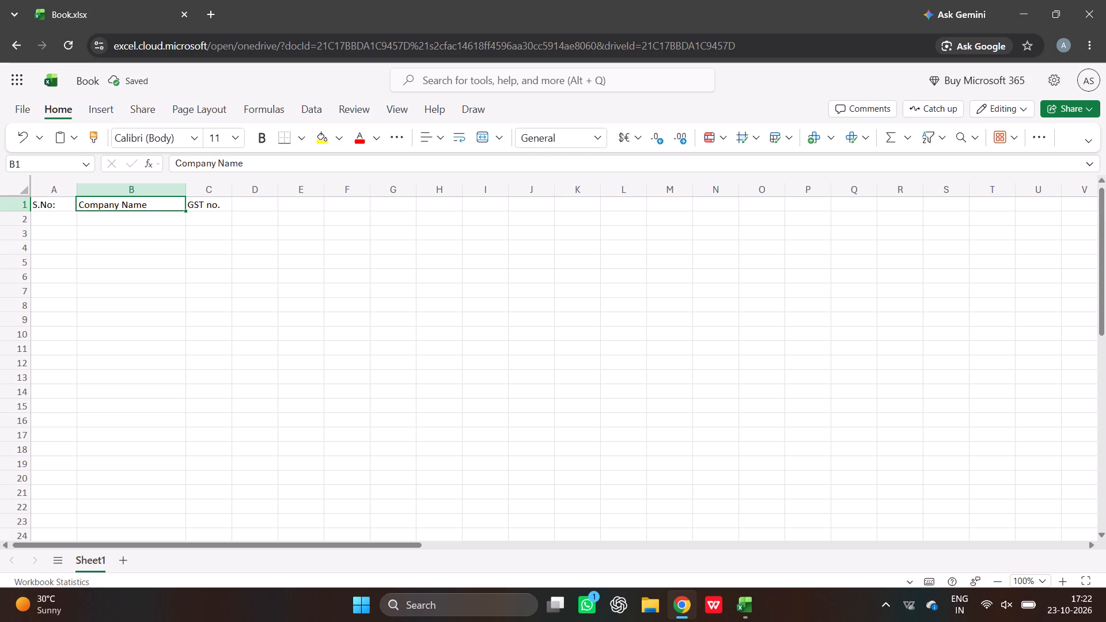
pyautogui.click(151, 206)
pyautogui.write('COMAPANY NAME')
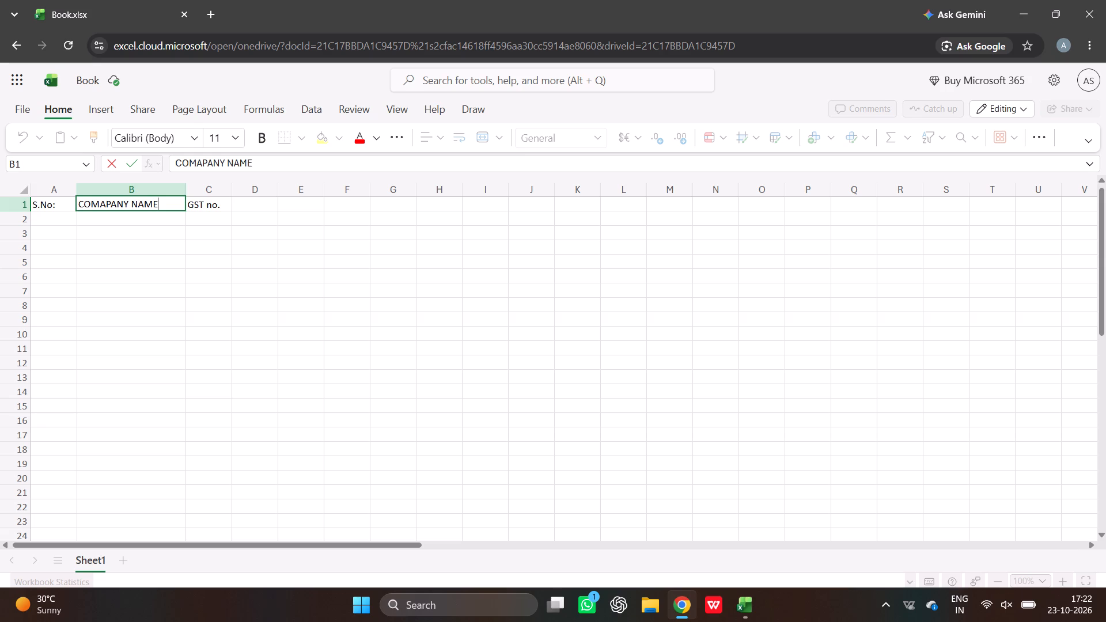
pyautogui.click(54, 203)
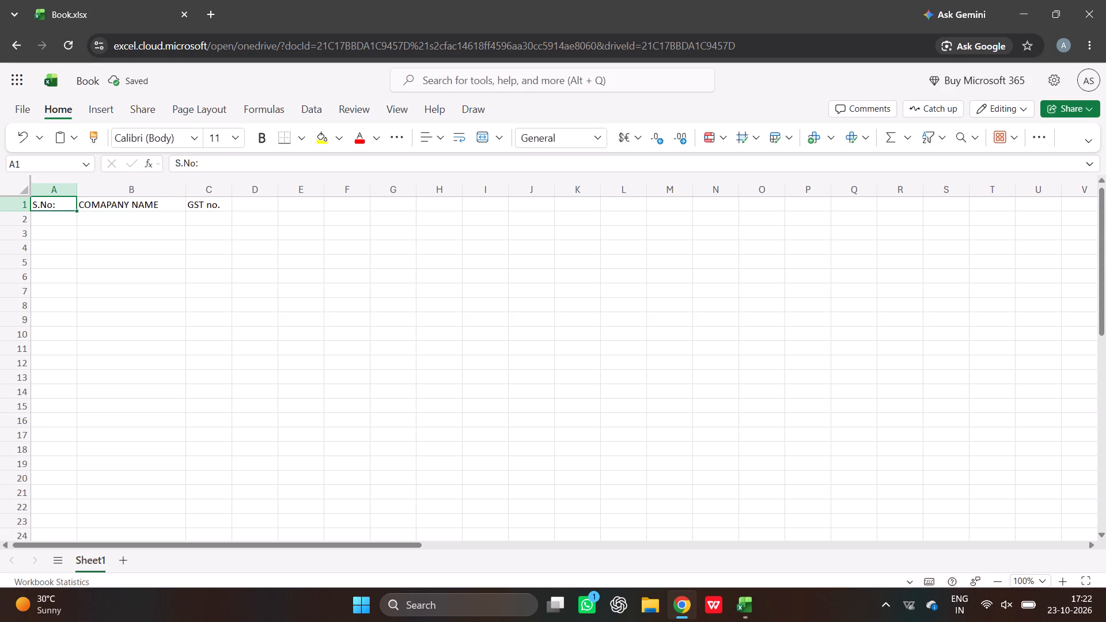
pyautogui.write('S.NO')
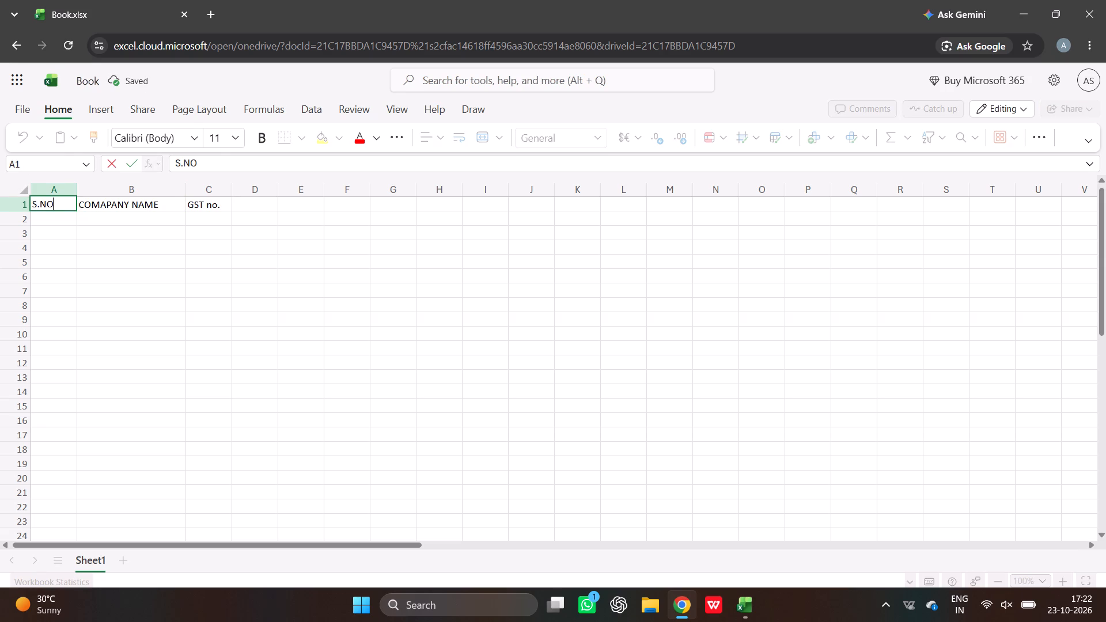
pyautogui.press('.')
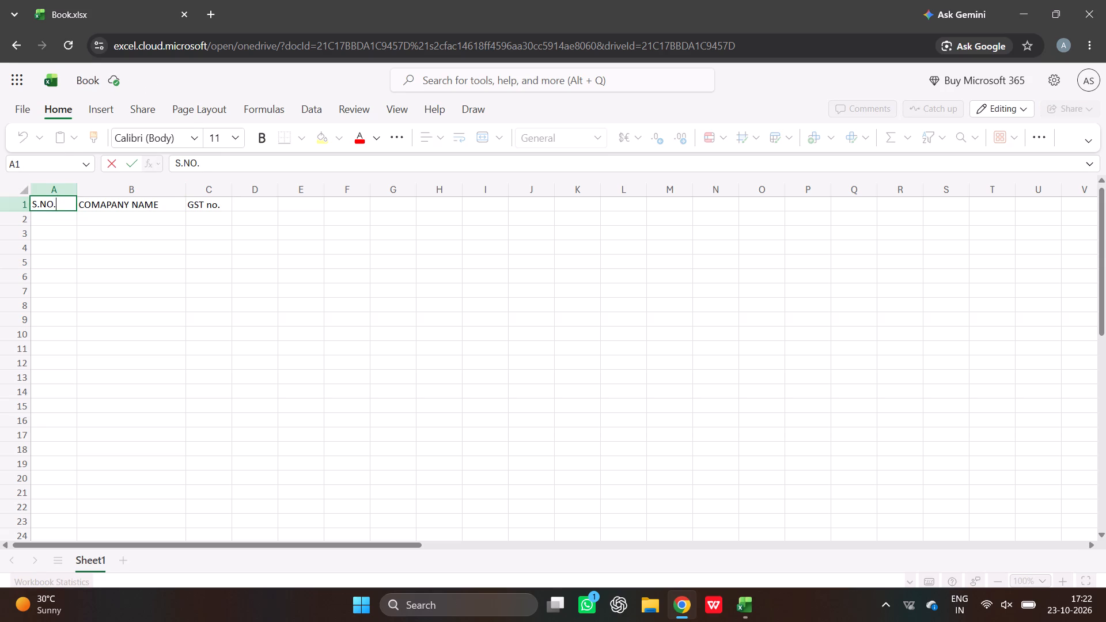
pyautogui.click(205, 201)
pyautogui.write('GST NO')
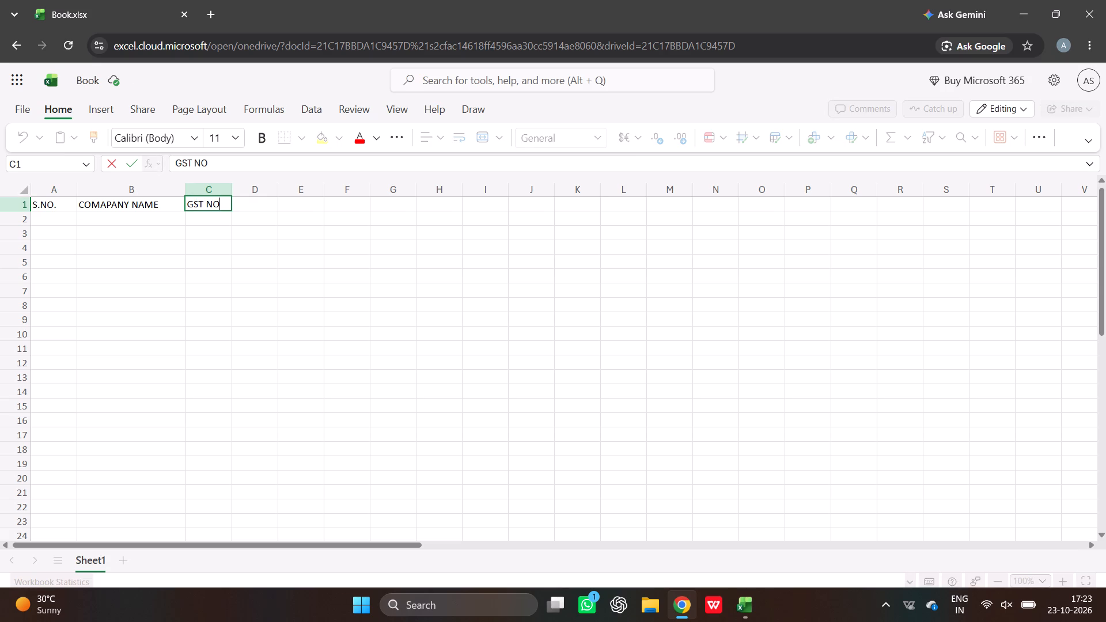
pyautogui.press('.')
pyautogui.press('Tab')
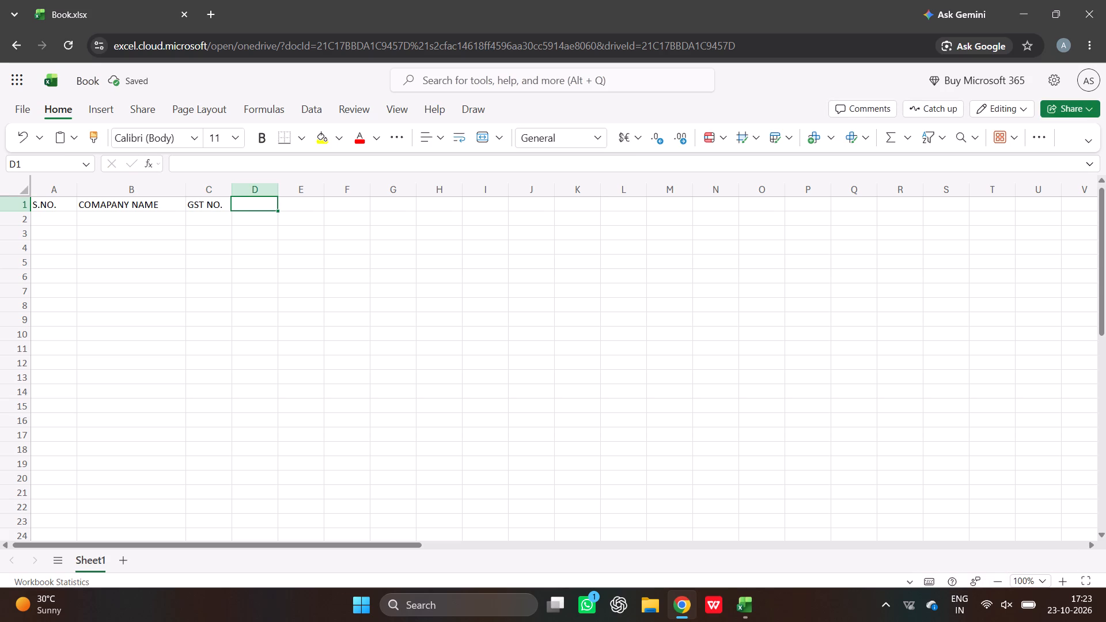
# Continue the header row with "BILL NO" in D1, "DATE" in E1 and "TYPE" in F1.
pyautogui.write('BILL')
pyautogui.press('space')
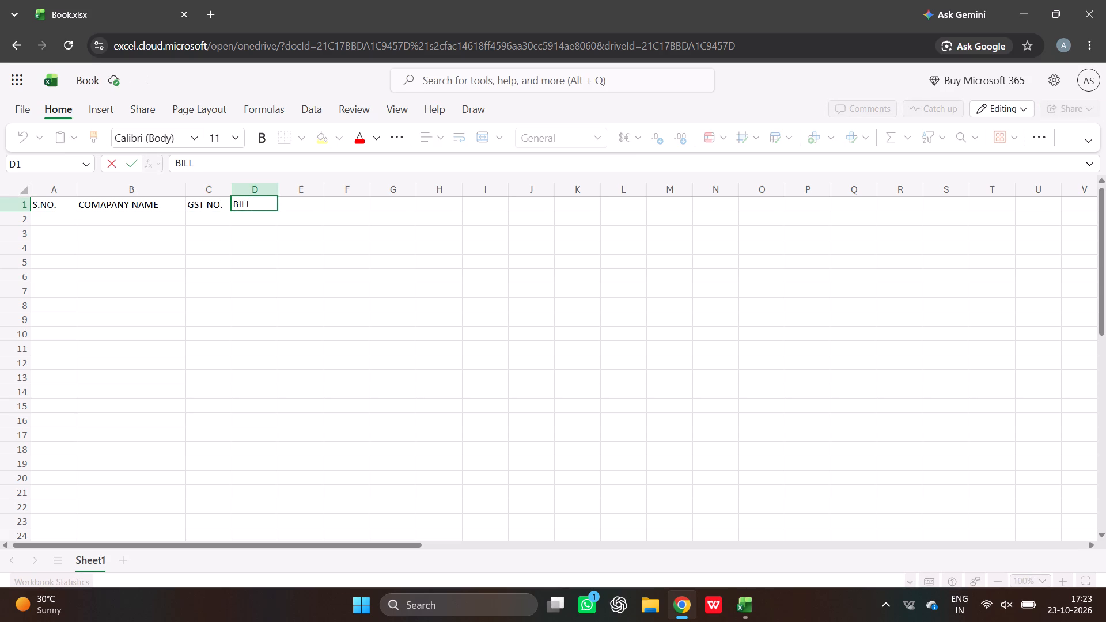
pyautogui.write('NO')
pyautogui.press('Tab')
pyautogui.write('DATA')
pyautogui.press('BackSpace')
pyautogui.press('e')
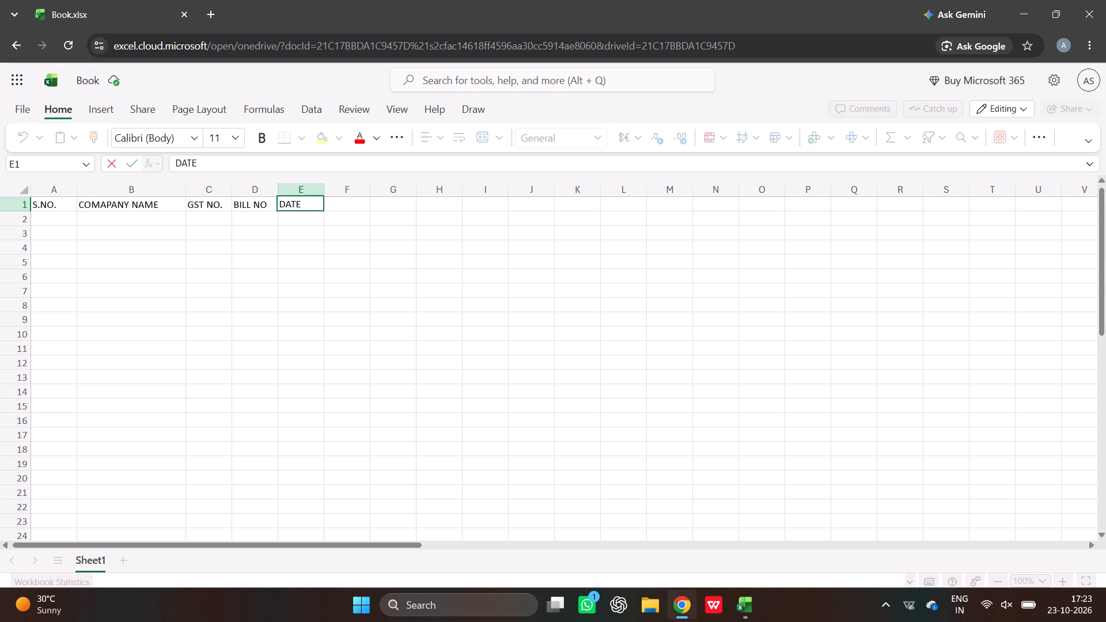
pyautogui.press('Tab')
pyautogui.write('TYPE')
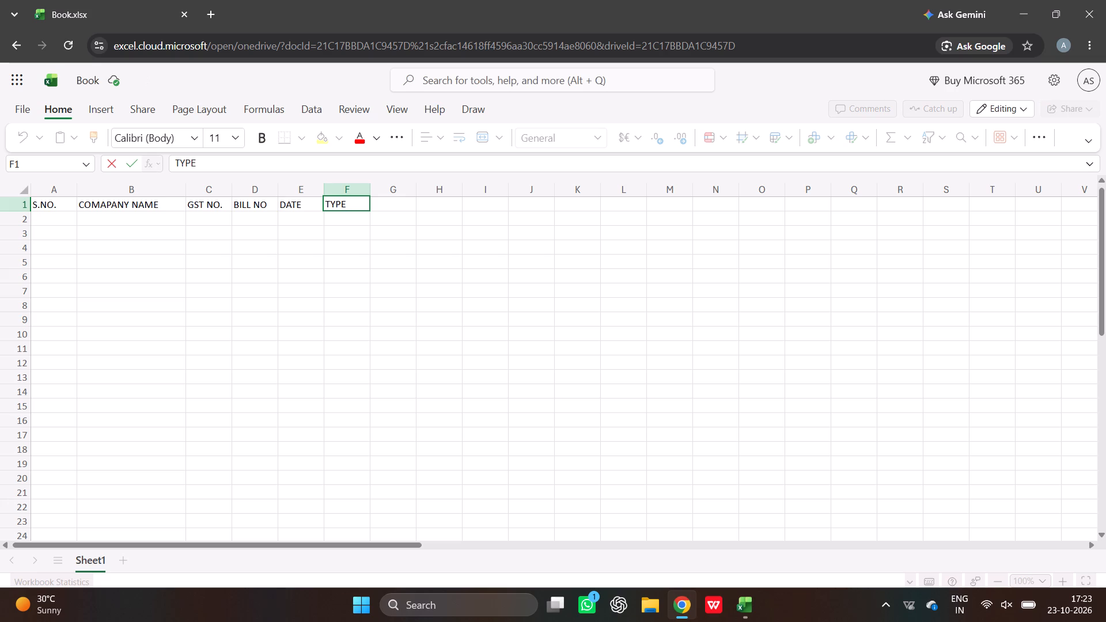
pyautogui.press('Tab')
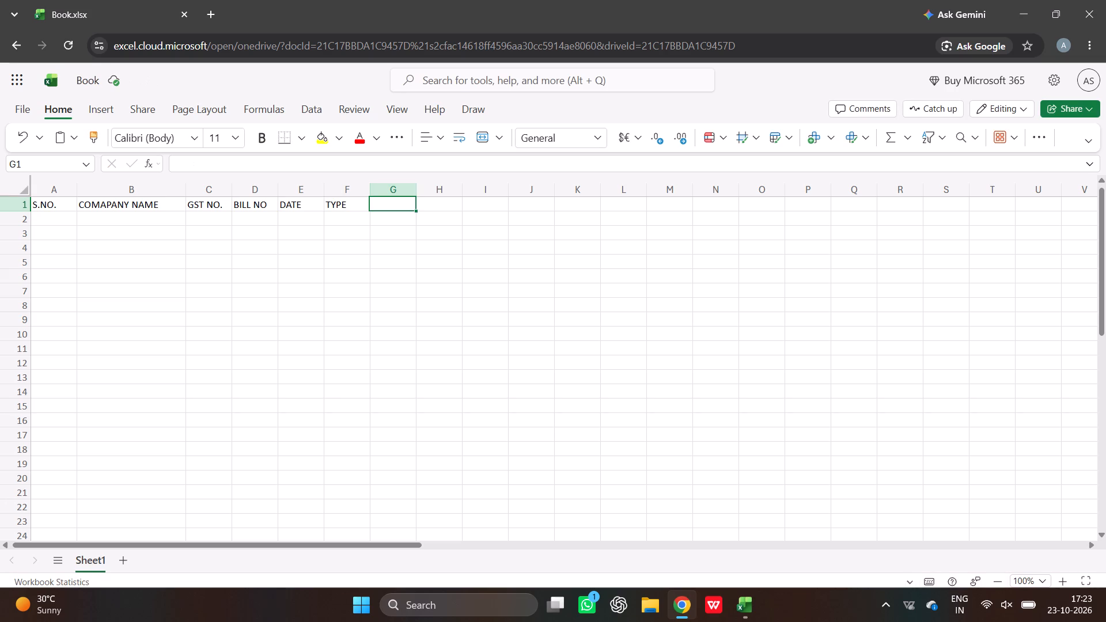
# Continue the header row with "AMOUNT" in G1, "CGST" in H1 and "SGST" in I1.
pyautogui.press('c')
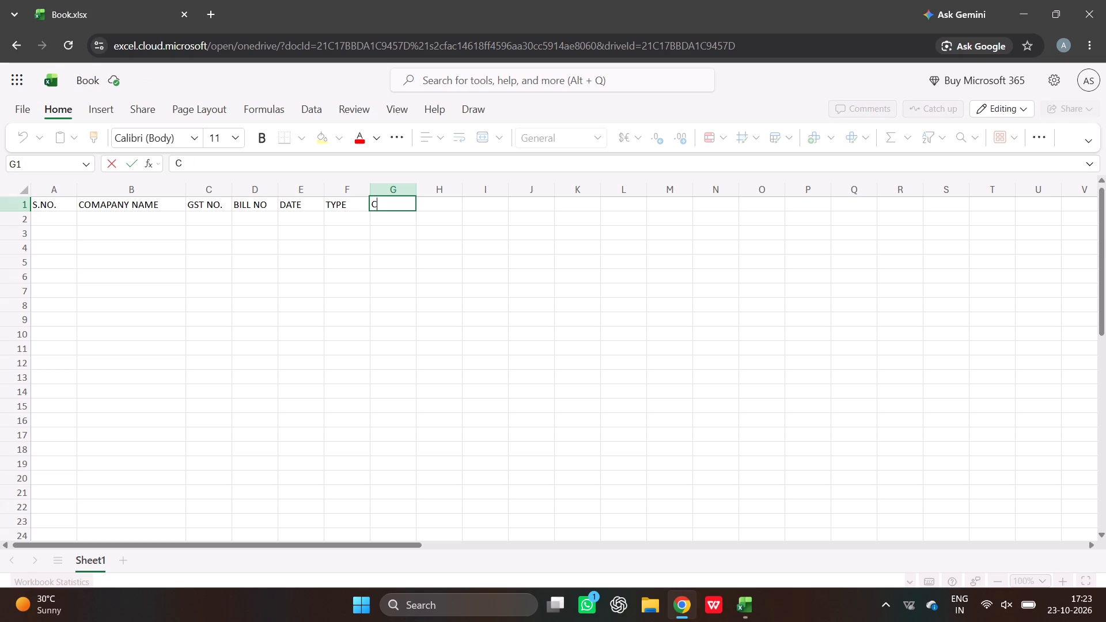
pyautogui.press('BackSpace')
pyautogui.write('AMOUNT')
pyautogui.press('Tab')
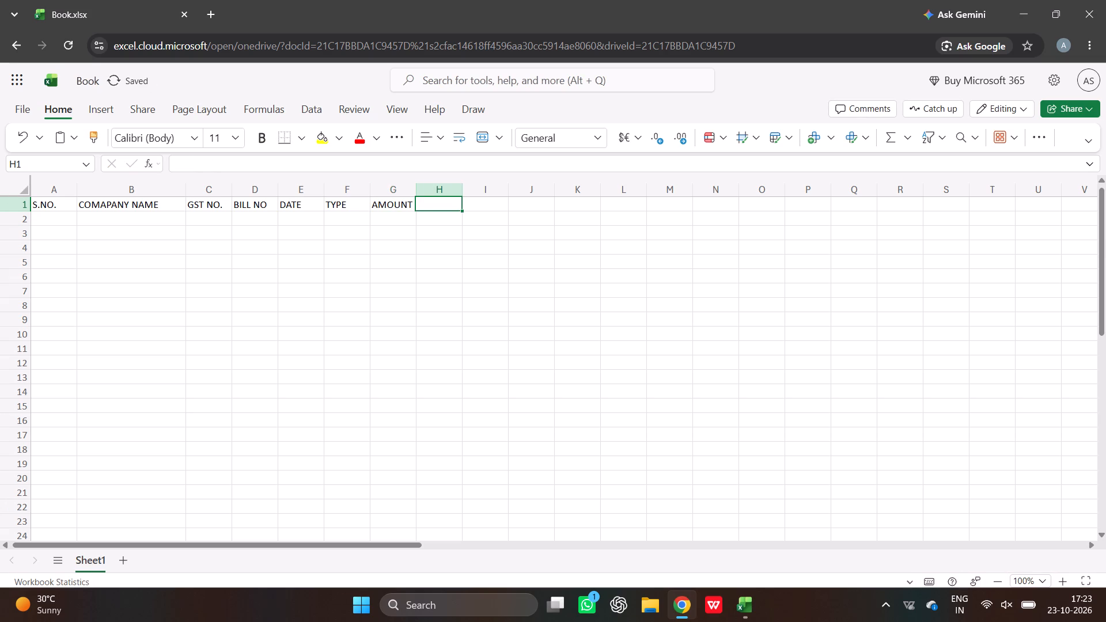
pyautogui.press('c')
pyautogui.press('s')
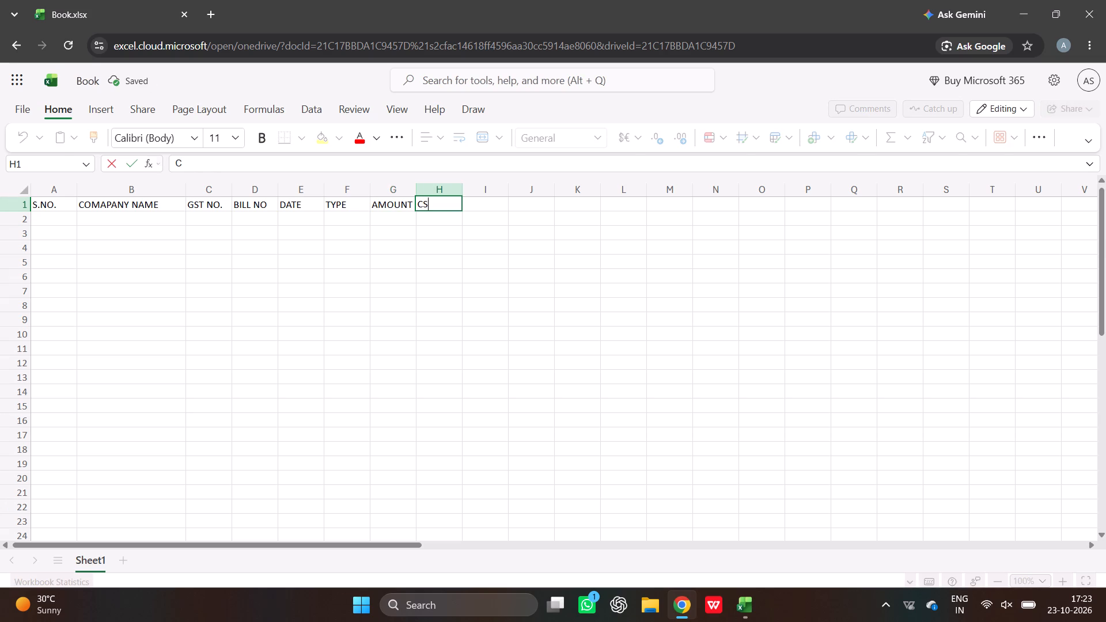
pyautogui.press('BackSpace')
pyautogui.write('GST')
pyautogui.press('Tab')
pyautogui.write('SGST')
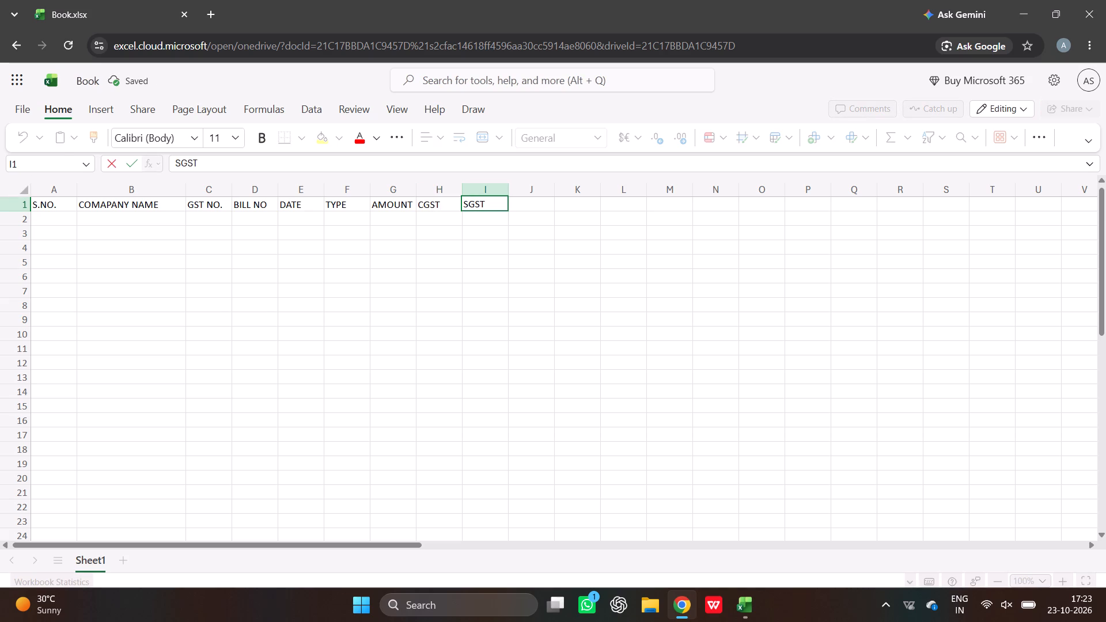
pyautogui.press('Tab')
# Complete the header row with the heading "TOTAL AMOUNT" in J1, making sure it is spelled correctly.
pyautogui.write('TOTAL AMPUNT')
pyautogui.press('BackSpace')
pyautogui.press('BackSpace')
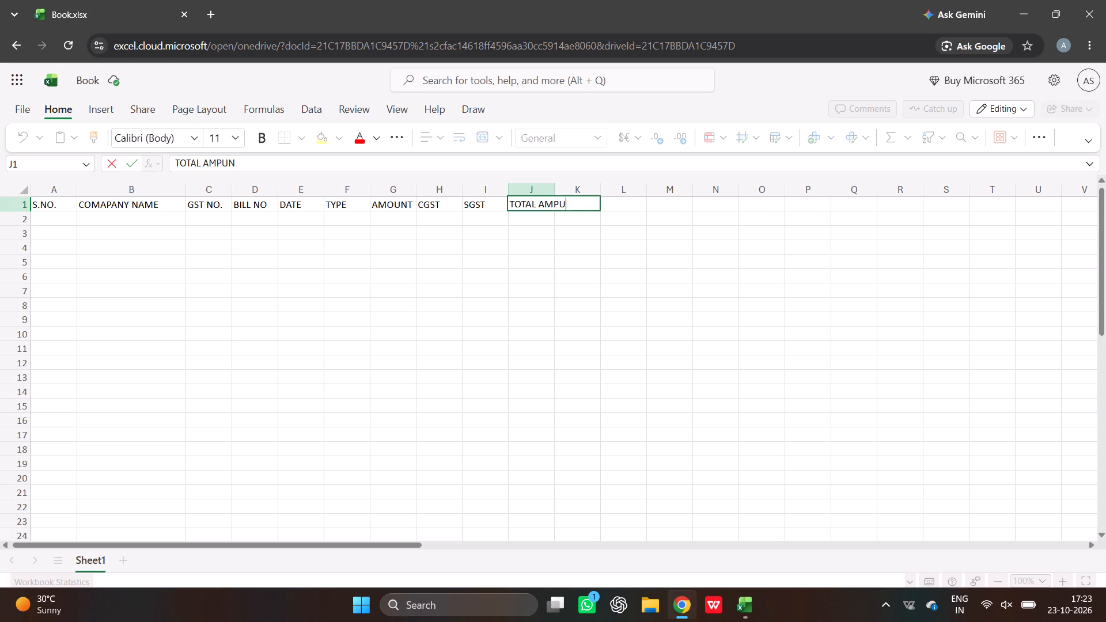
pyautogui.press('BackSpace')
pyautogui.press('BackSpace')
pyautogui.write('UNT')
pyautogui.press('Left')
pyautogui.press('Left')
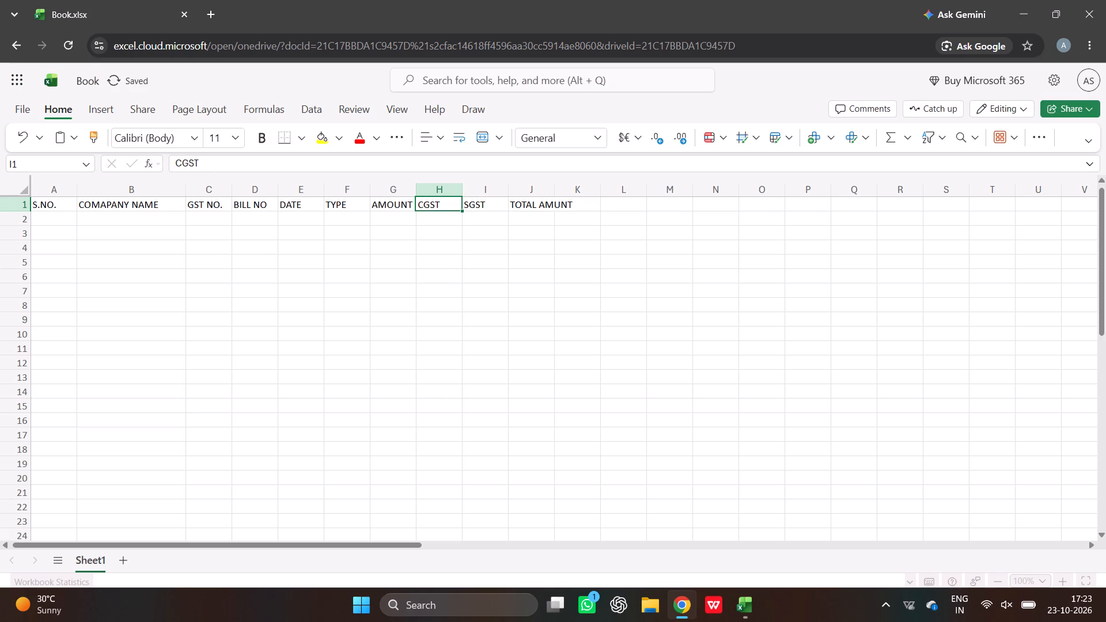
pyautogui.press('Left')
pyautogui.press('Right')
pyautogui.press('Right')
pyautogui.press('Right')
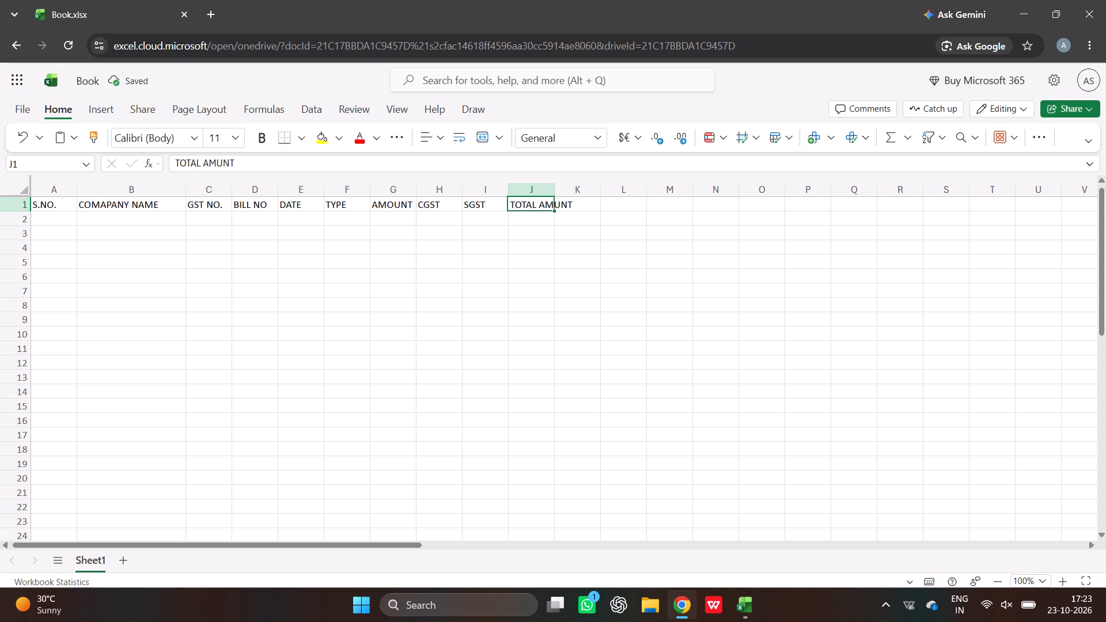
pyautogui.doubleClick(548, 205)
pyautogui.press('Left')
pyautogui.press('Left')
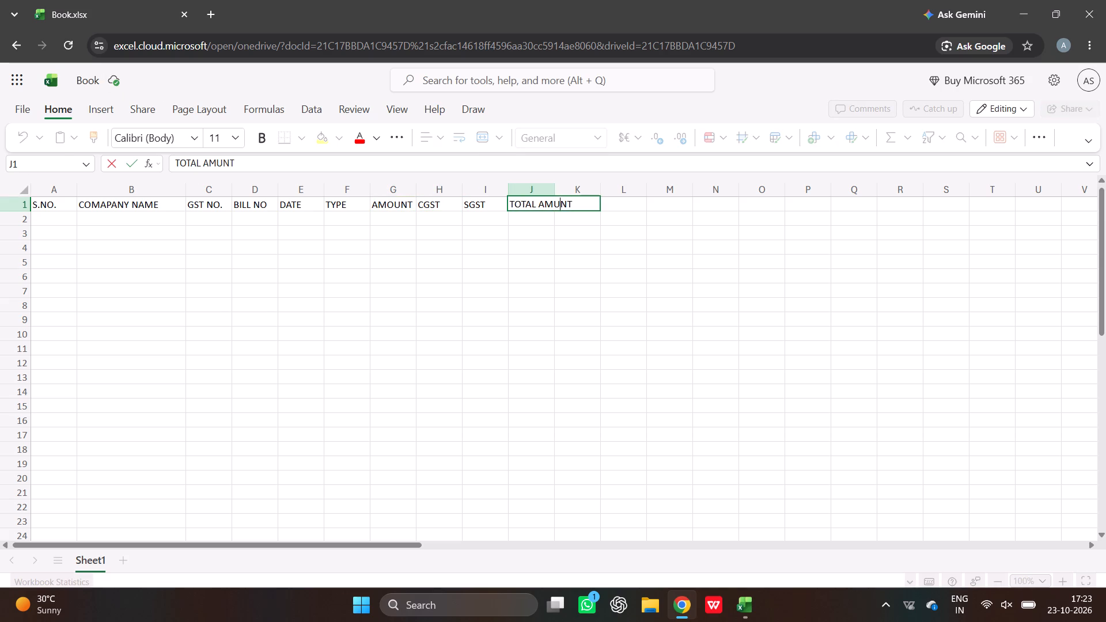
pyautogui.press('Left')
pyautogui.press('Left')
pyautogui.press('Right')
pyautogui.press('o')
pyautogui.press('Return')
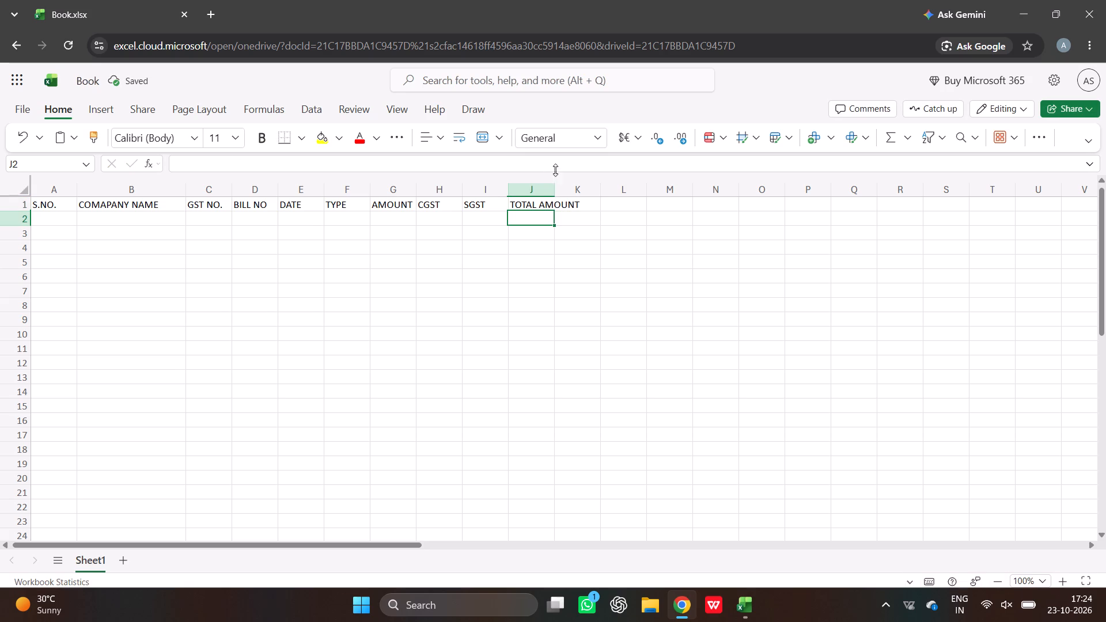
# Widen columns G, H, I and J so that the amount and tax headings fit with room to spare.
pyautogui.moveTo(557, 193); pyautogui.dragTo(592, 185)
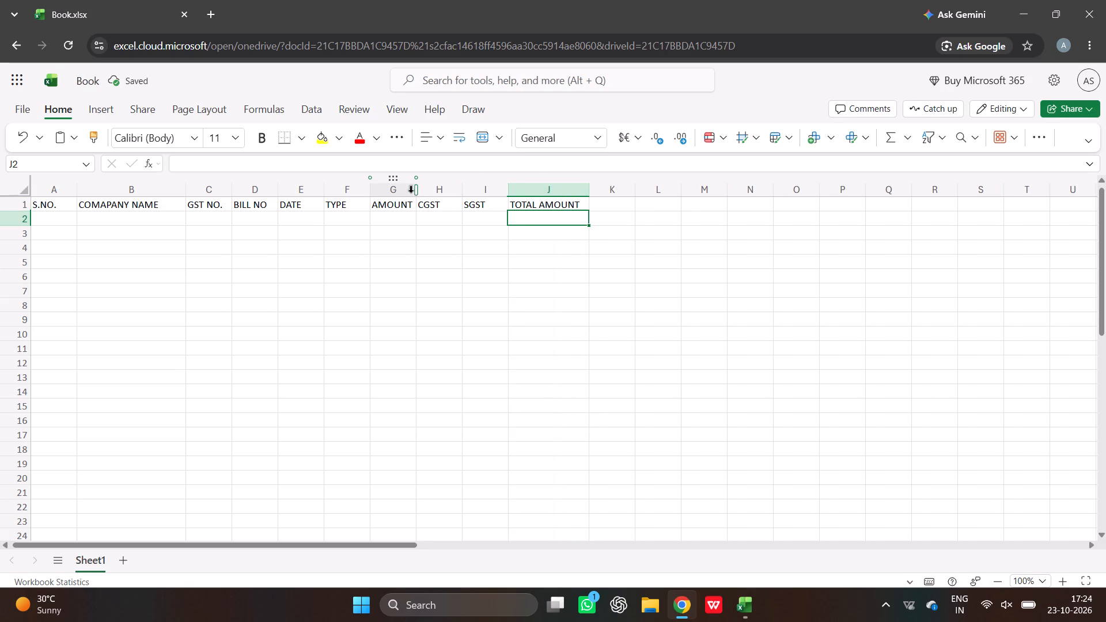
pyautogui.moveTo(416, 192); pyautogui.dragTo(442, 194)
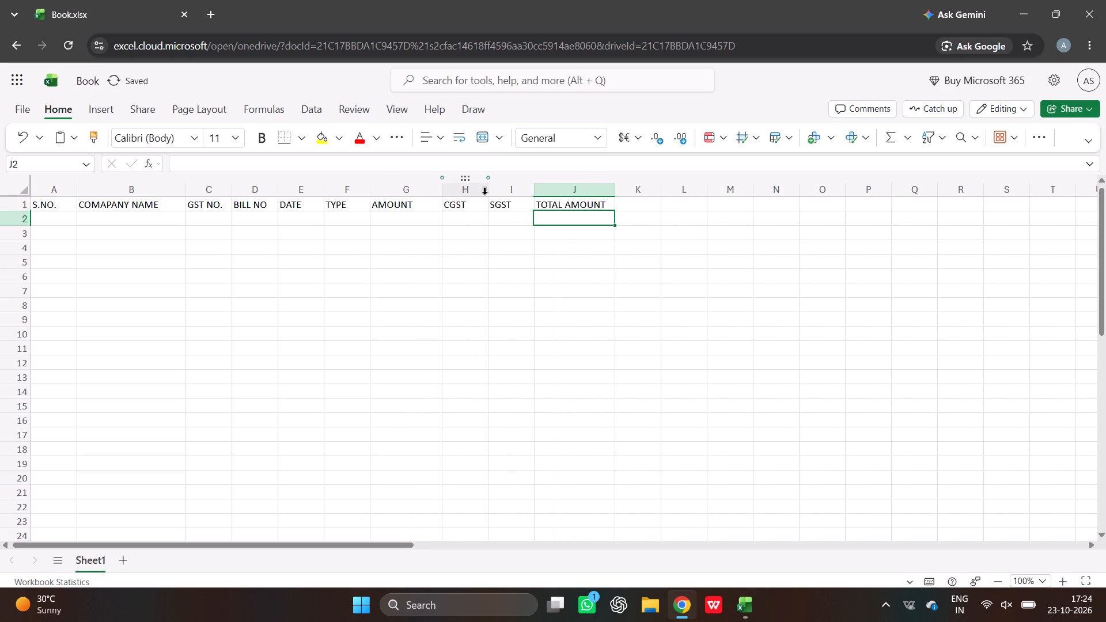
pyautogui.moveTo(488, 191); pyautogui.dragTo(501, 190)
pyautogui.moveTo(548, 188); pyautogui.dragTo(556, 188)
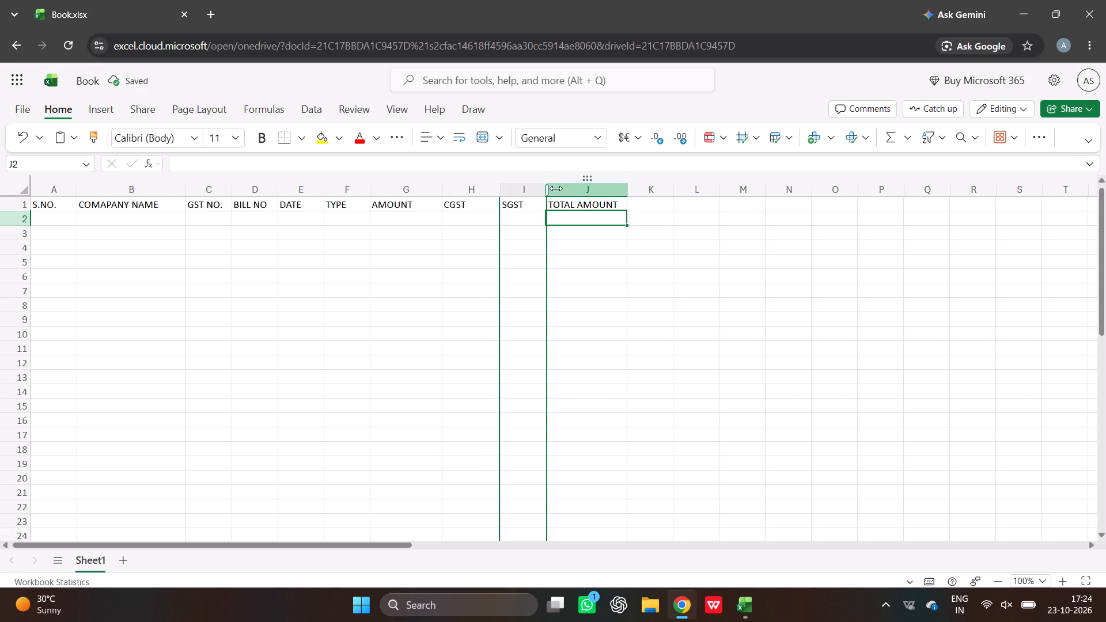
pyautogui.moveTo(556, 188); pyautogui.dragTo(560, 188)
pyautogui.moveTo(640, 194); pyautogui.dragTo(646, 191)
# Enter the CGST formula =G2*2.5% in cell H2.
pyautogui.click(468, 219)
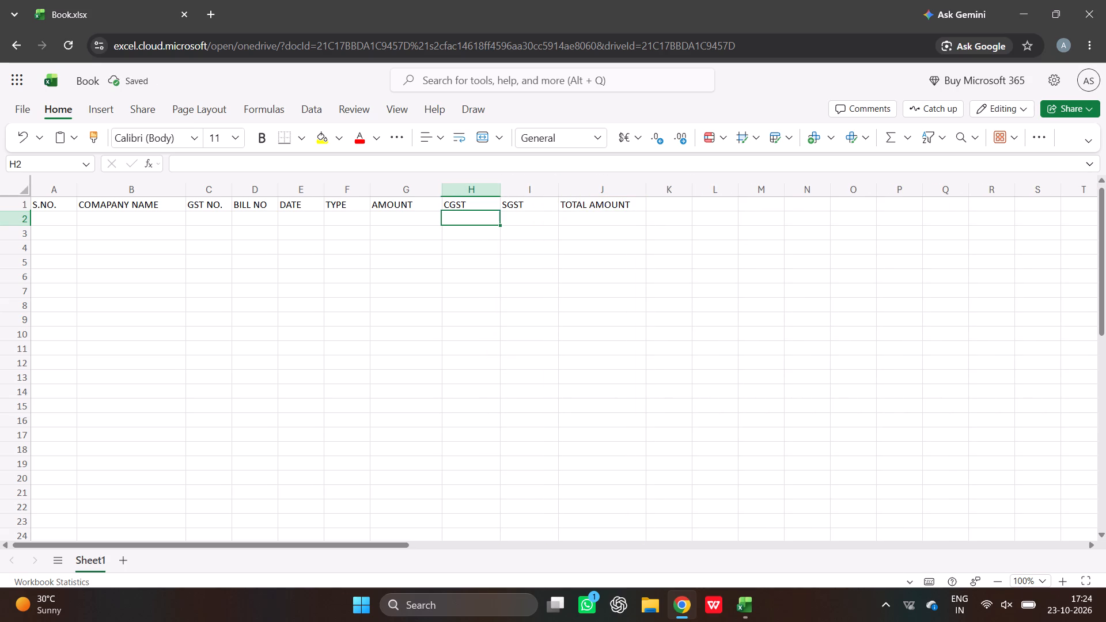
pyautogui.press('=')
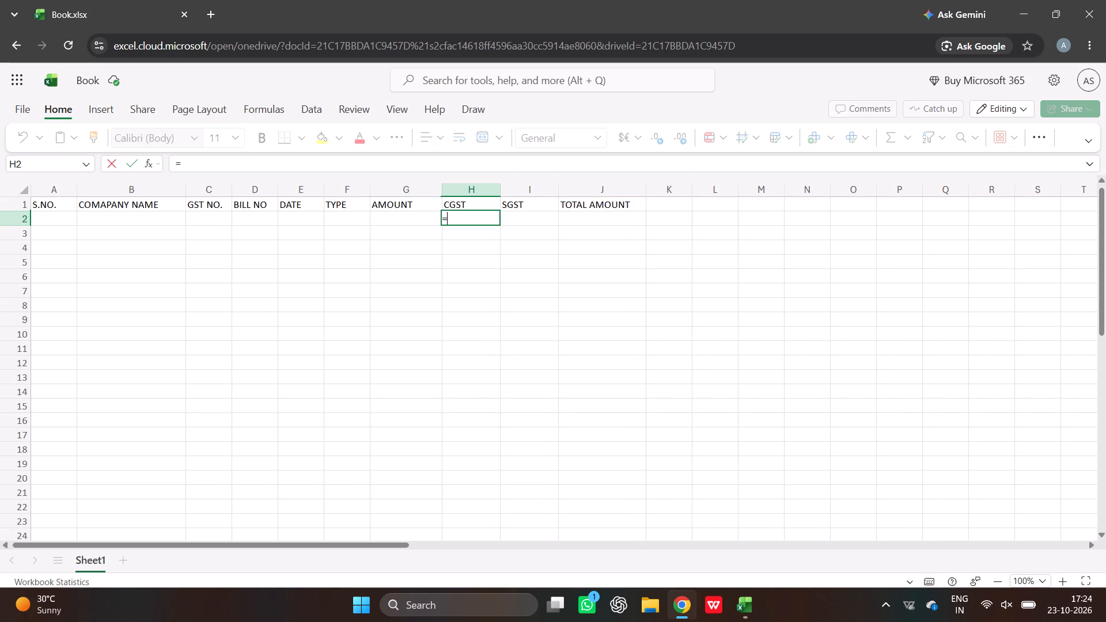
pyautogui.click(407, 217)
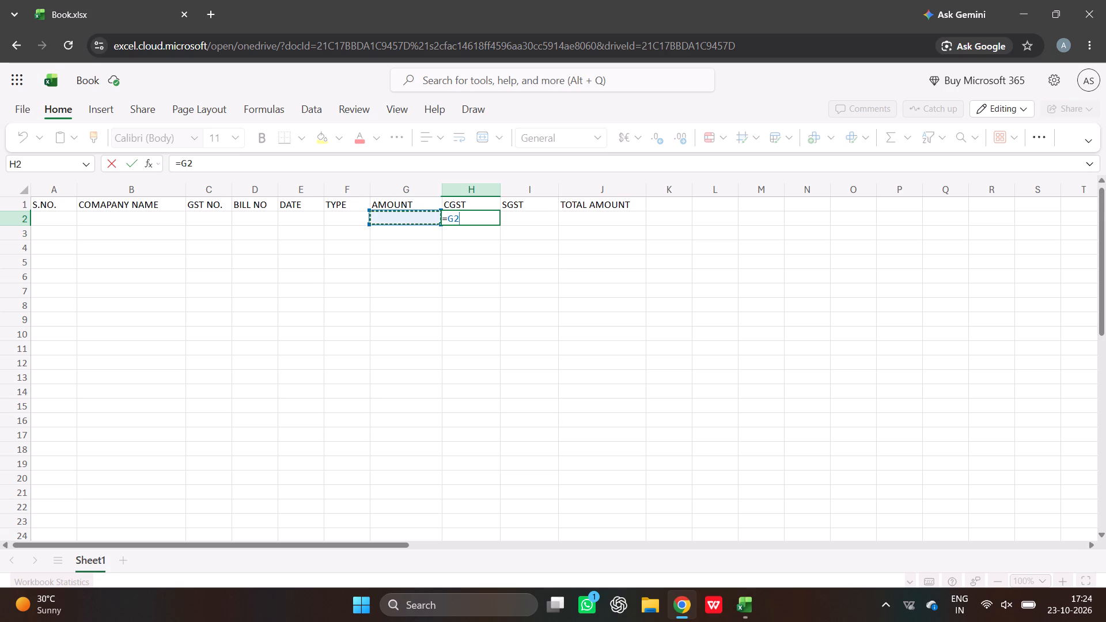
pyautogui.write('*2,')
pyautogui.press('BackSpace')
pyautogui.press('.')
pyautogui.press('5')
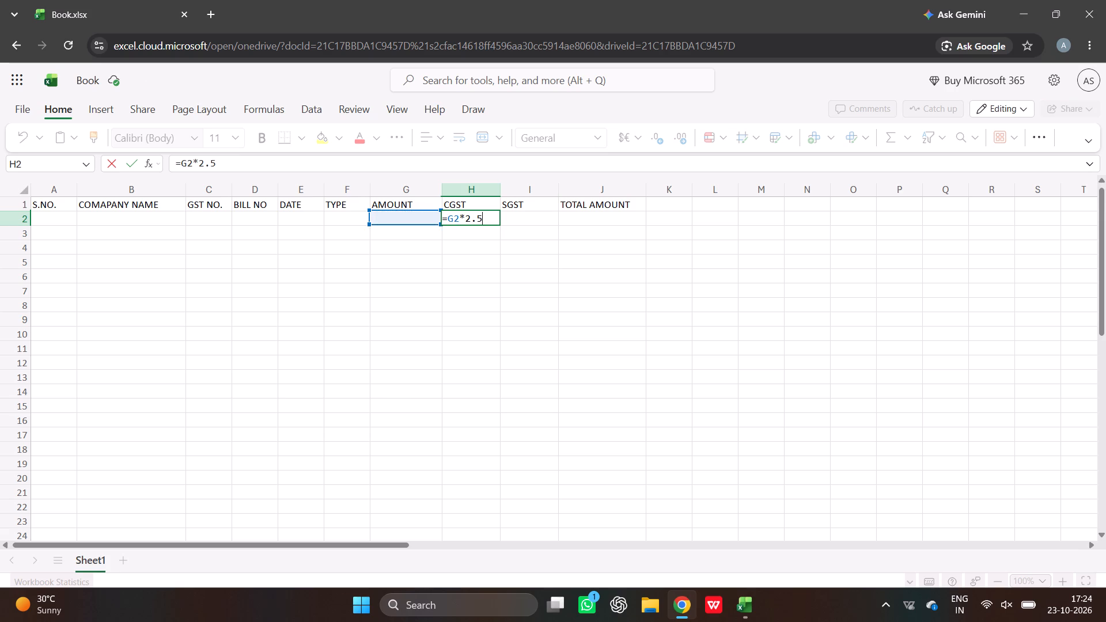
pyautogui.hotkey('shift', '%')
pyautogui.press('Return')
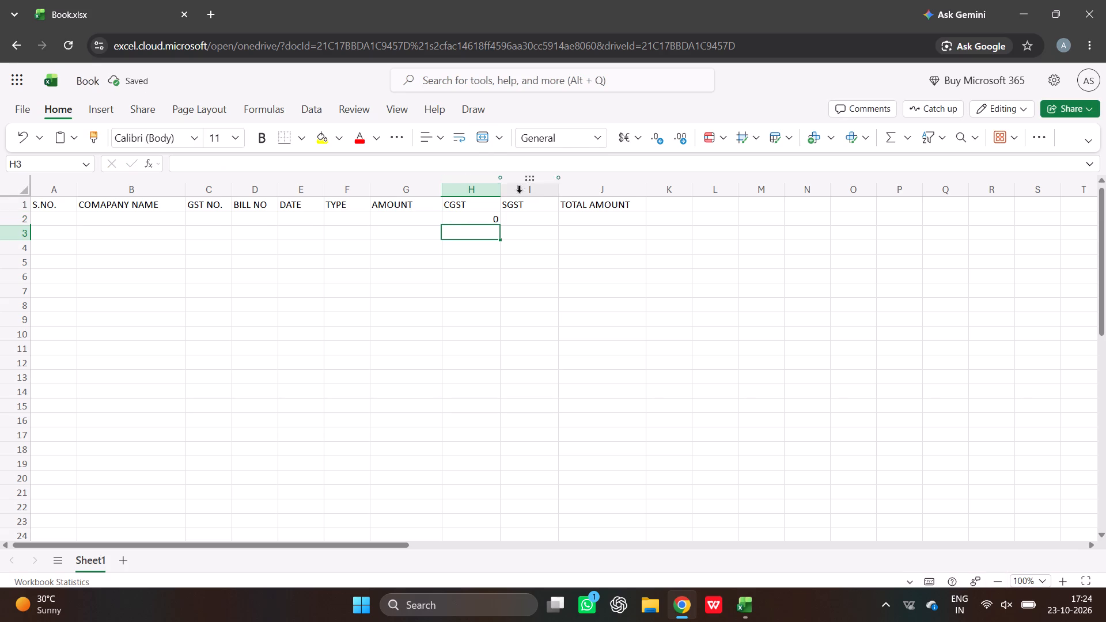
# Enter the SGST formula =G2*2.5% in cell I2.
pyautogui.click(531, 218)
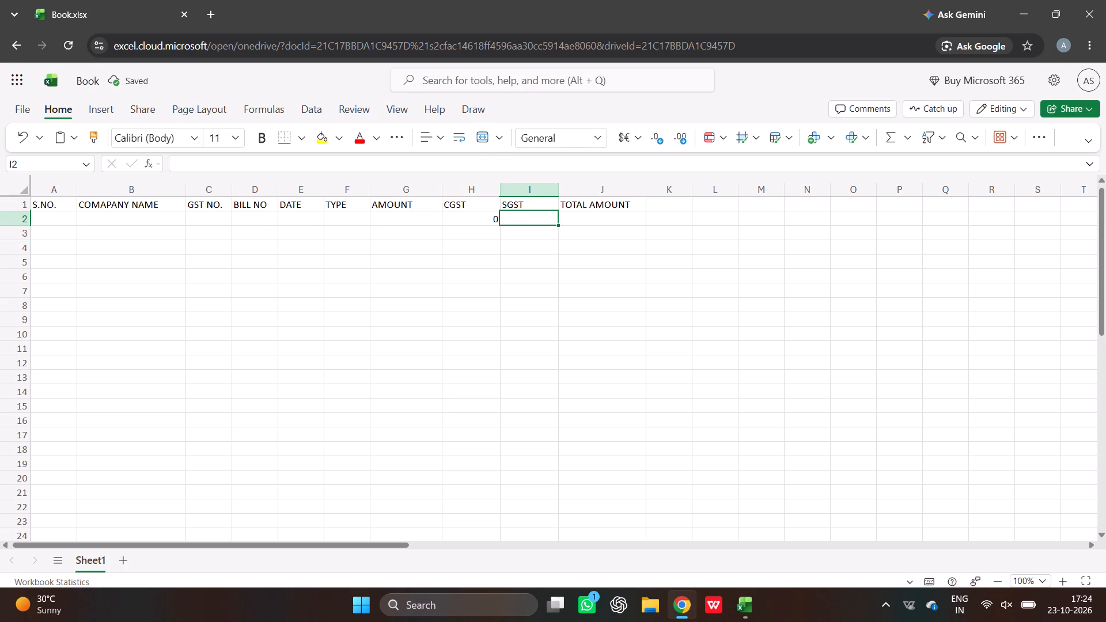
pyautogui.press('=')
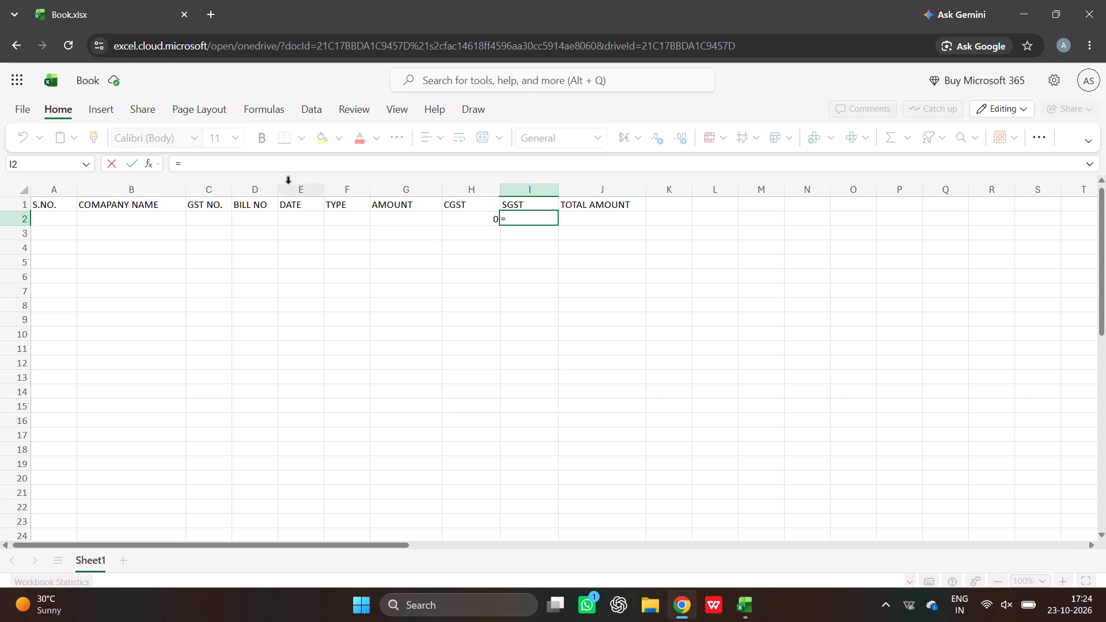
pyautogui.click(392, 221)
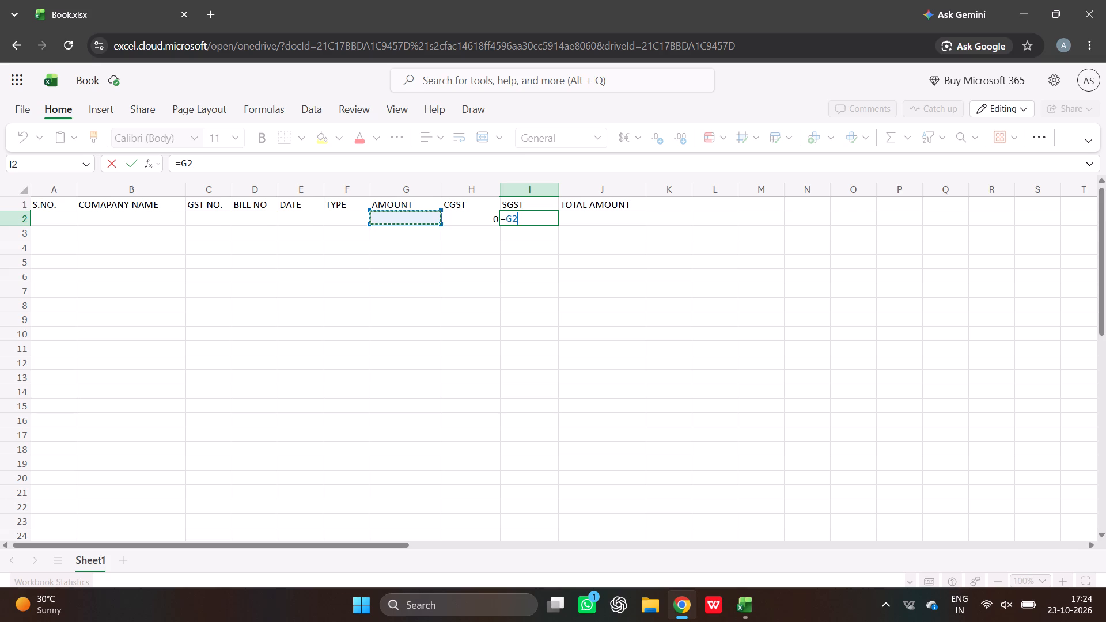
pyautogui.hotkey('shift', '*')
pyautogui.write('2.5')
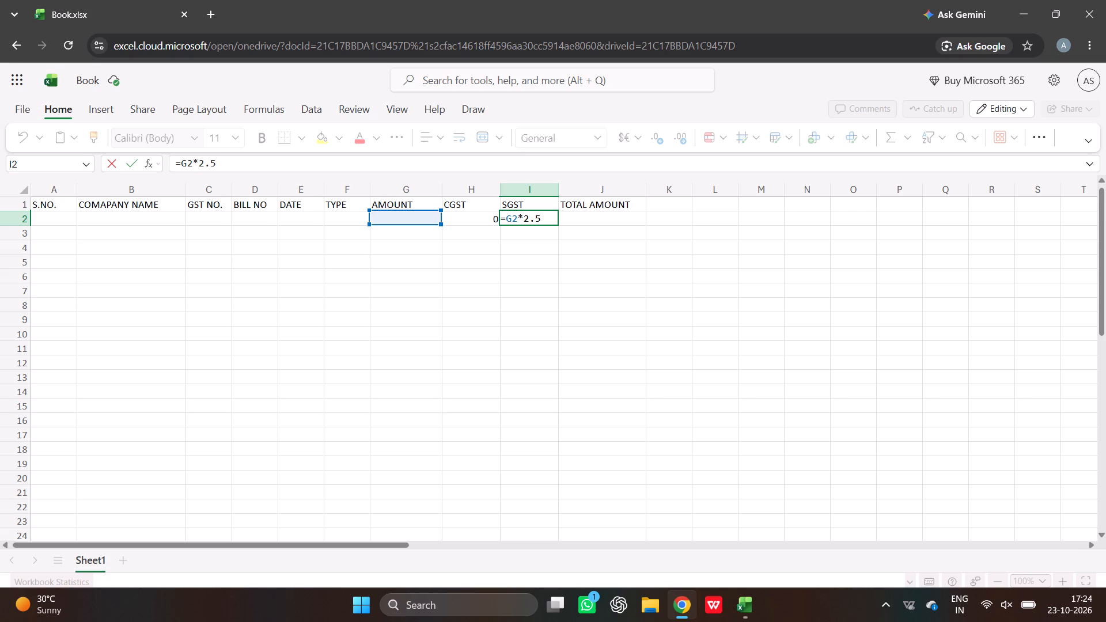
pyautogui.hotkey('shift', '%')
pyautogui.press('Return')
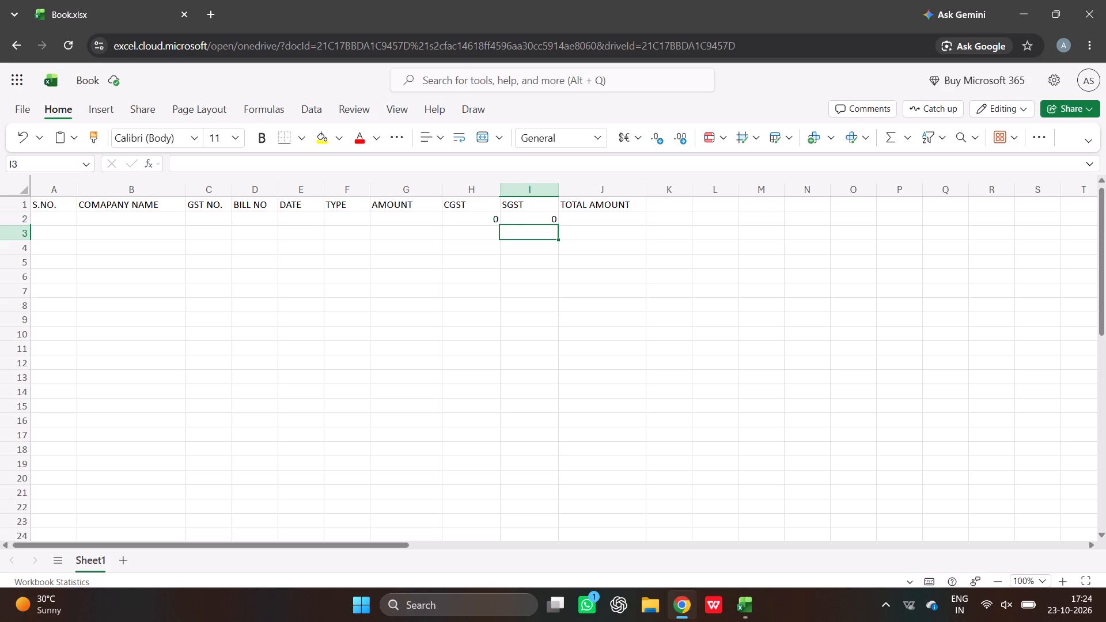
# Enter the total amount formula =G2+H2+I2 in cell J2 to add the amount, CGST and SGST.
pyautogui.click(596, 218)
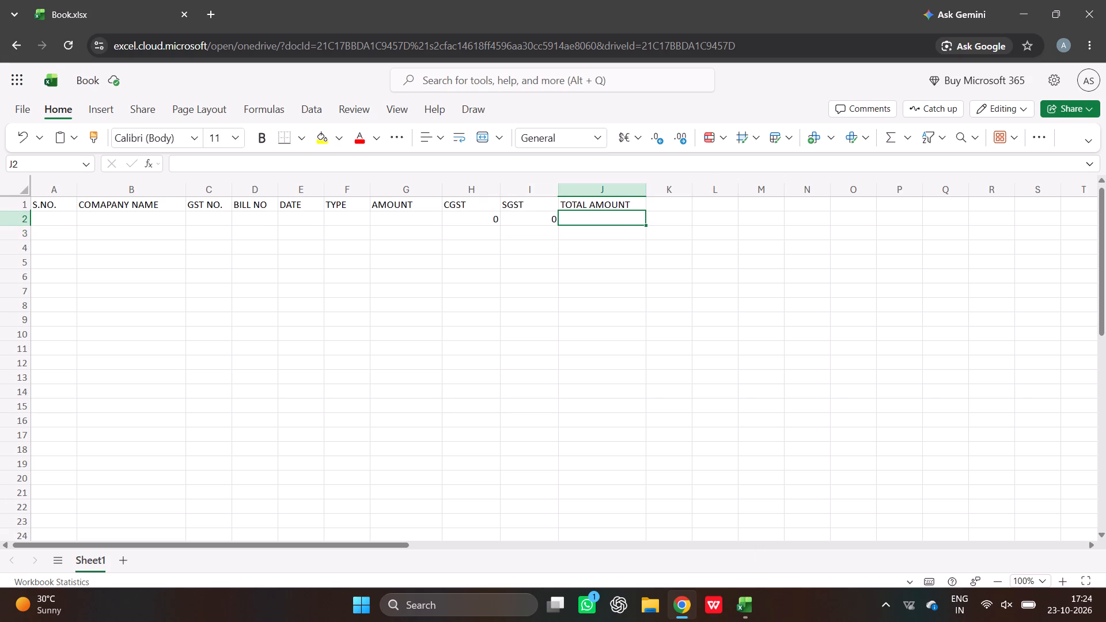
pyautogui.press('=')
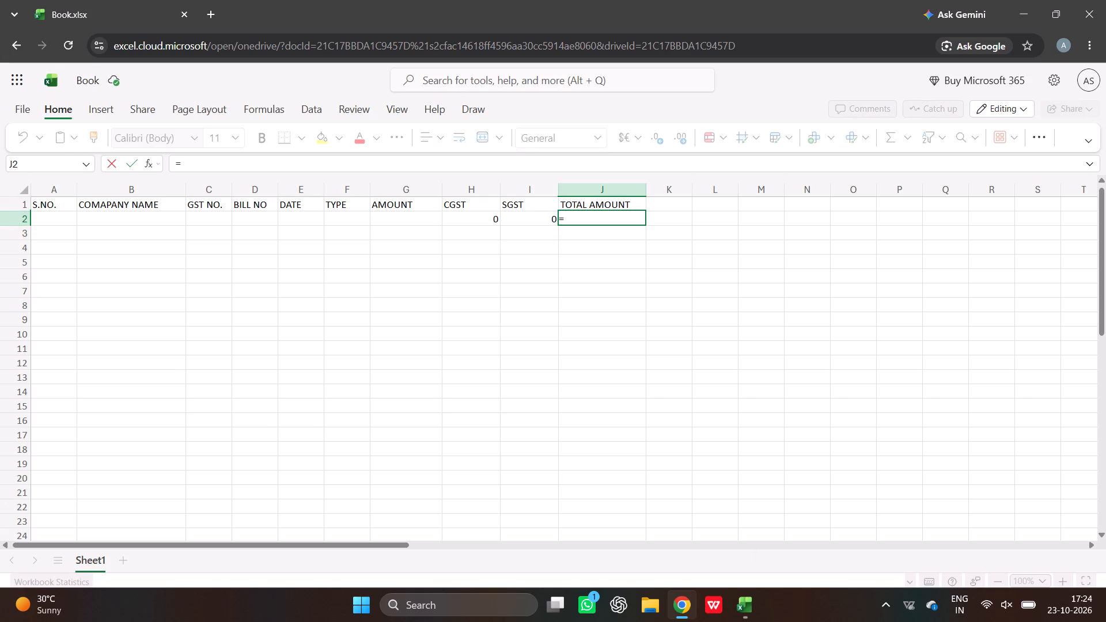
pyautogui.click(398, 215)
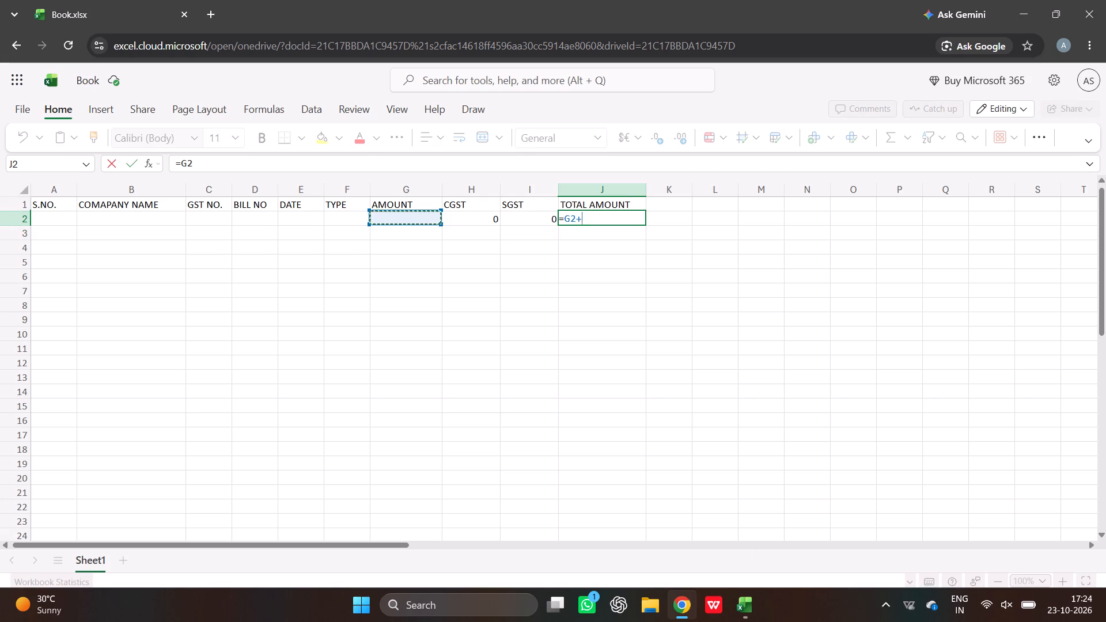
pyautogui.hotkey('shift', '+')
pyautogui.click(469, 218)
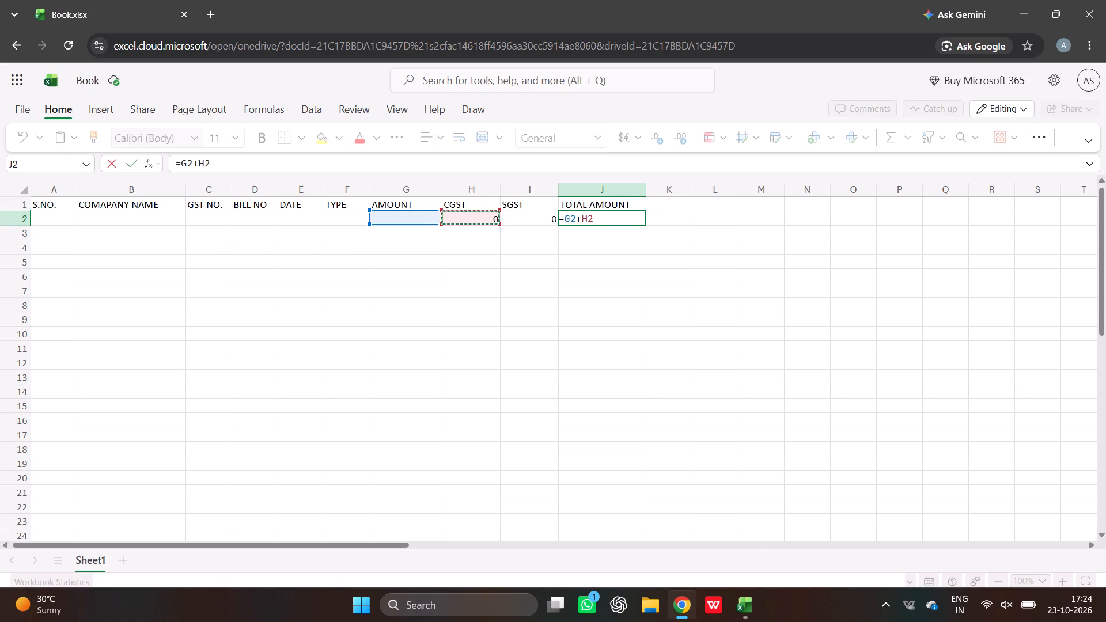
pyautogui.hotkey('shift', ')')
pyautogui.press('BackSpace')
pyautogui.hotkey('shift', '+')
pyautogui.click(540, 213)
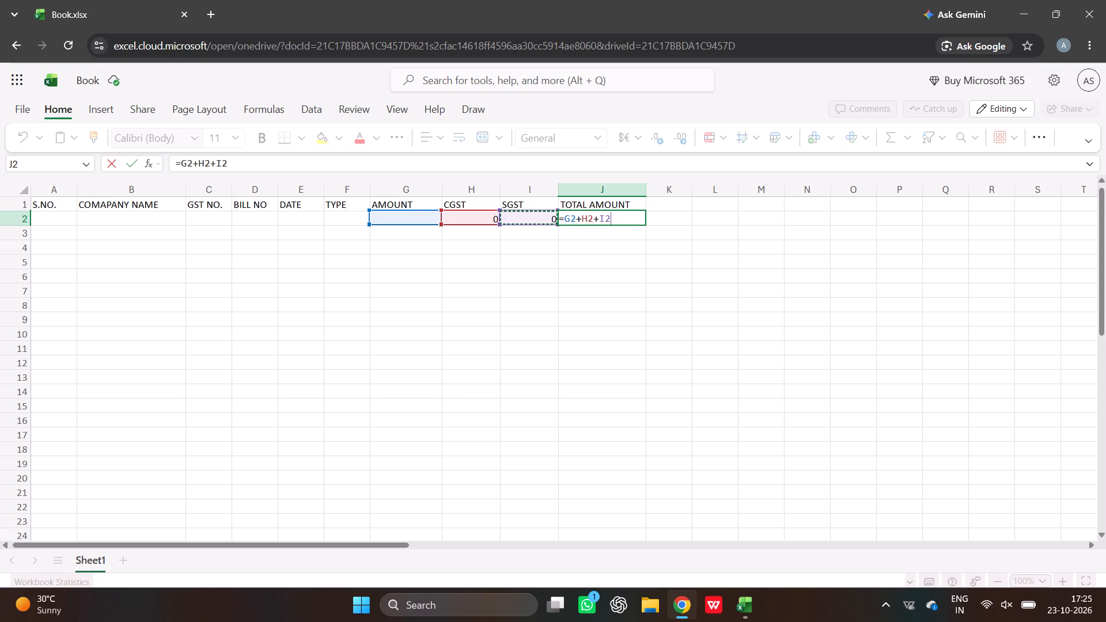
pyautogui.press('Return')
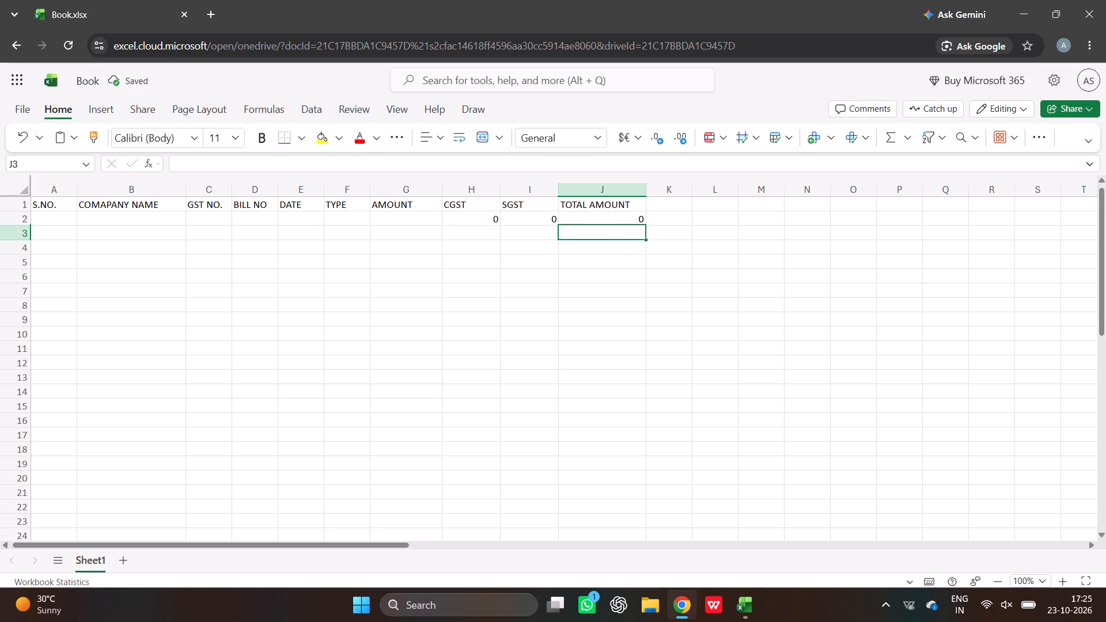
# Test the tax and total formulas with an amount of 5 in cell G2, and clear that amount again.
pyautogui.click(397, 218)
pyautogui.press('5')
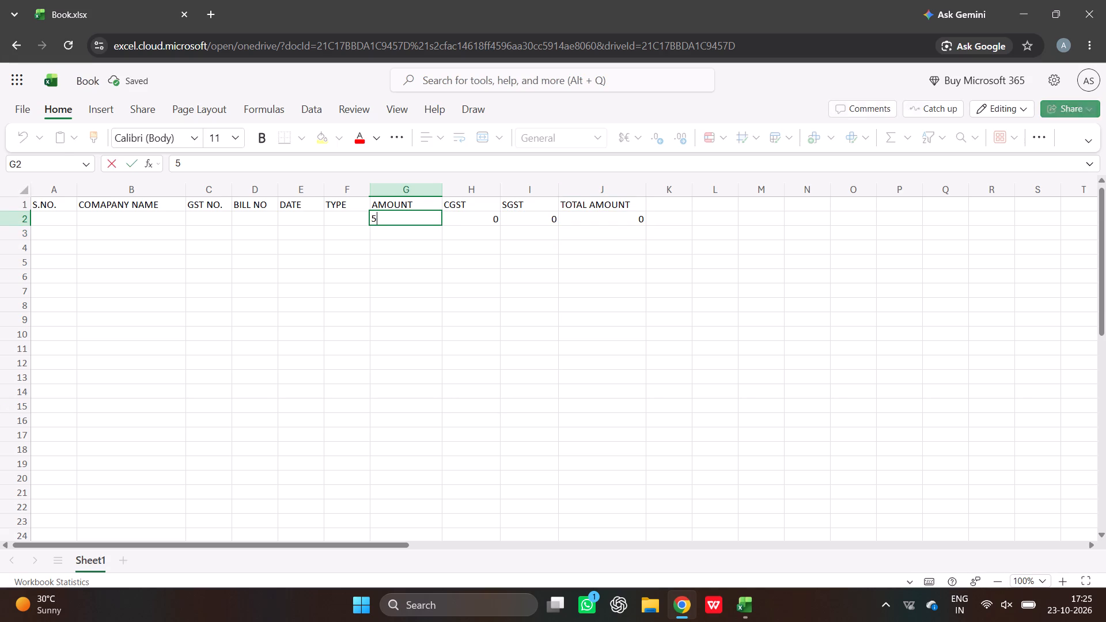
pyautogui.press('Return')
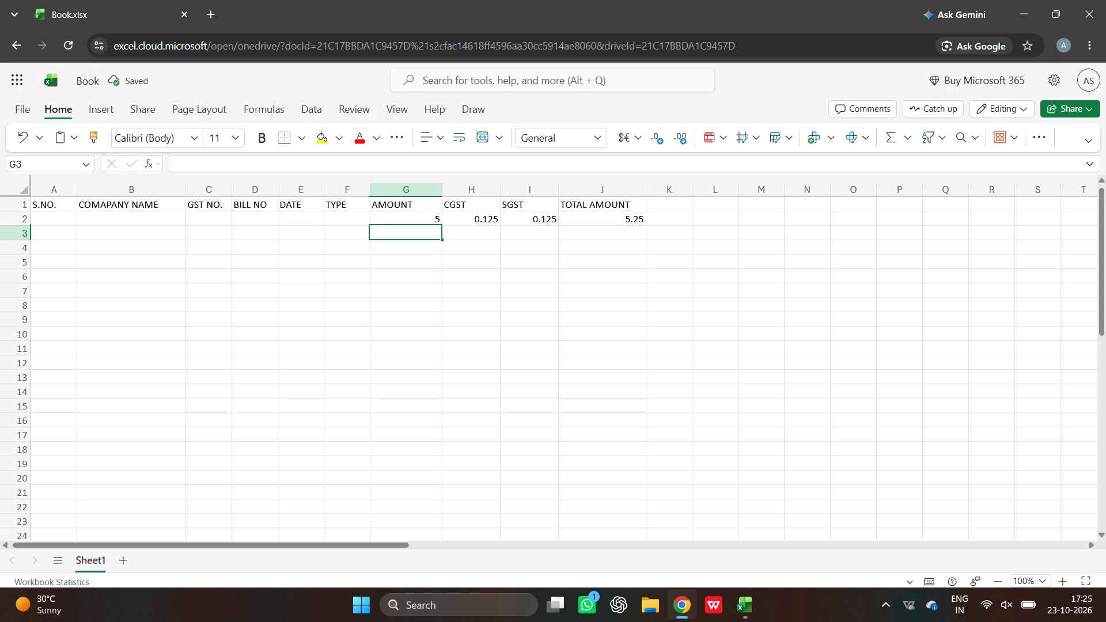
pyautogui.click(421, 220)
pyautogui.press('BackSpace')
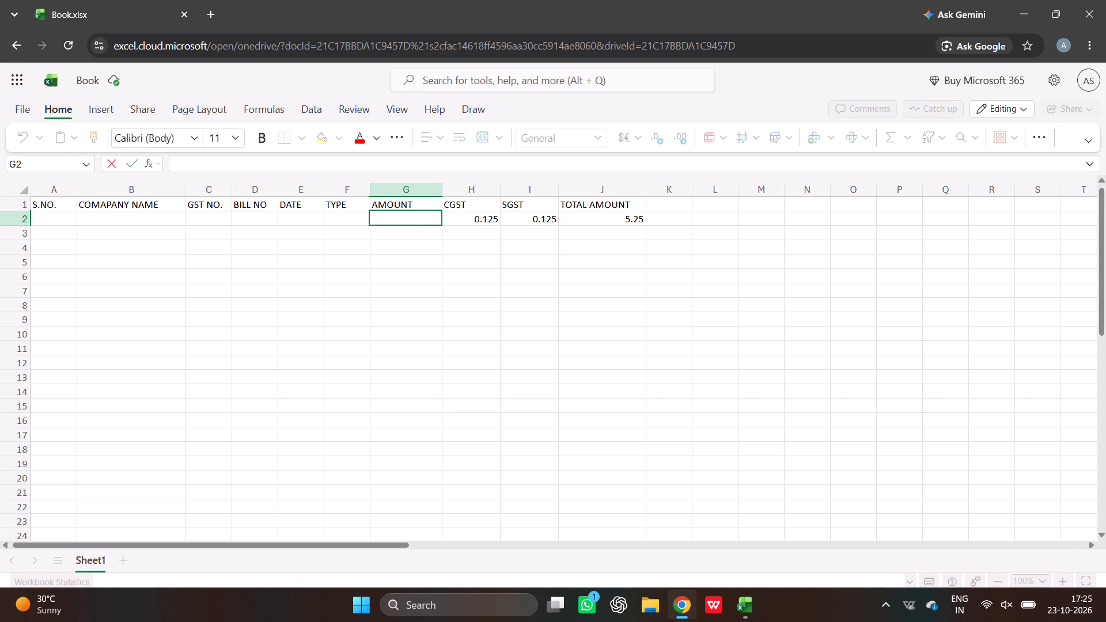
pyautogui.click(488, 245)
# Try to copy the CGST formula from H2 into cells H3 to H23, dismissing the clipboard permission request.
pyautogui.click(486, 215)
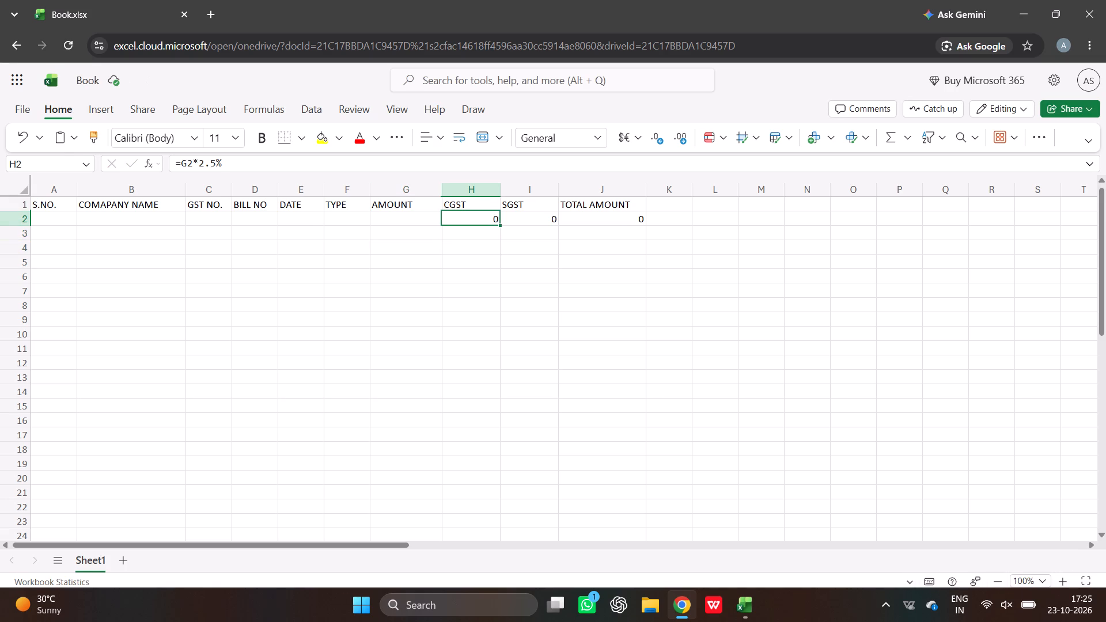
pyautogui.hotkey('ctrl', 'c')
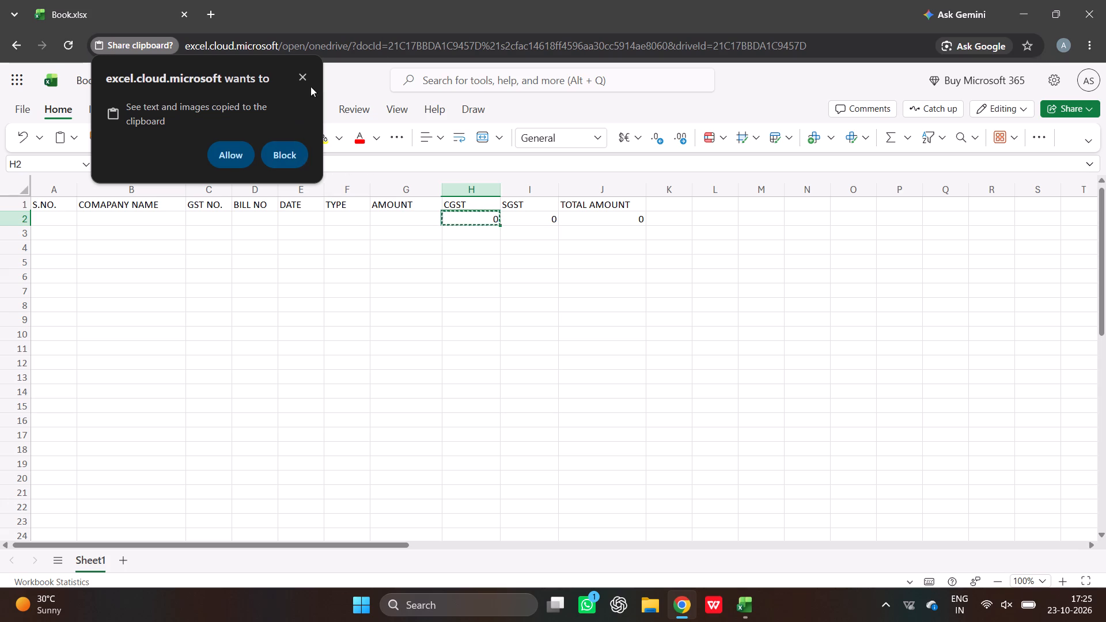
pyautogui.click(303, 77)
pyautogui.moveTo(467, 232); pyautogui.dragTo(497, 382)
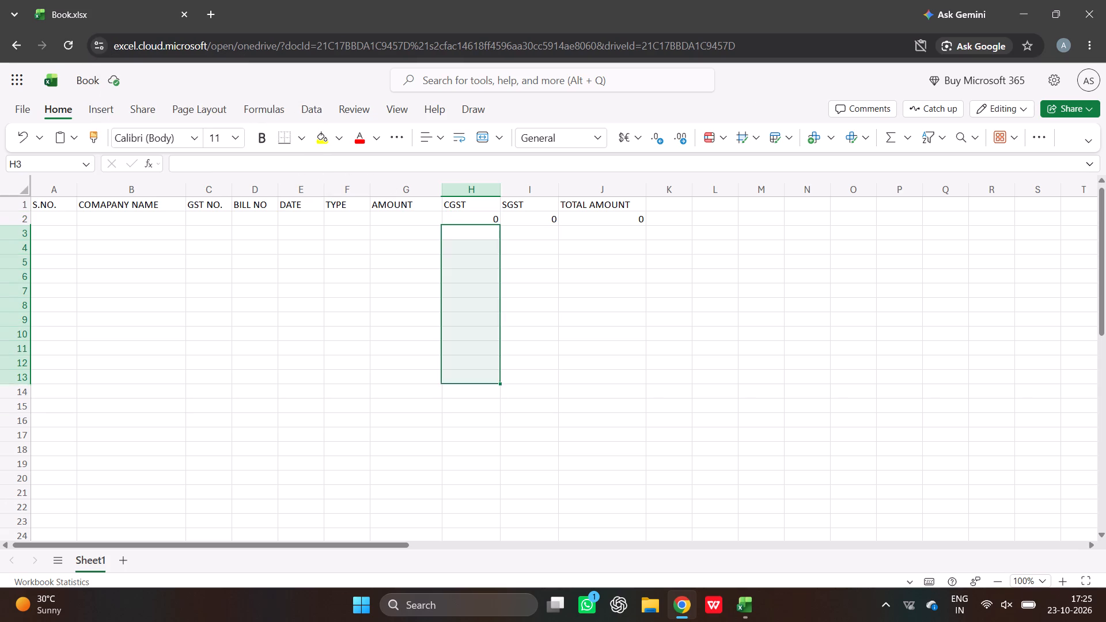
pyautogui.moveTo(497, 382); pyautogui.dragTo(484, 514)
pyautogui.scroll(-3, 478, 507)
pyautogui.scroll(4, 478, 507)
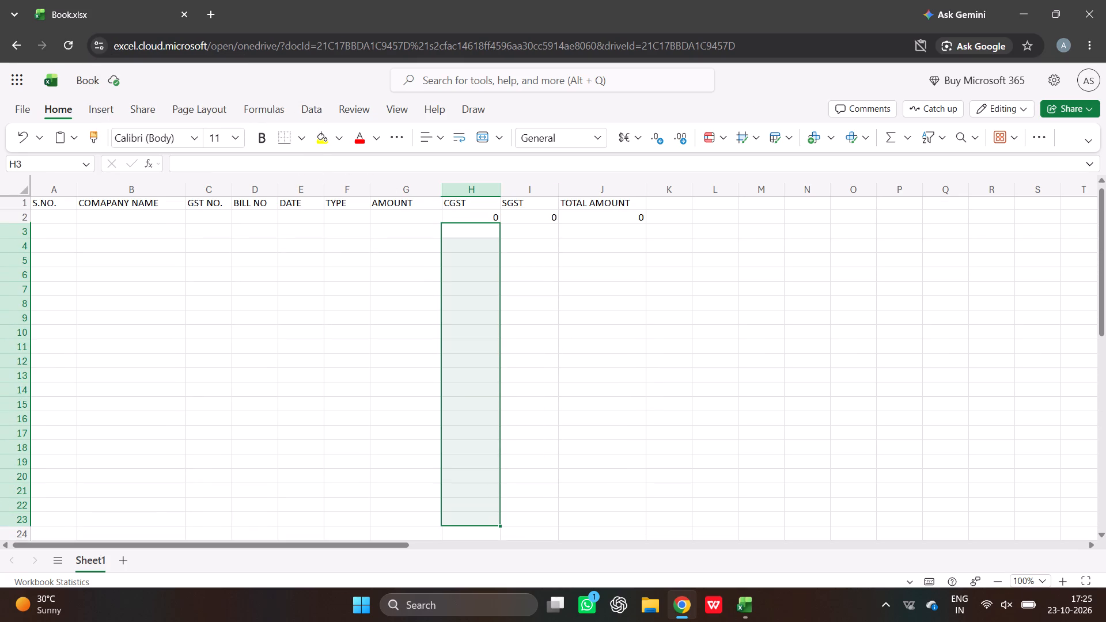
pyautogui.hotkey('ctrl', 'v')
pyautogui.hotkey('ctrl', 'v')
# Copy the CGST formula from H2 down column H through row 34.
pyautogui.click(473, 218)
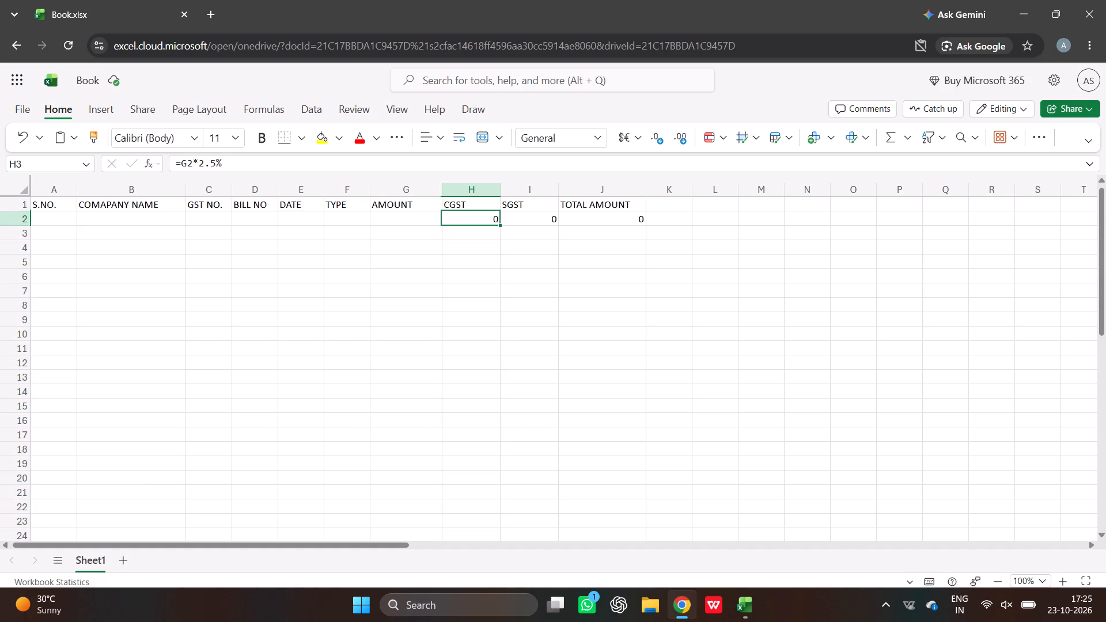
pyautogui.hotkey('ctrl', 'c')
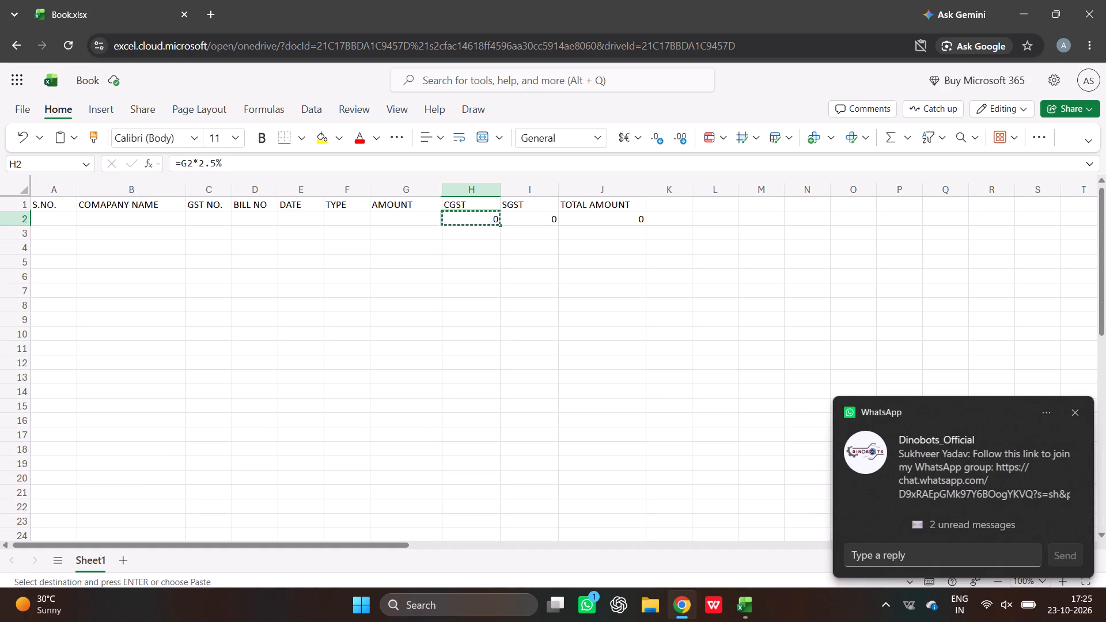
pyautogui.click(481, 233)
pyautogui.hotkey('ctrl', 'v')
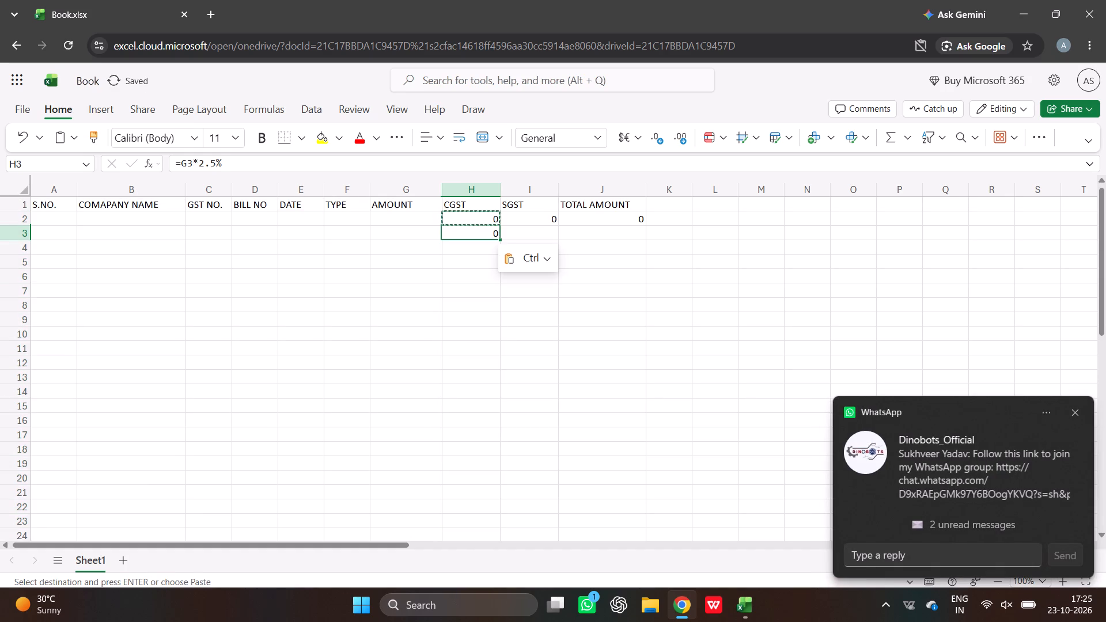
pyautogui.moveTo(479, 249); pyautogui.dragTo(472, 399)
pyautogui.hotkey('ctrl', 'v')
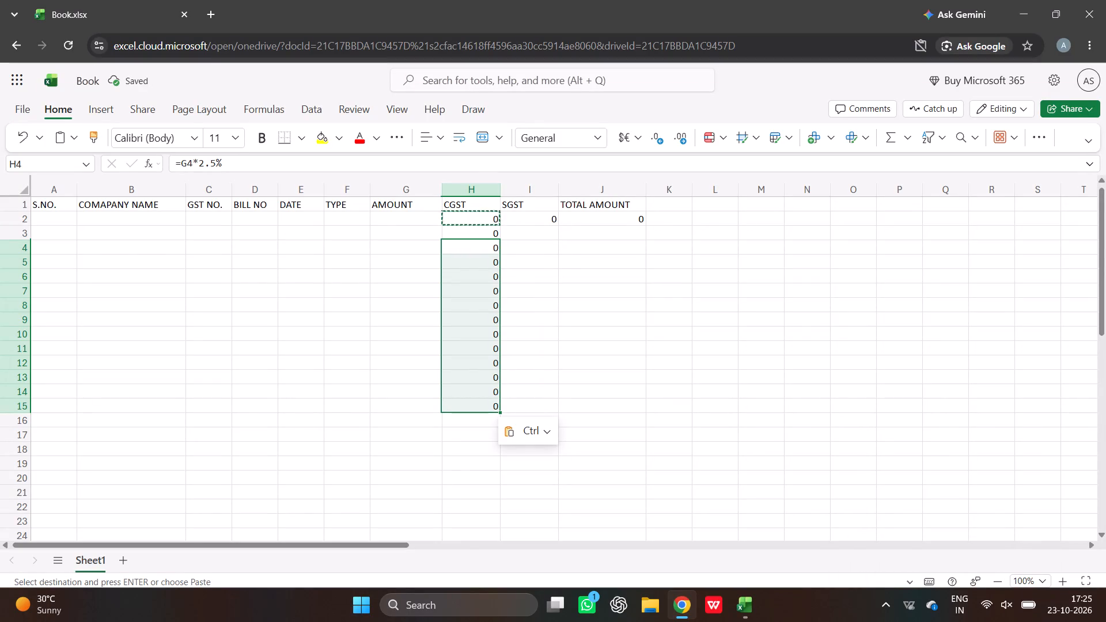
pyautogui.moveTo(467, 419); pyautogui.dragTo(468, 575)
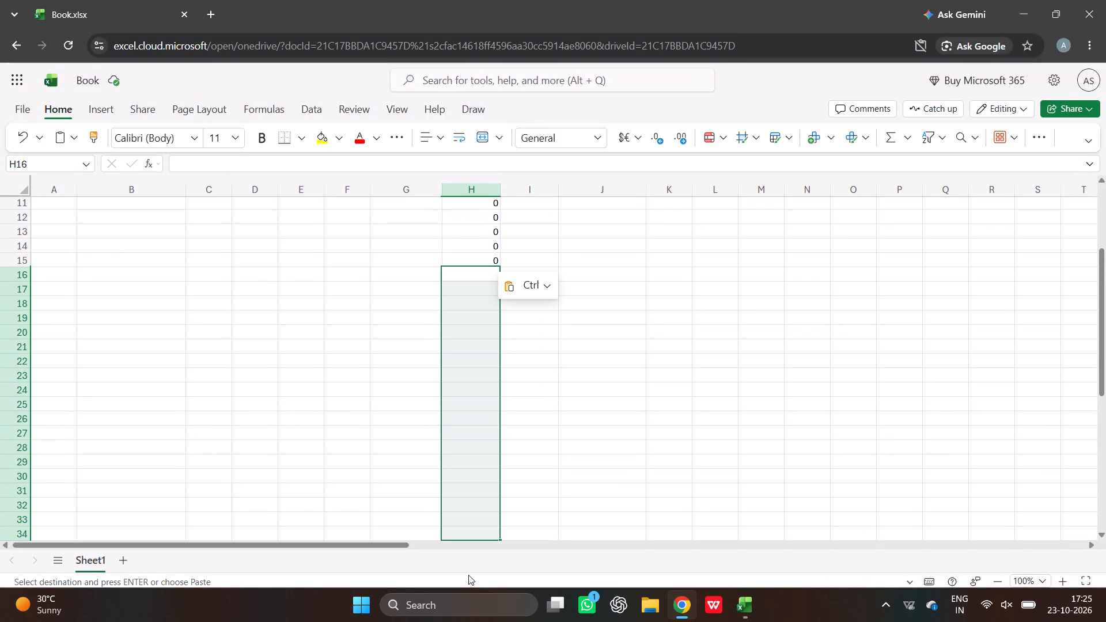
pyautogui.hotkey('ctrl', 'v')
# Copy the SGST formula from I2 down column I through row 37.
pyautogui.scroll(4, 608, 363)
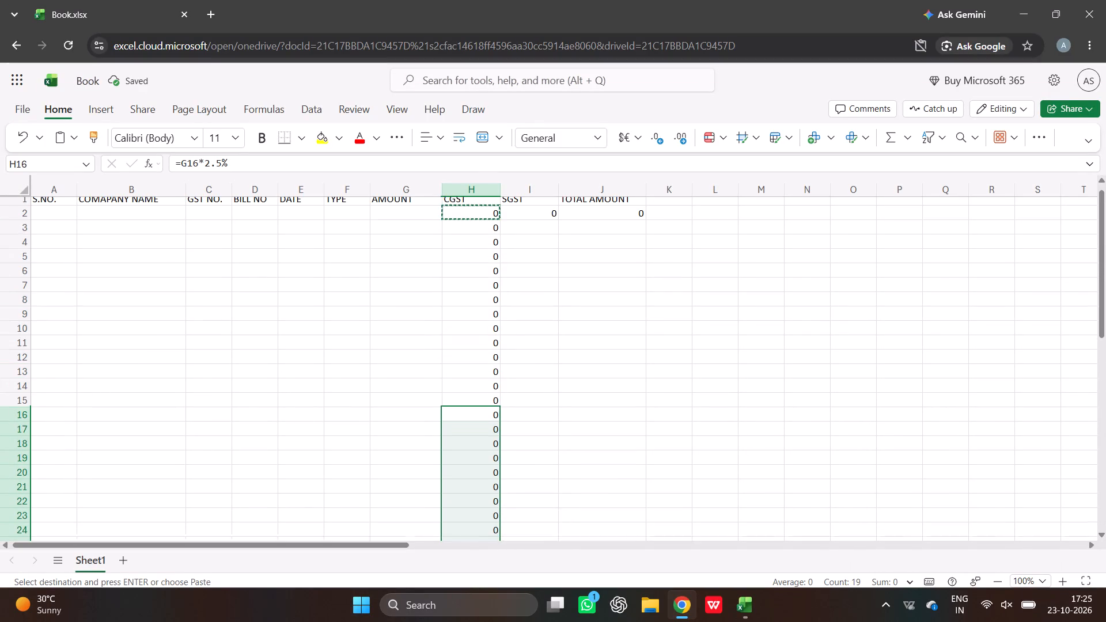
pyautogui.scroll(3, 562, 327)
pyautogui.click(547, 217)
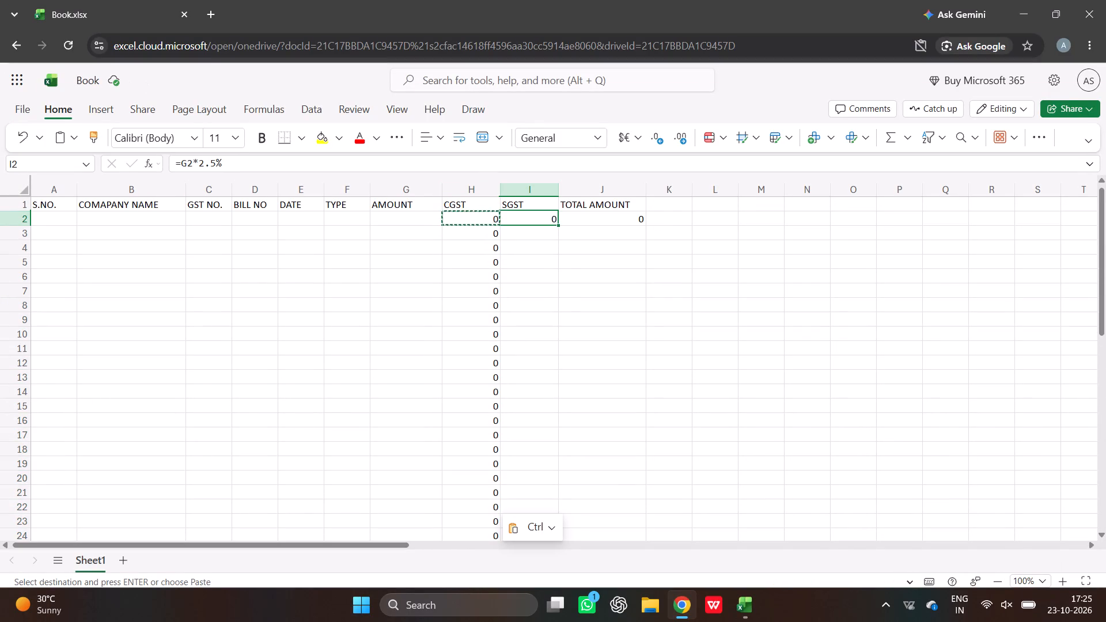
pyautogui.hotkey('ctrl', 'c')
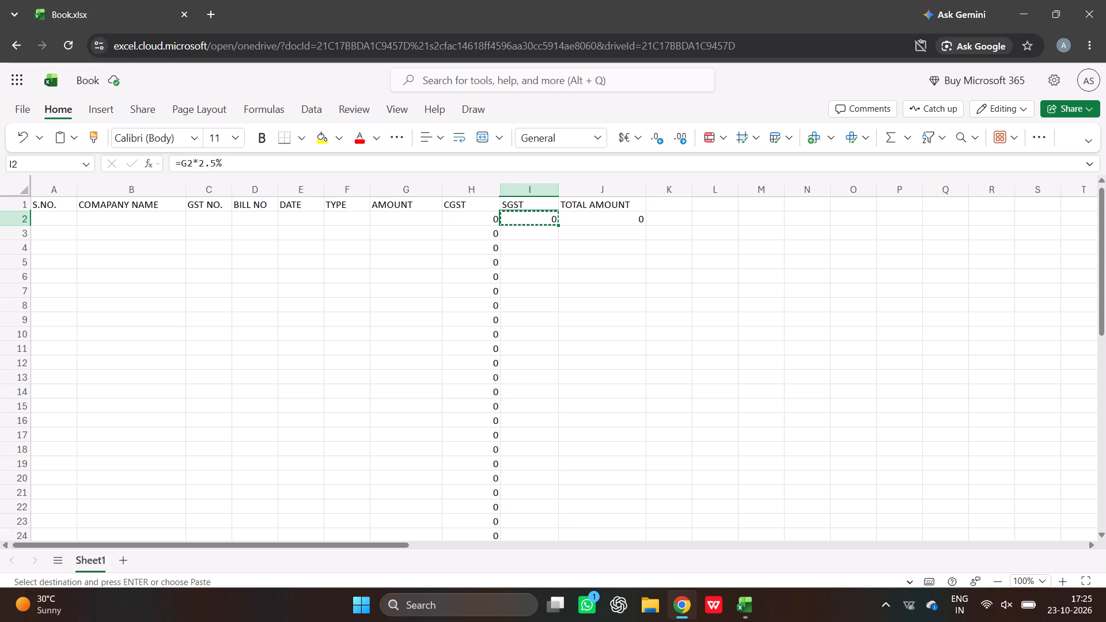
pyautogui.moveTo(536, 230); pyautogui.dragTo(560, 575)
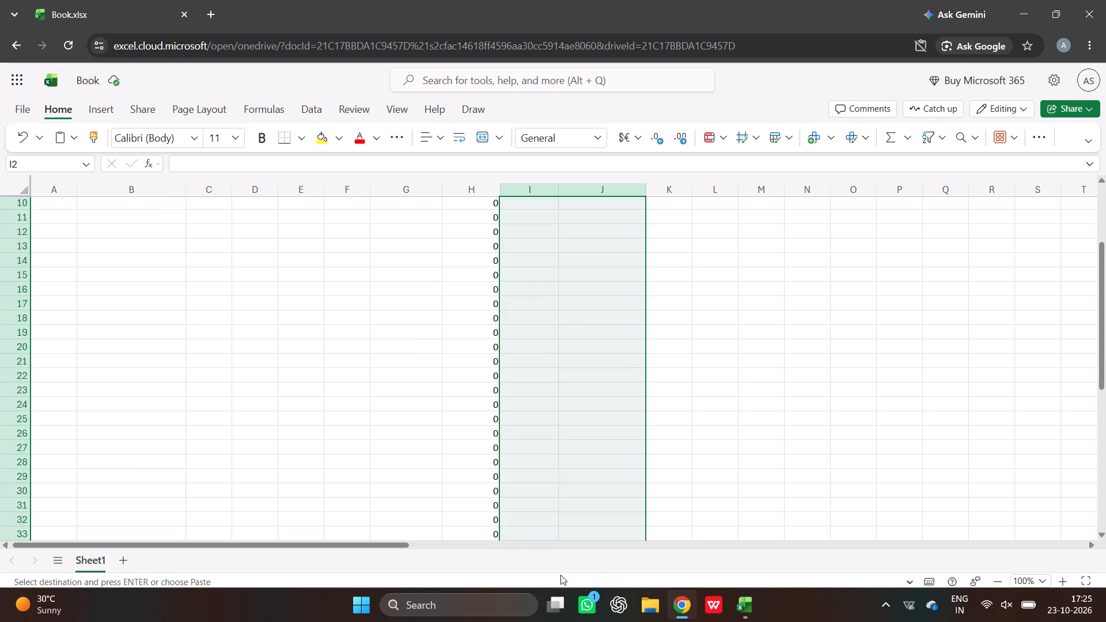
pyautogui.moveTo(560, 575); pyautogui.dragTo(533, 426)
pyautogui.hotkey('ctrl', 'v')
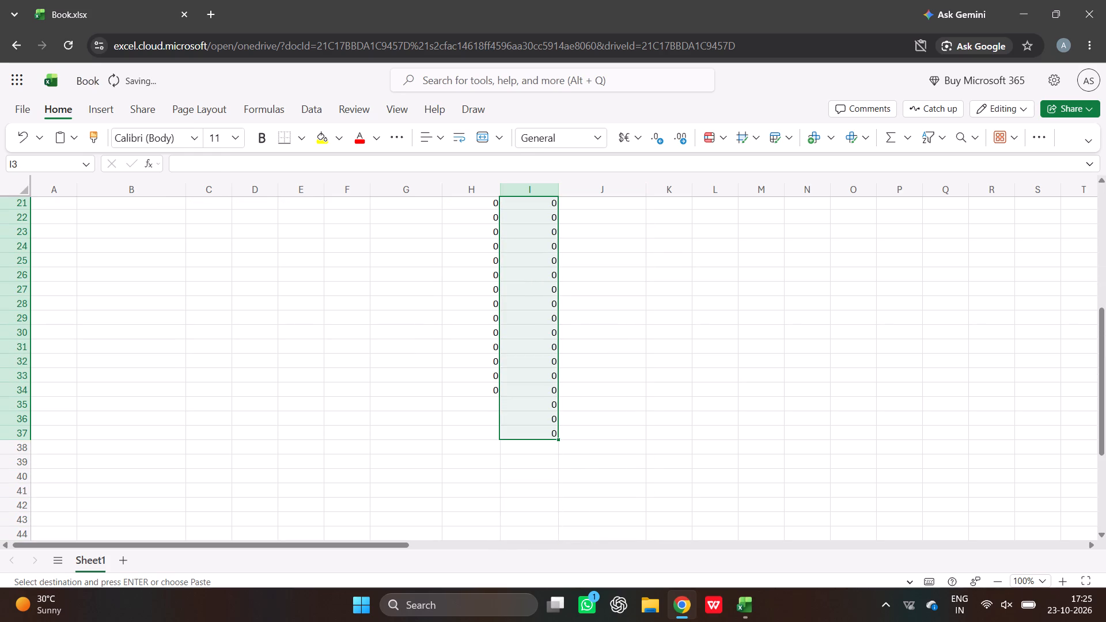
# Enter the serial number 1 in cell A2 under S.NO.
pyautogui.scroll(14, 535, 408)
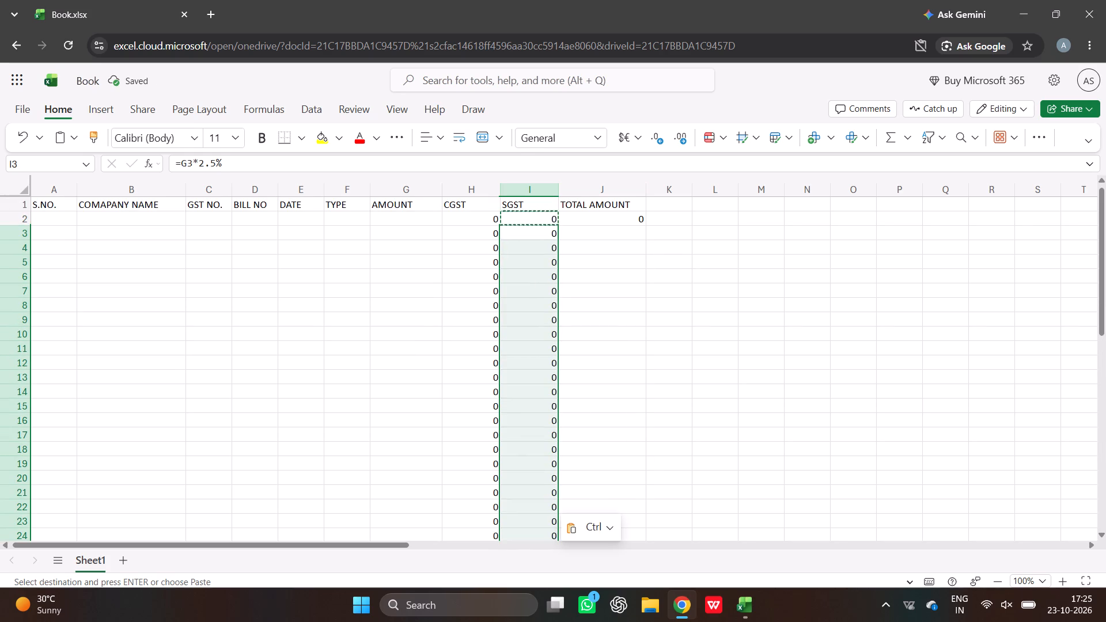
pyautogui.click(457, 223)
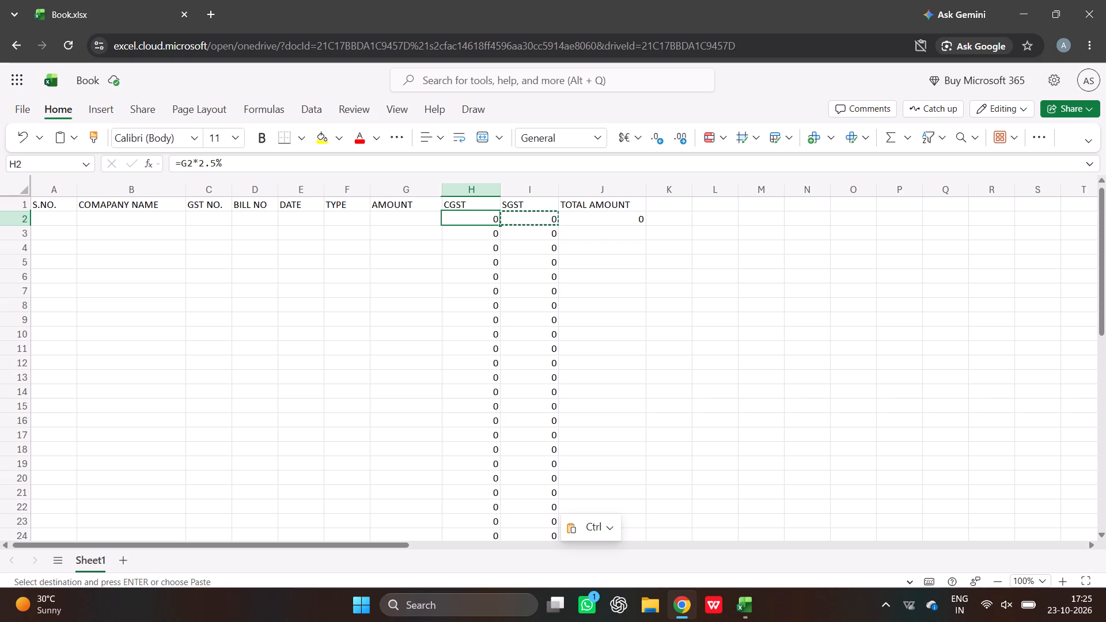
pyautogui.click(60, 217)
pyautogui.press('1')
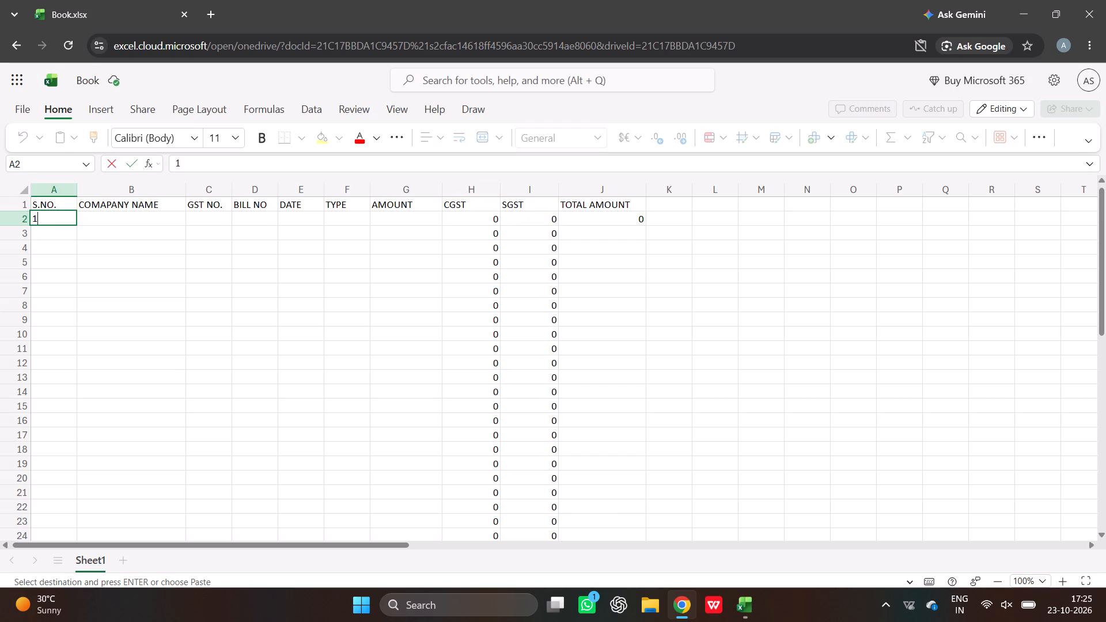
pyautogui.press('.')
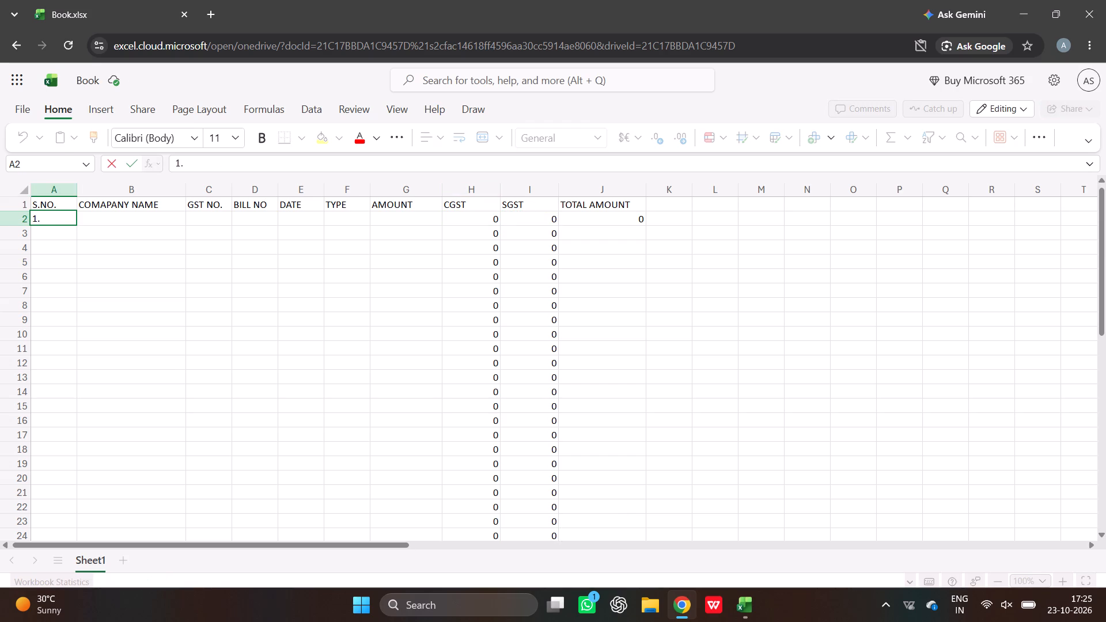
pyautogui.press('BackSpace')
pyautogui.press('Return')
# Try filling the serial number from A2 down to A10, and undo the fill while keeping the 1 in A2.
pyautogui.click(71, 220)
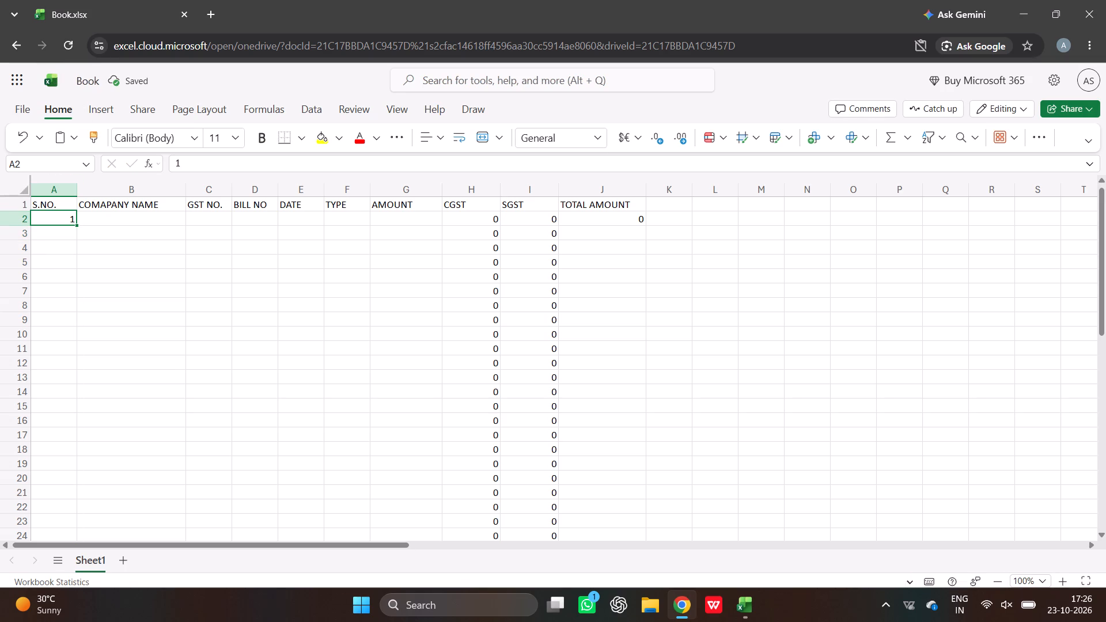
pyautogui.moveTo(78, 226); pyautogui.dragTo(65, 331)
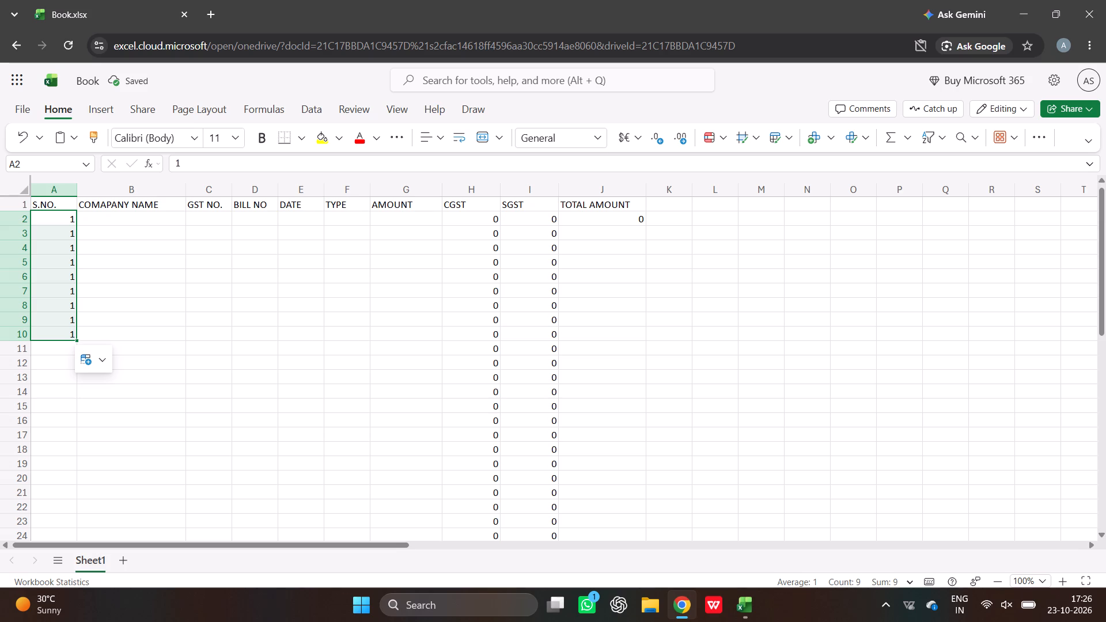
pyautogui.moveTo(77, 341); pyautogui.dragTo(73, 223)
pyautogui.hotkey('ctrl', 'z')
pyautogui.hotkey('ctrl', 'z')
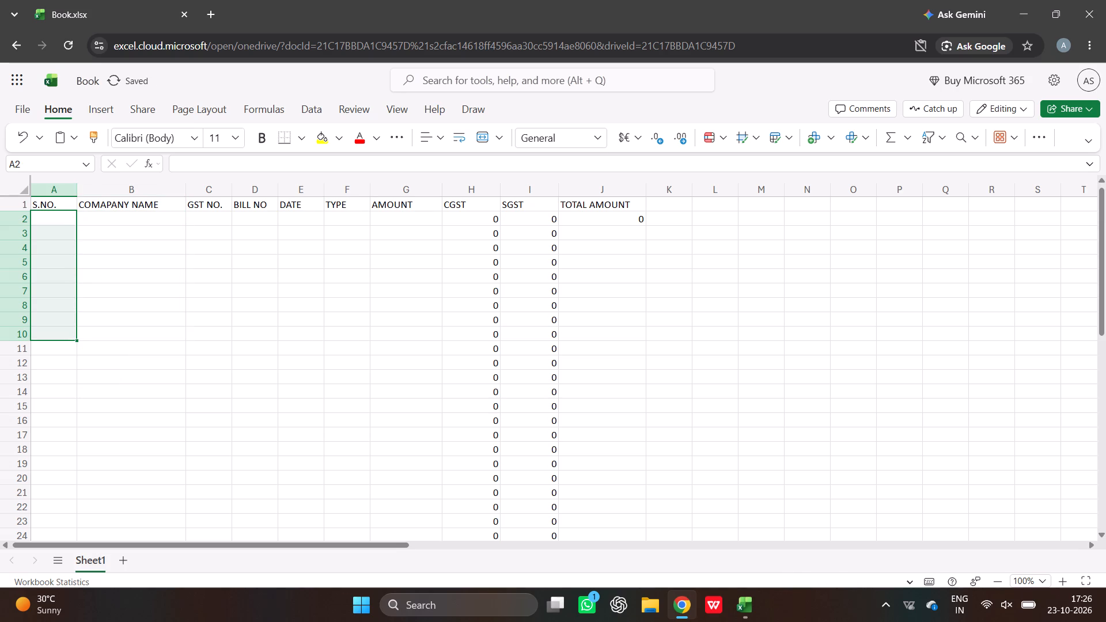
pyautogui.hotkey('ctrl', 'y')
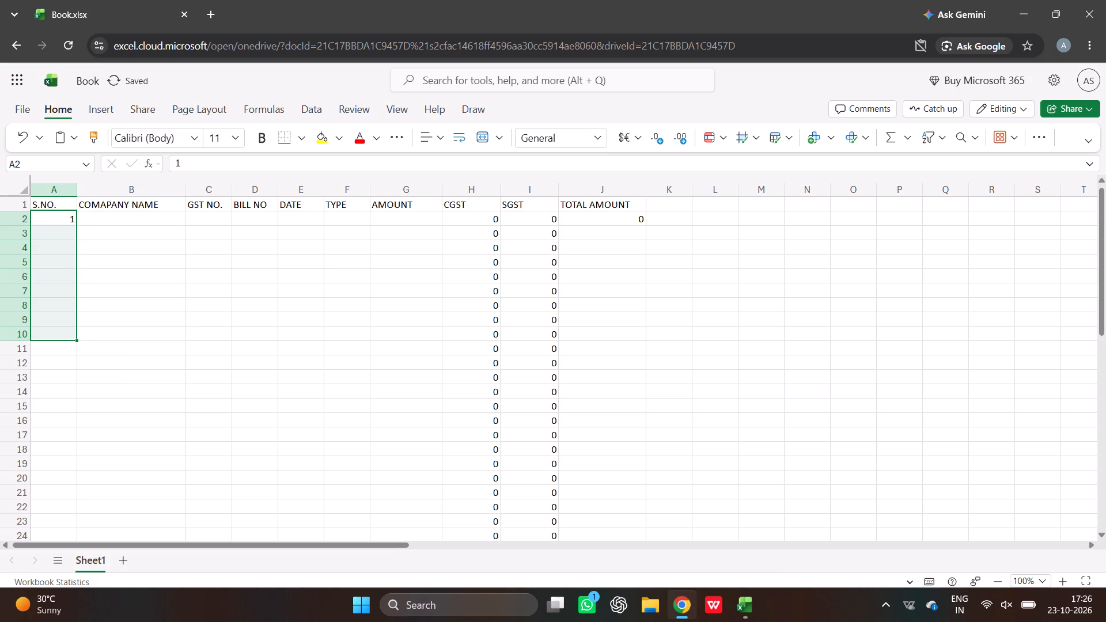
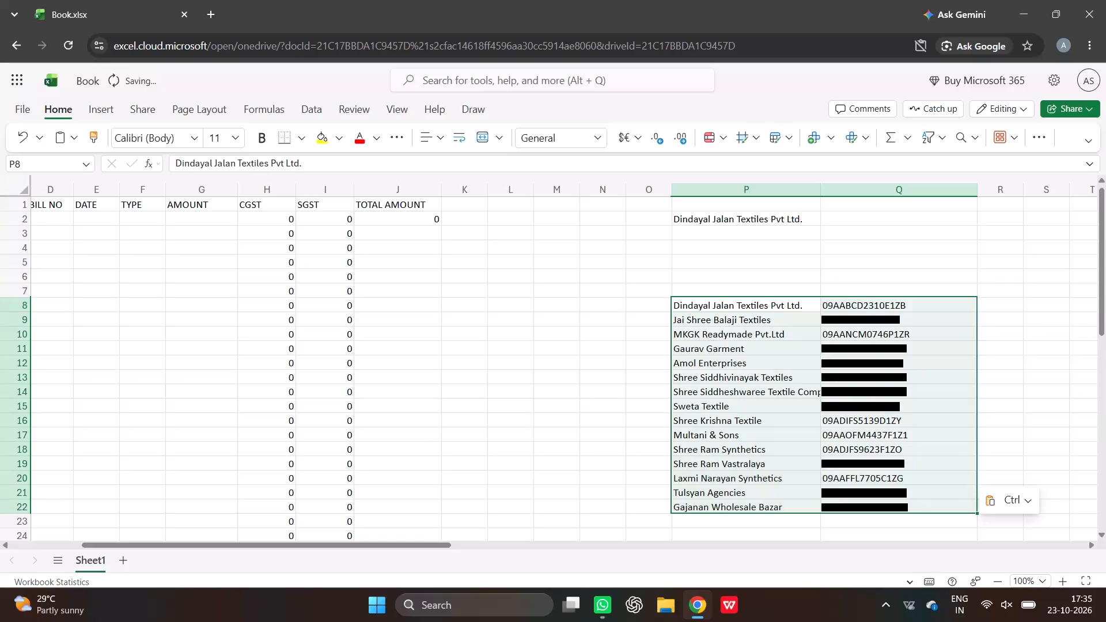
# Delete the stray Dindayal Jalan Textiles Pvt Ltd. entry from cell P2, above the company list.
pyautogui.click(804, 222)
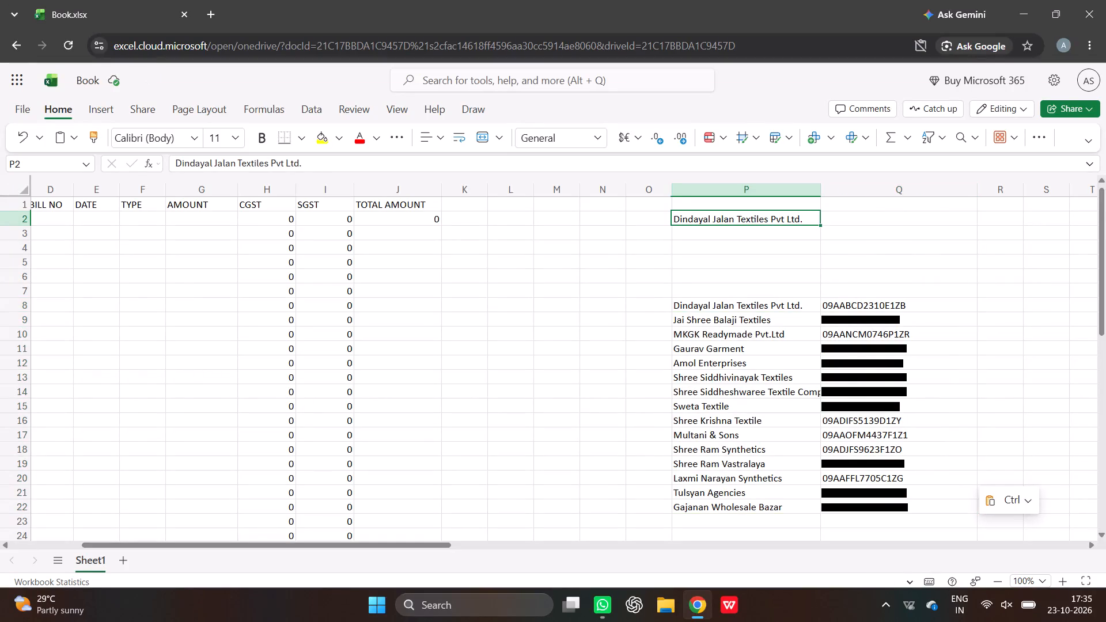
pyautogui.press('Delete')
# Widen column P so the longest company name in the reference list fits.
pyautogui.click(758, 323)
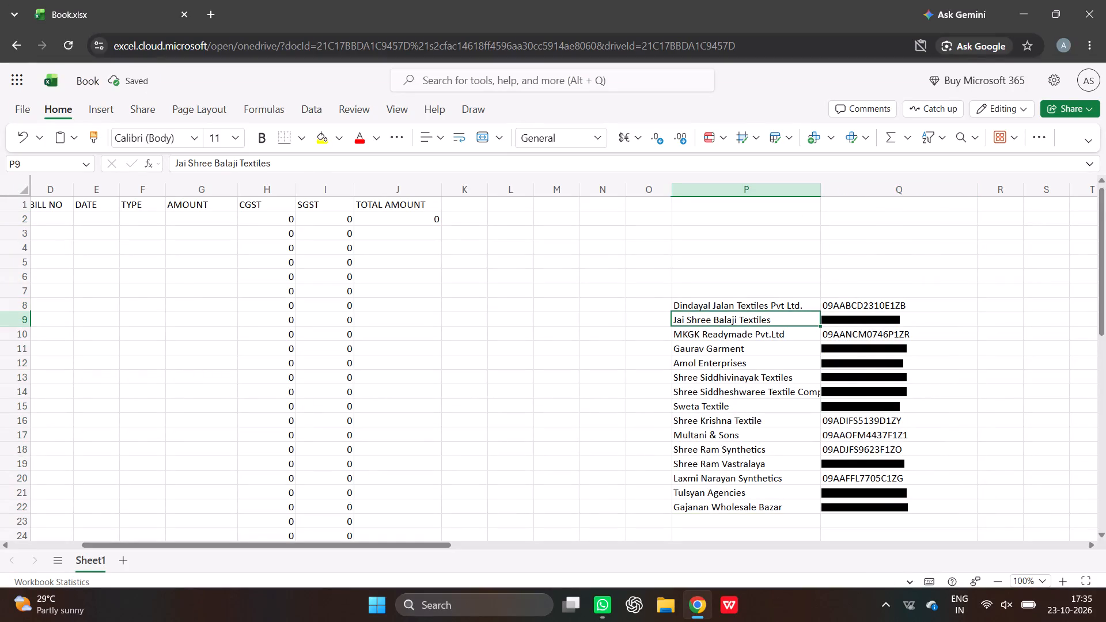
pyautogui.moveTo(819, 193); pyautogui.dragTo(838, 192)
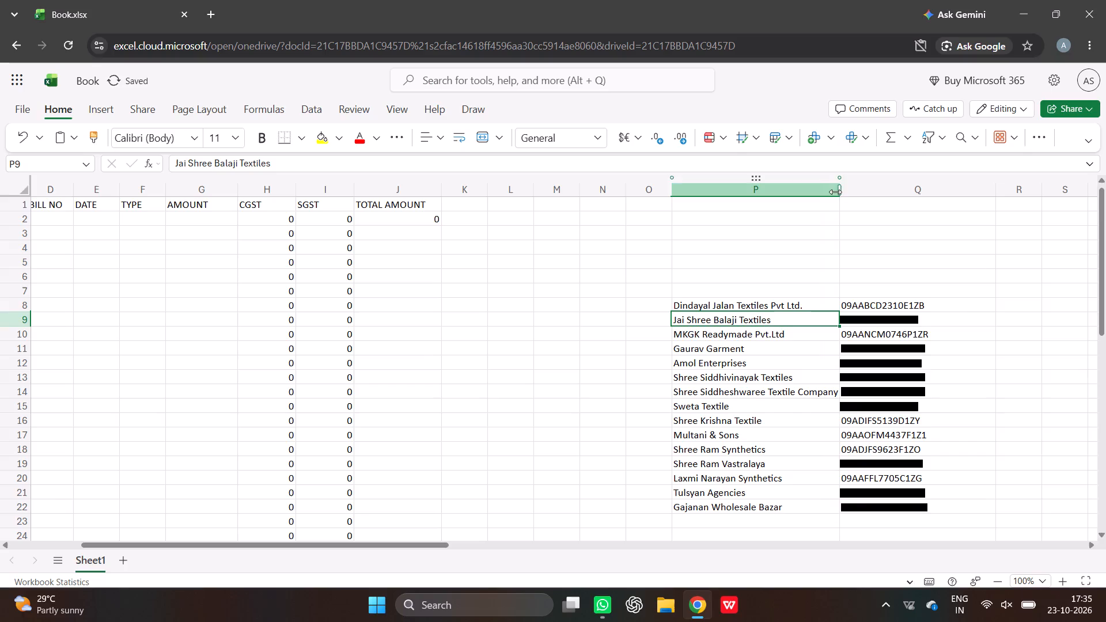
pyautogui.click(584, 274)
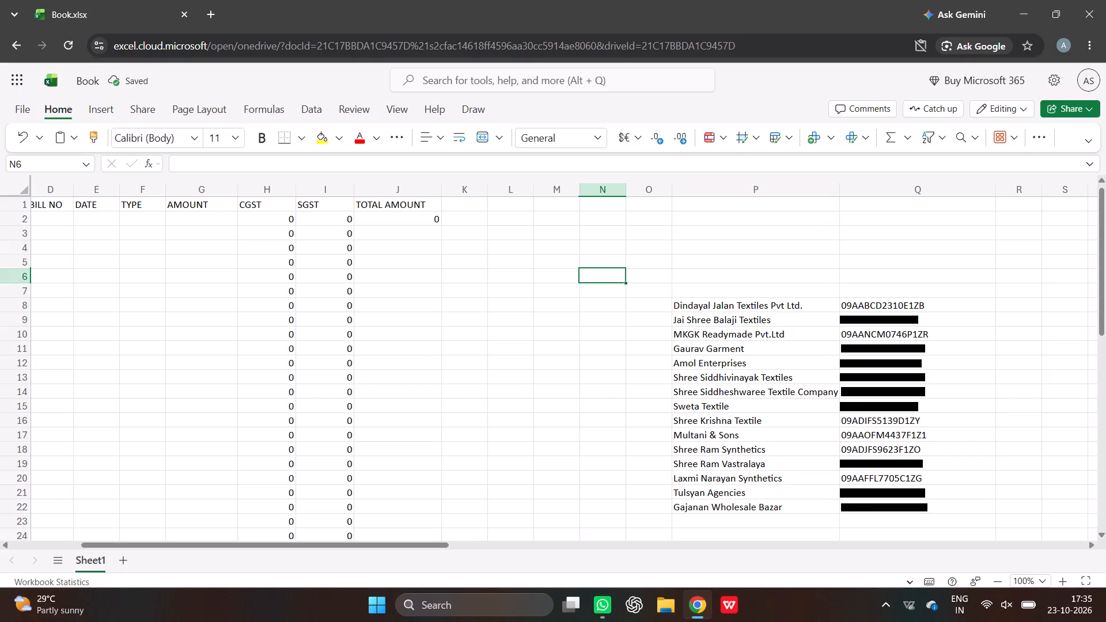
# Copy the Dindayal Jalan Textiles Pvt Ltd. name and its GST number from P8:Q8 into B2:C2 of the register.
pyautogui.click(788, 306)
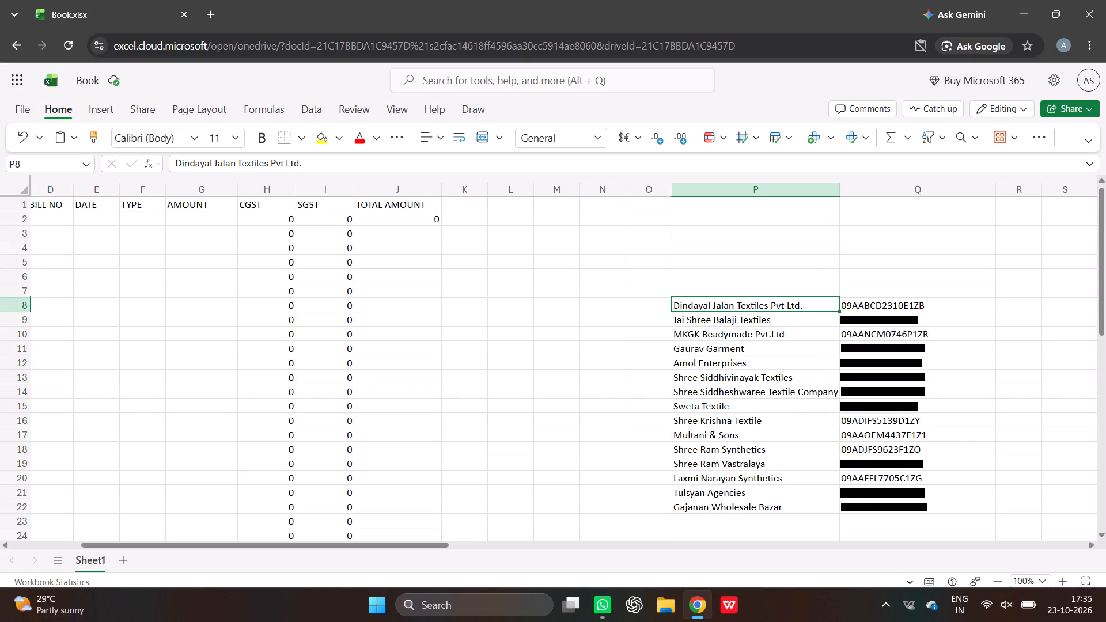
pyautogui.keyDown('ctrl'); pyautogui.click(886, 304); pyautogui.keyUp('ctrl')
pyautogui.hotkey('ctrl', 'c')
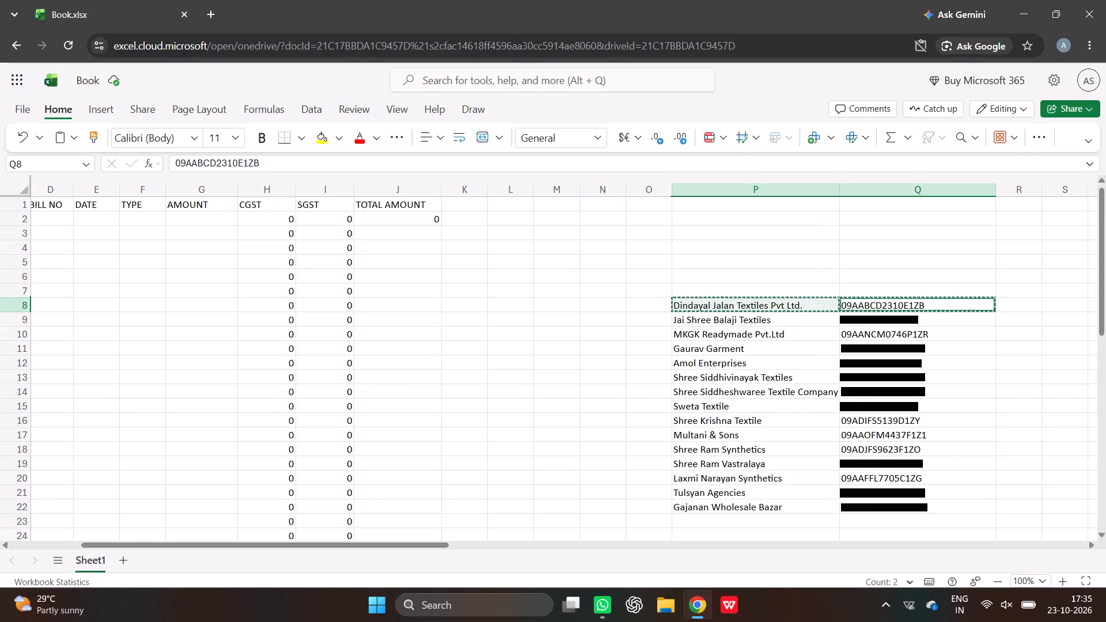
pyautogui.scroll(4, 503, 346)
pyautogui.press('Left')
pyautogui.press('Left')
pyautogui.press('Left')
pyautogui.press('Left')
pyautogui.press('Left')
pyautogui.press('Left')
pyautogui.press('Left')
pyautogui.press('Left')
pyautogui.press('Left')
pyautogui.press('Left')
pyautogui.press('Left')
pyautogui.press('Left')
pyautogui.press('Left')
pyautogui.press('Left')
pyautogui.press('Left')
pyautogui.press('Left')
pyautogui.press('Left')
pyautogui.press('Left')
pyautogui.press('Left')
pyautogui.press('Left')
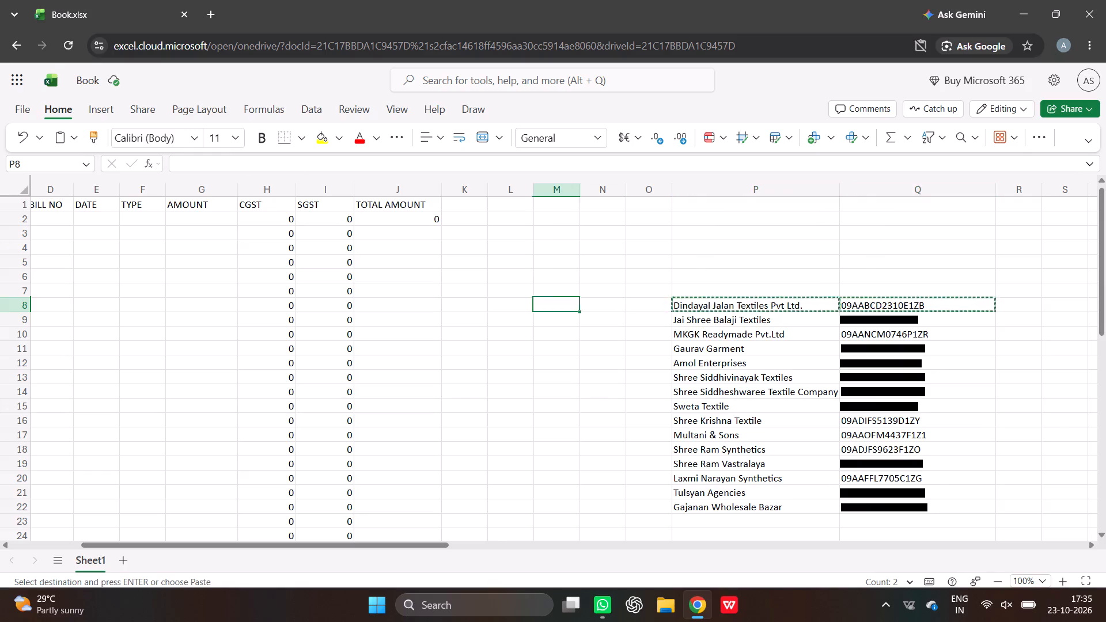
pyautogui.click(103, 218)
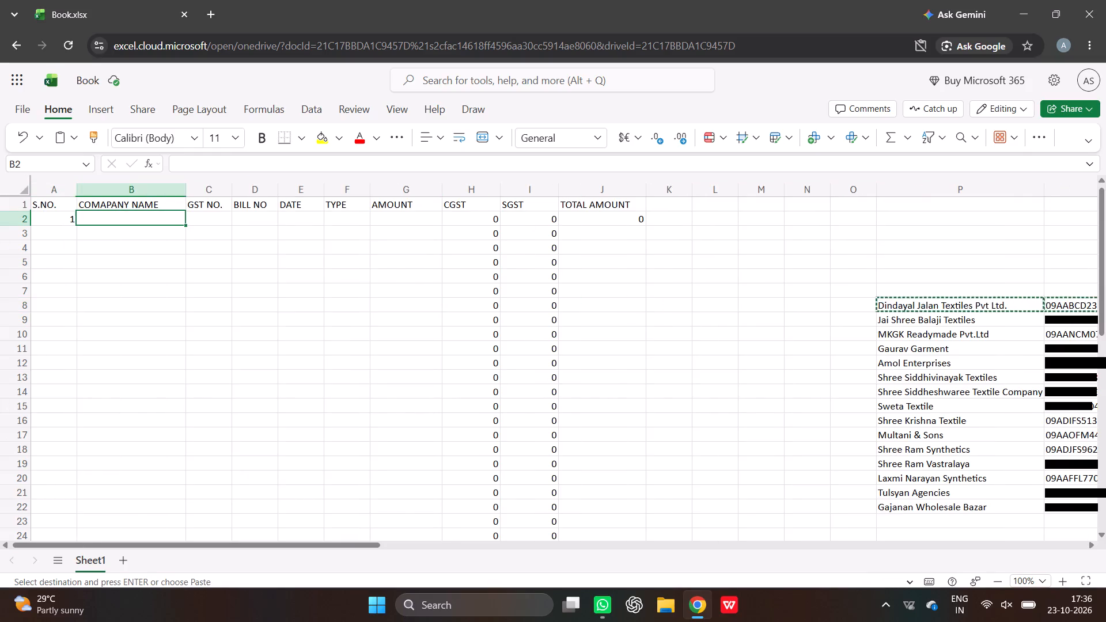
pyautogui.hotkey('ctrl', 'v')
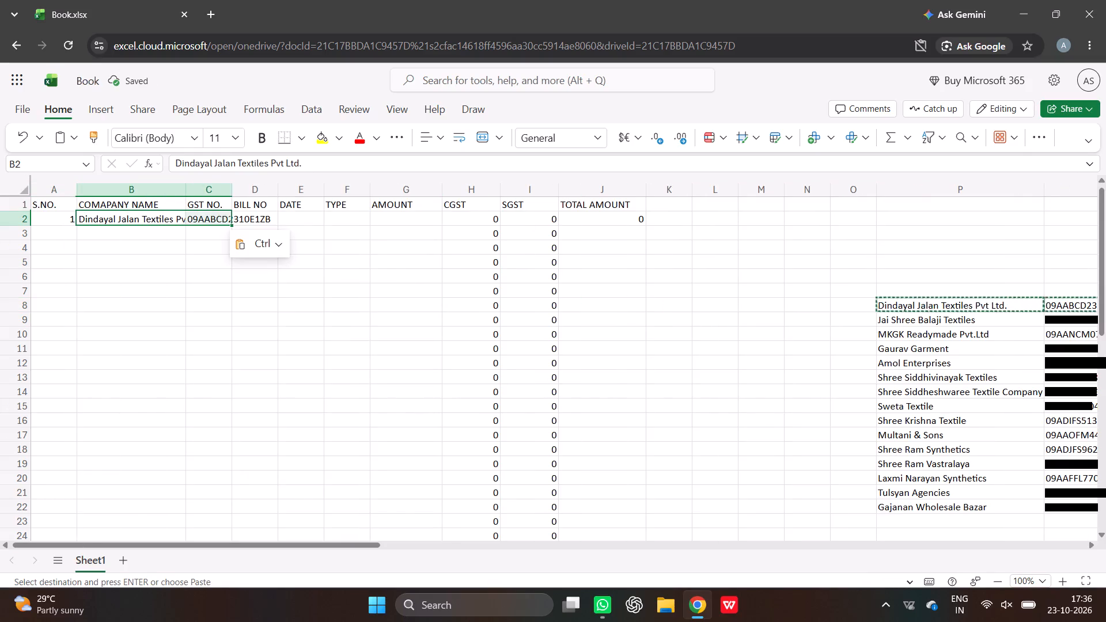
# Widen columns B and C to fit the company name and GST number in row 2.
pyautogui.moveTo(188, 190); pyautogui.dragTo(219, 189)
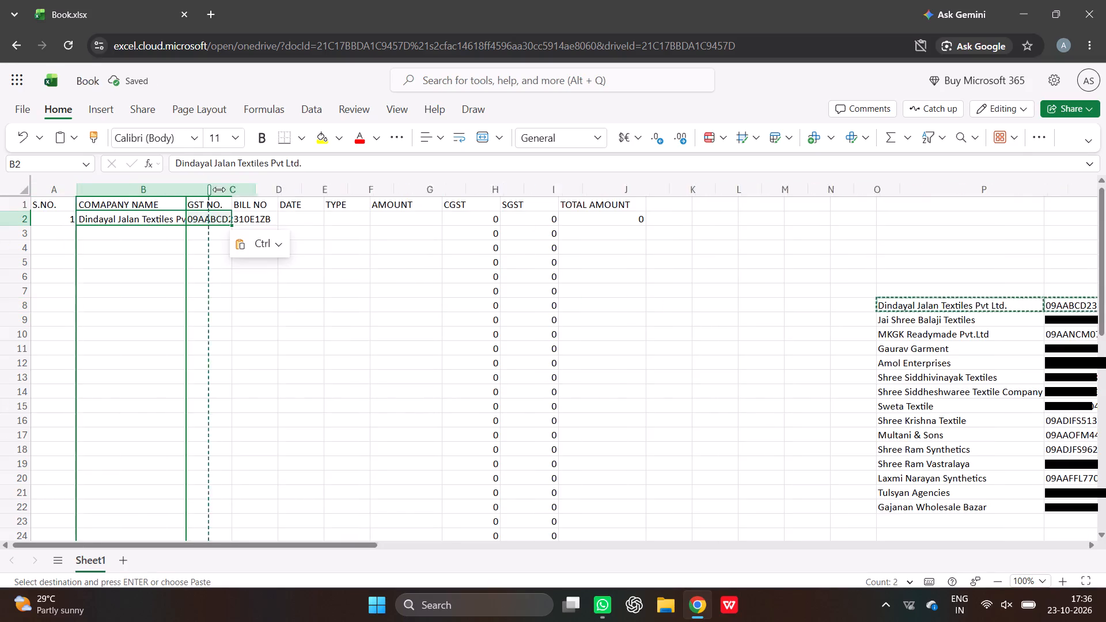
pyautogui.moveTo(219, 189); pyautogui.dragTo(243, 189)
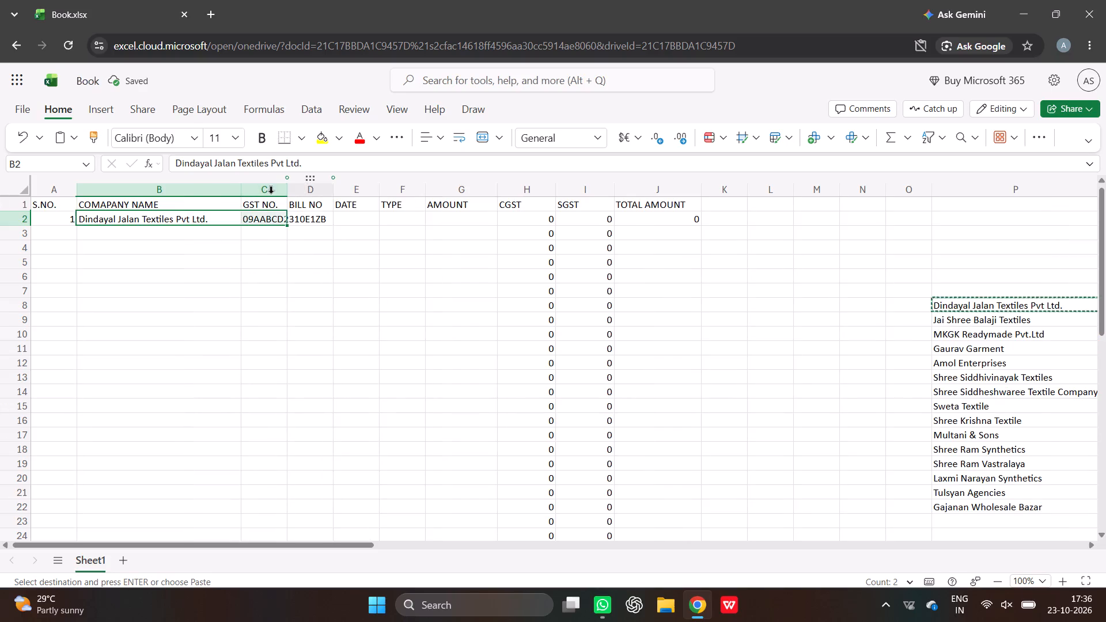
pyautogui.moveTo(242, 191); pyautogui.dragTo(224, 189)
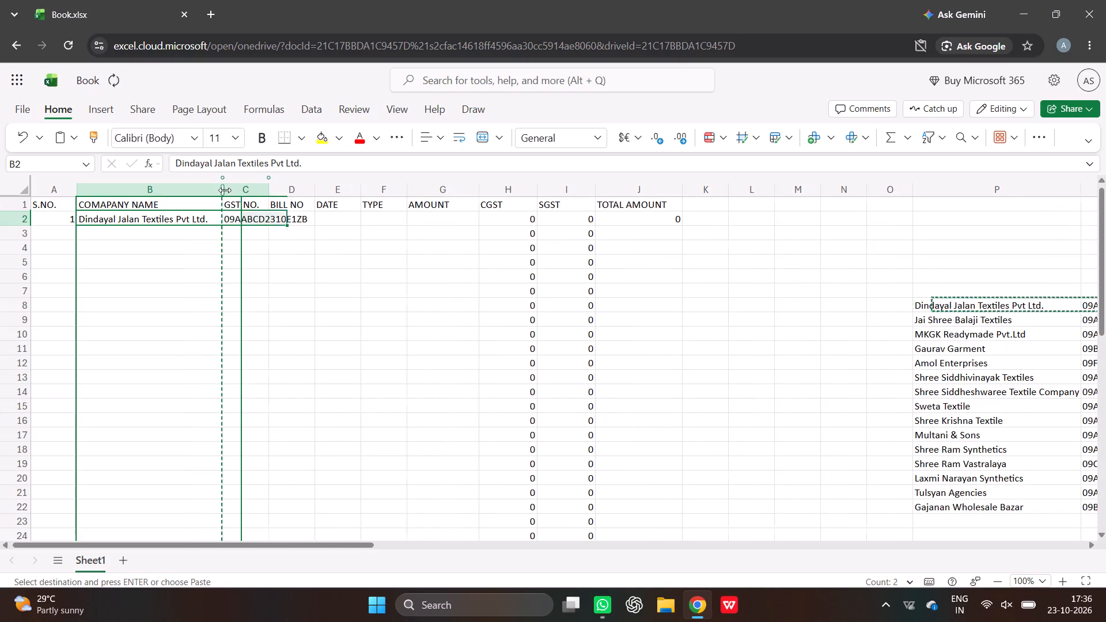
pyautogui.moveTo(269, 190); pyautogui.dragTo(311, 184)
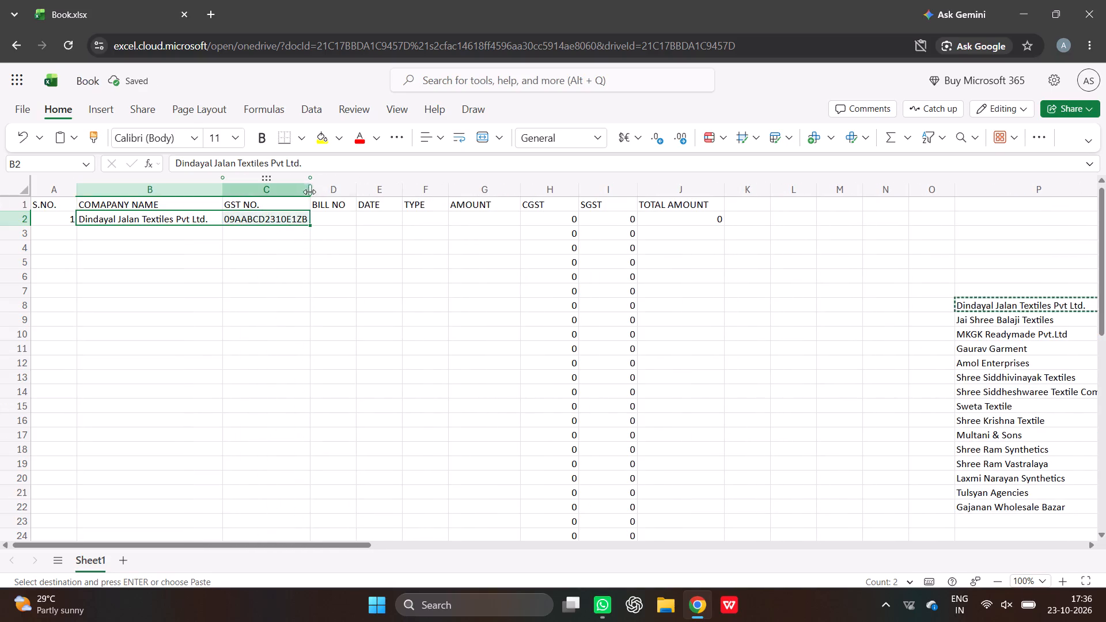
# Enter the serial numbers 2 to 10 in cells A3 to A11 under S.NO.
pyautogui.click(61, 219)
pyautogui.click(66, 235)
pyautogui.press('2')
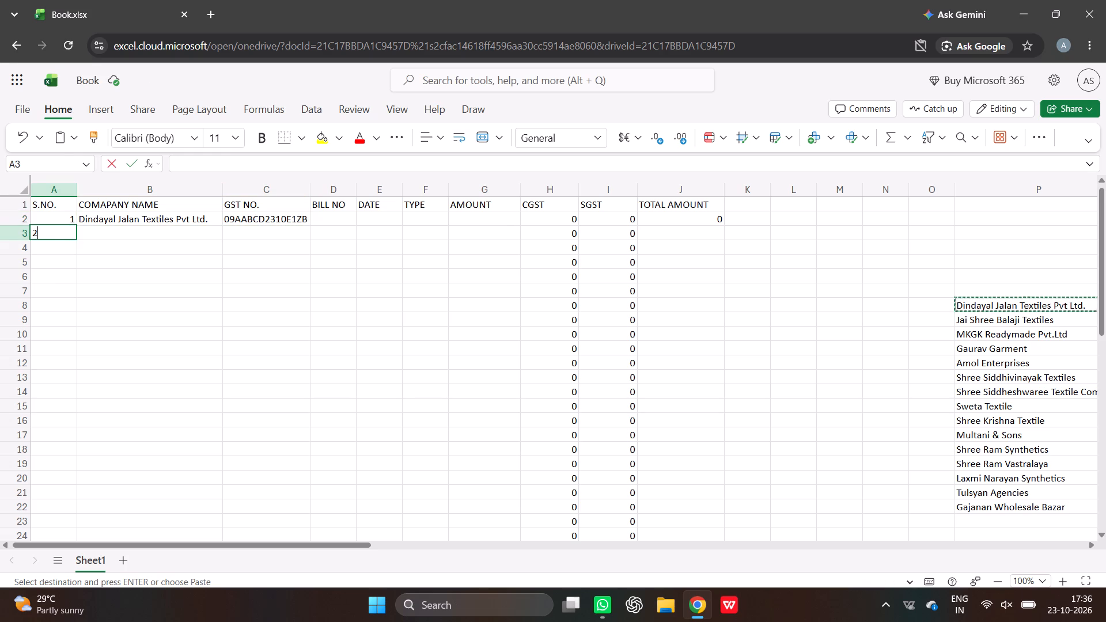
pyautogui.press('Down')
pyautogui.press('3')
pyautogui.press('Down')
pyautogui.press('4')
pyautogui.press('Down')
pyautogui.press('5')
pyautogui.press('Down')
pyautogui.press('6')
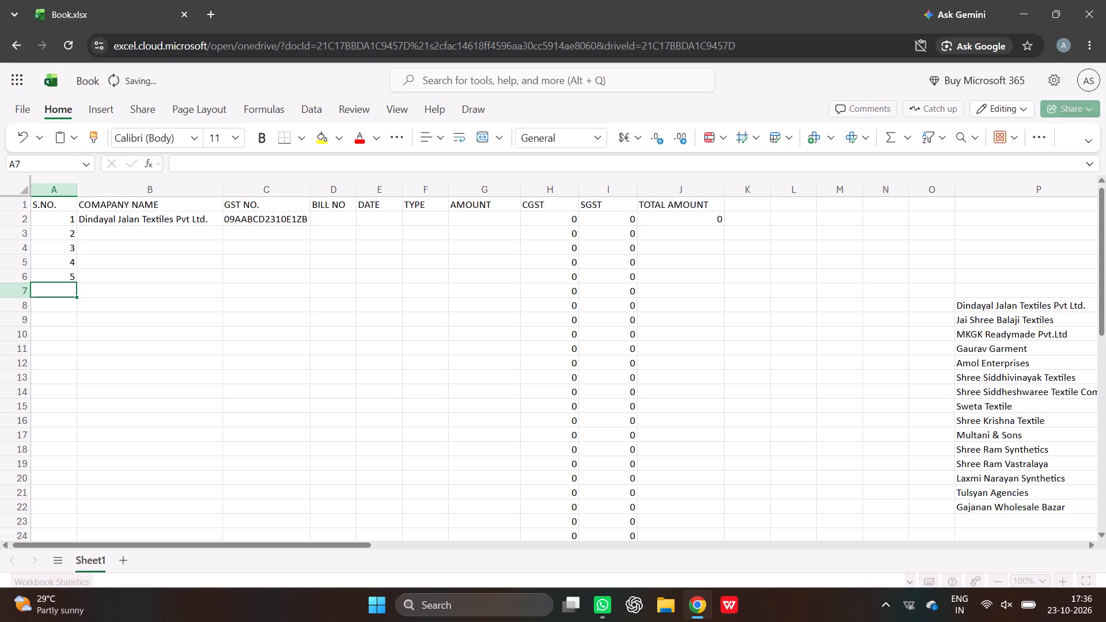
pyautogui.press('Down')
pyautogui.press('7')
pyautogui.press('Down')
pyautogui.press('8')
pyautogui.press('Down')
pyautogui.press('9')
pyautogui.press('Down')
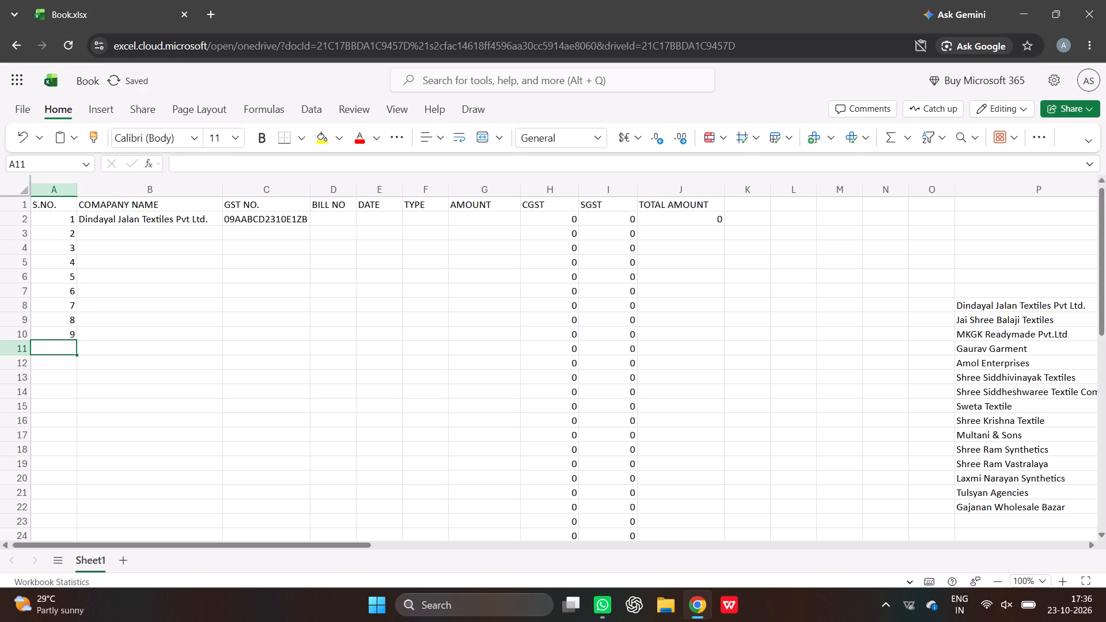
pyautogui.write('10')
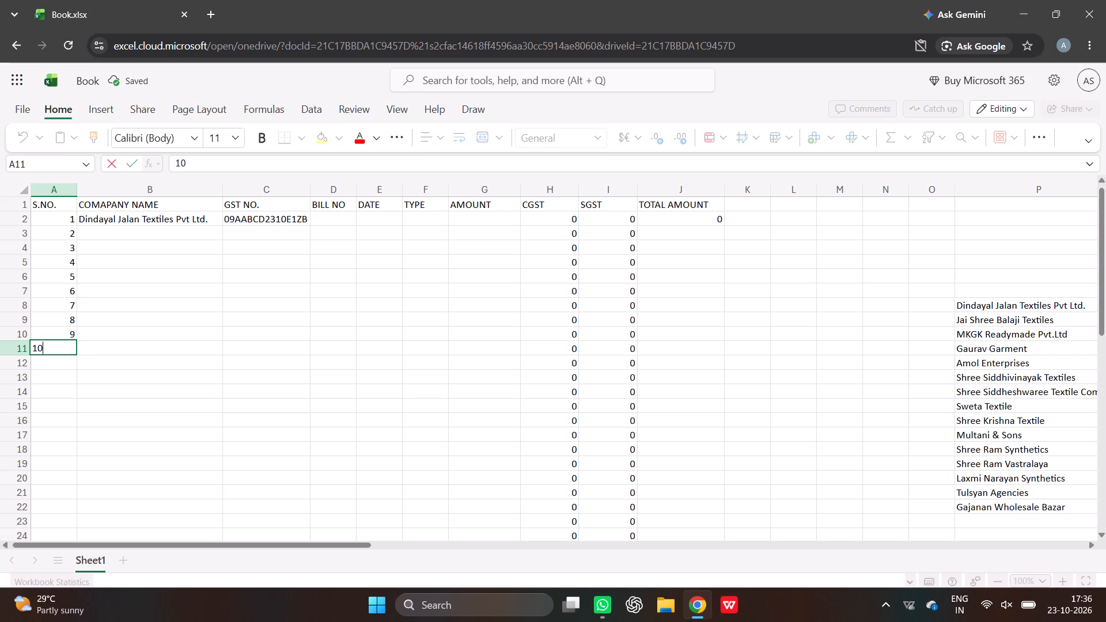
pyautogui.press('Down')
# Continue the serial numbers from 11 to 20 in cells A12 to A21, with A14 entered as 131.
pyautogui.write('11')
pyautogui.press('Down')
pyautogui.write('12')
pyautogui.press('Down')
pyautogui.write('131')
pyautogui.press('Down')
pyautogui.write('14')
pyautogui.press('Down')
pyautogui.write('15')
pyautogui.press('Down')
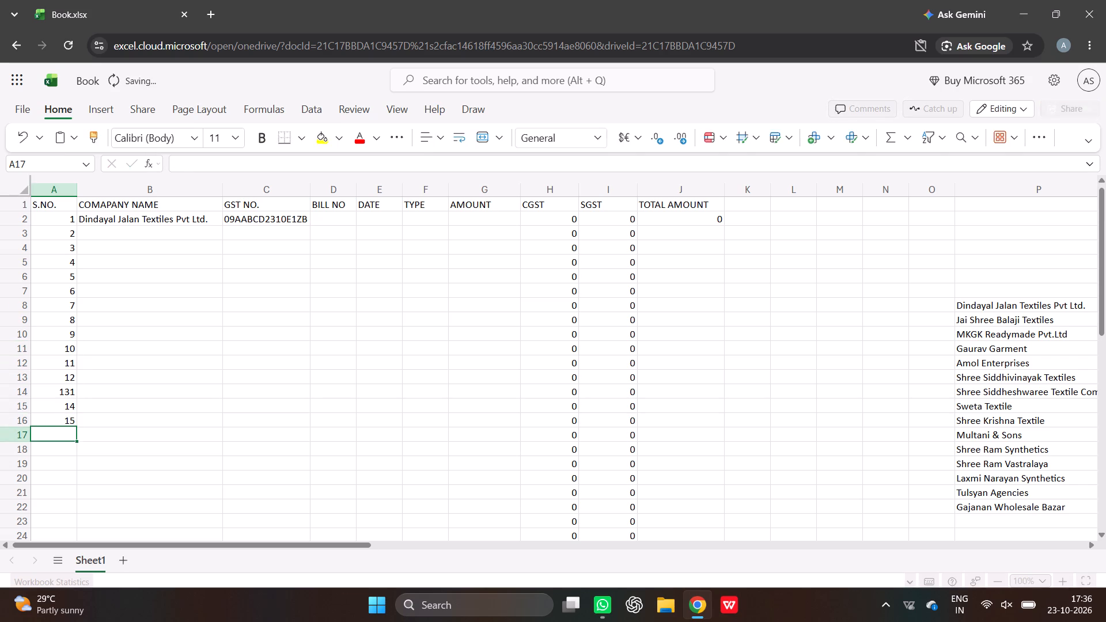
pyautogui.write('16')
pyautogui.press('Down')
pyautogui.write('17')
pyautogui.press('Down')
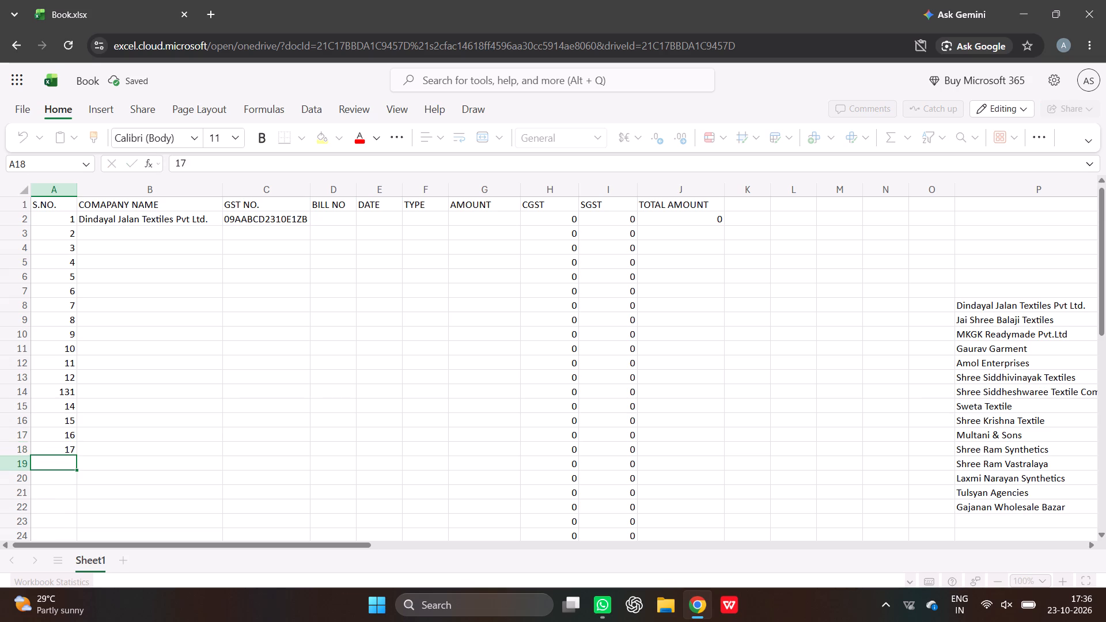
pyautogui.write('18')
pyautogui.press('Down')
pyautogui.write('19')
pyautogui.press('Down')
pyautogui.write('20')
pyautogui.press('Down')
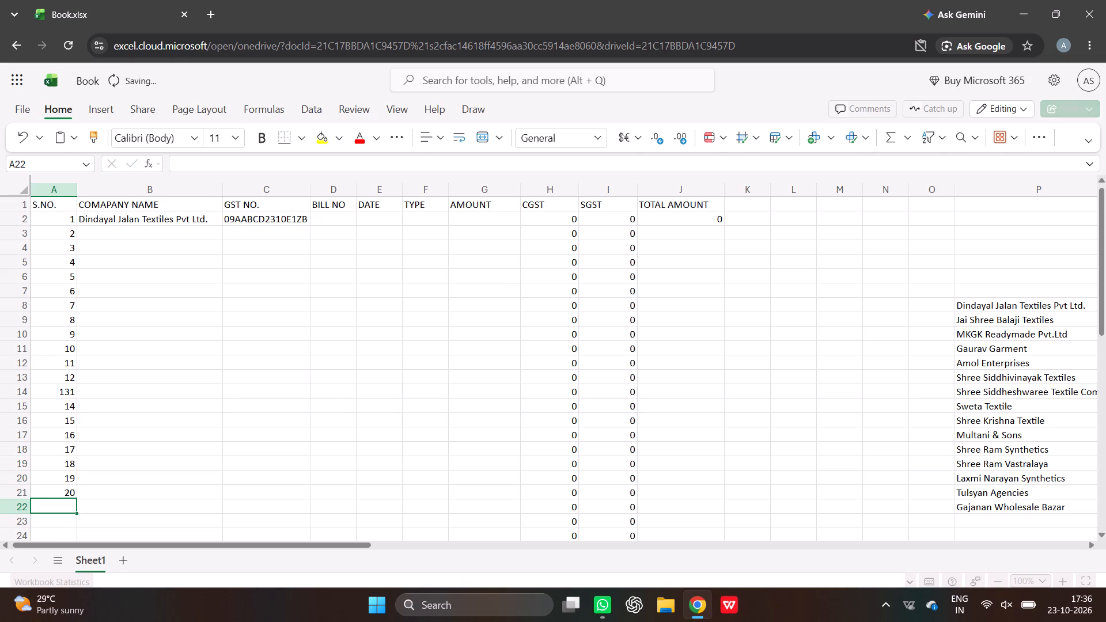
# Continue the serial numbers from 21 to 30 in cells A22 to A31, with A24 entered as 232.
pyautogui.write('21')
pyautogui.press('Down')
pyautogui.write('22')
pyautogui.press('Down')
pyautogui.write('232')
pyautogui.press('Down')
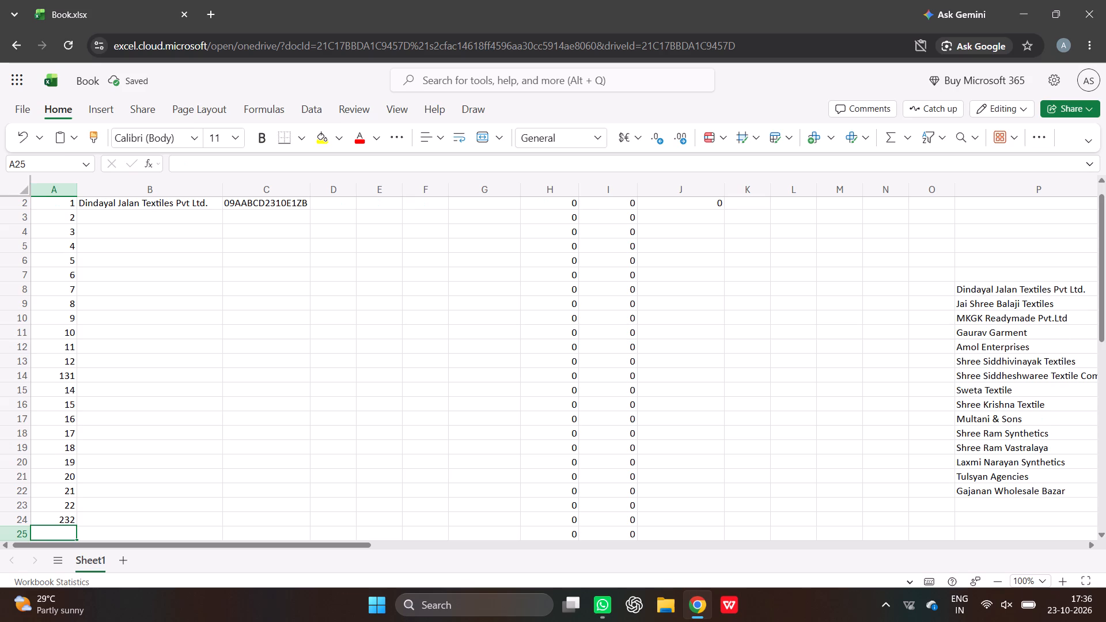
pyautogui.write('24')
pyautogui.press('Down')
pyautogui.write('25')
pyautogui.press('Down')
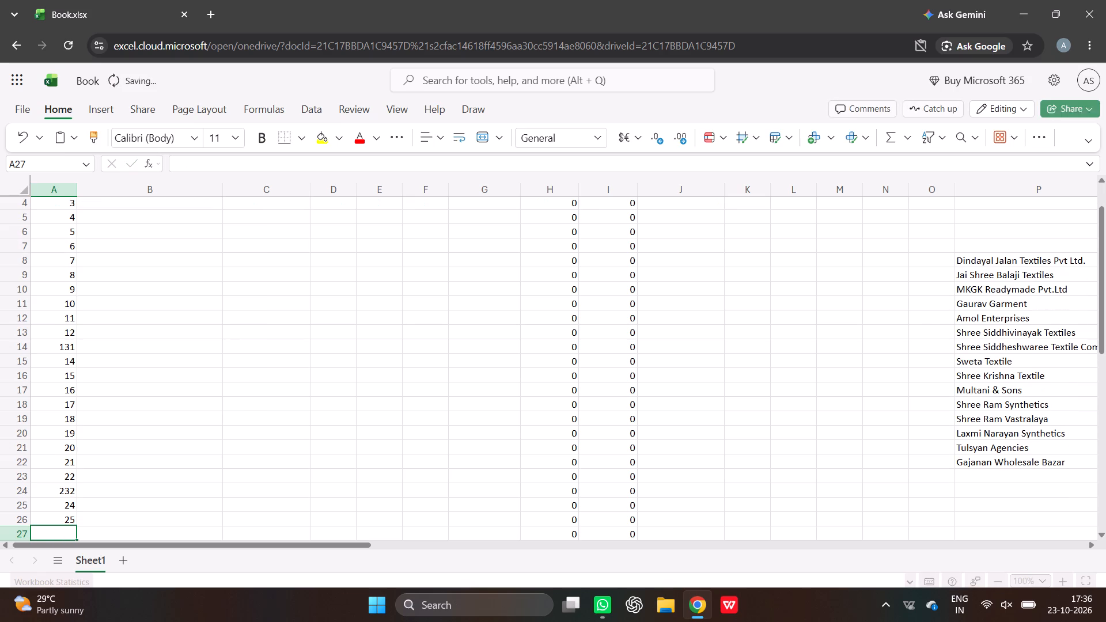
pyautogui.write('26')
pyautogui.press('Down')
pyautogui.write('27')
pyautogui.press('Down')
pyautogui.write('28')
pyautogui.press('Down')
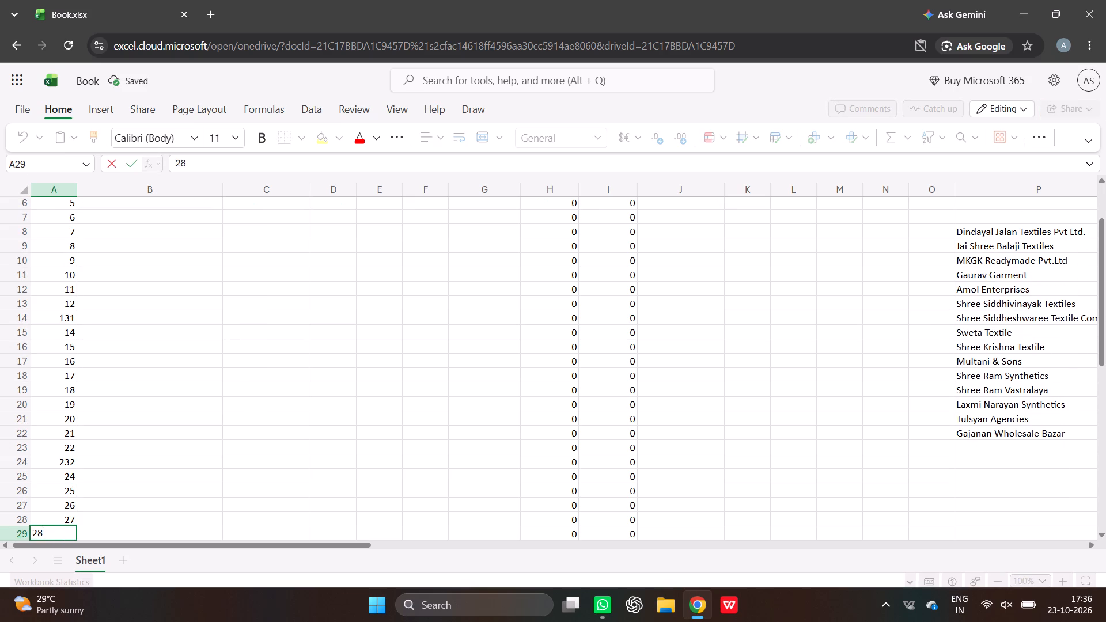
pyautogui.write('29')
pyautogui.press('Down')
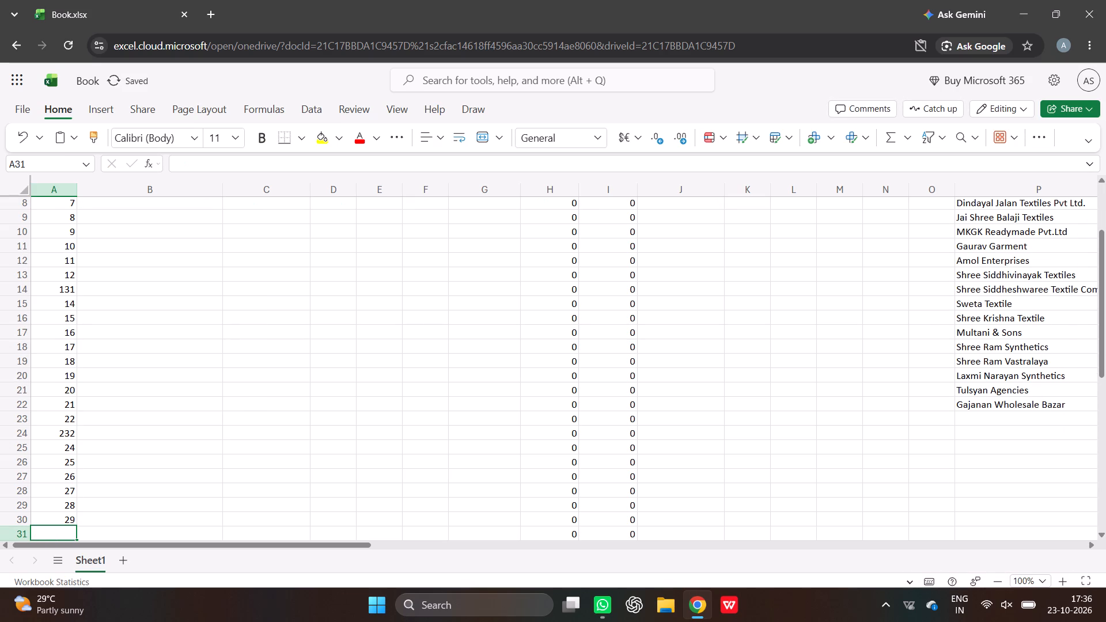
pyautogui.press('2')
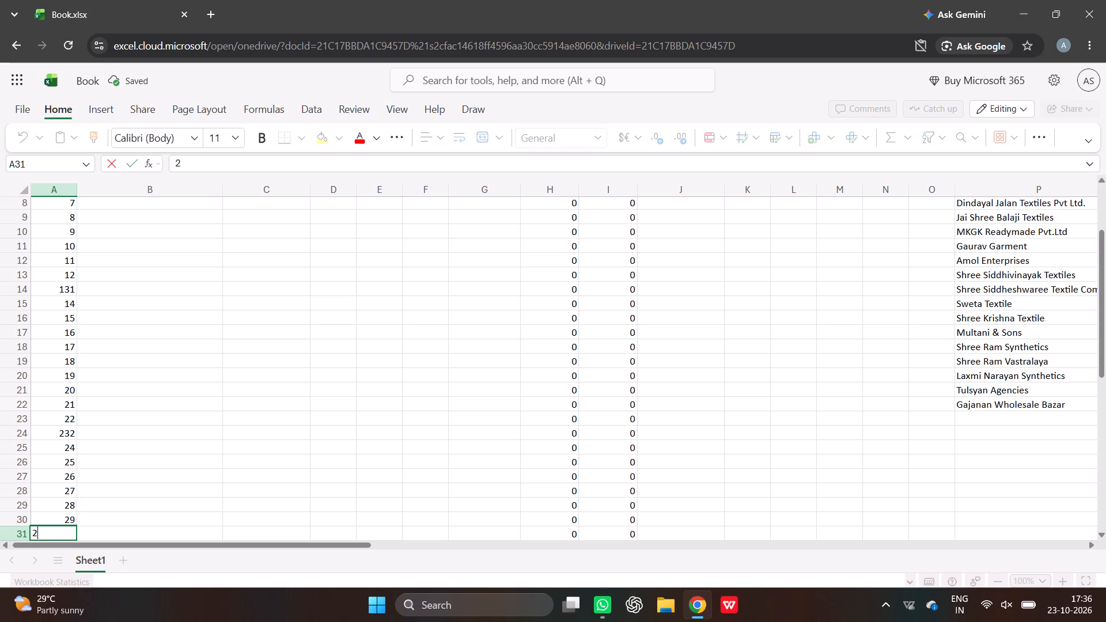
pyautogui.press('BackSpace')
pyautogui.write('30')
pyautogui.press('Return')
# Enter the serial numbers 31 to 36 in cells A32 to A37.
pyautogui.write('31')
pyautogui.press('Down')
pyautogui.write('32')
pyautogui.press('Down')
pyautogui.write('33')
pyautogui.press('Down')
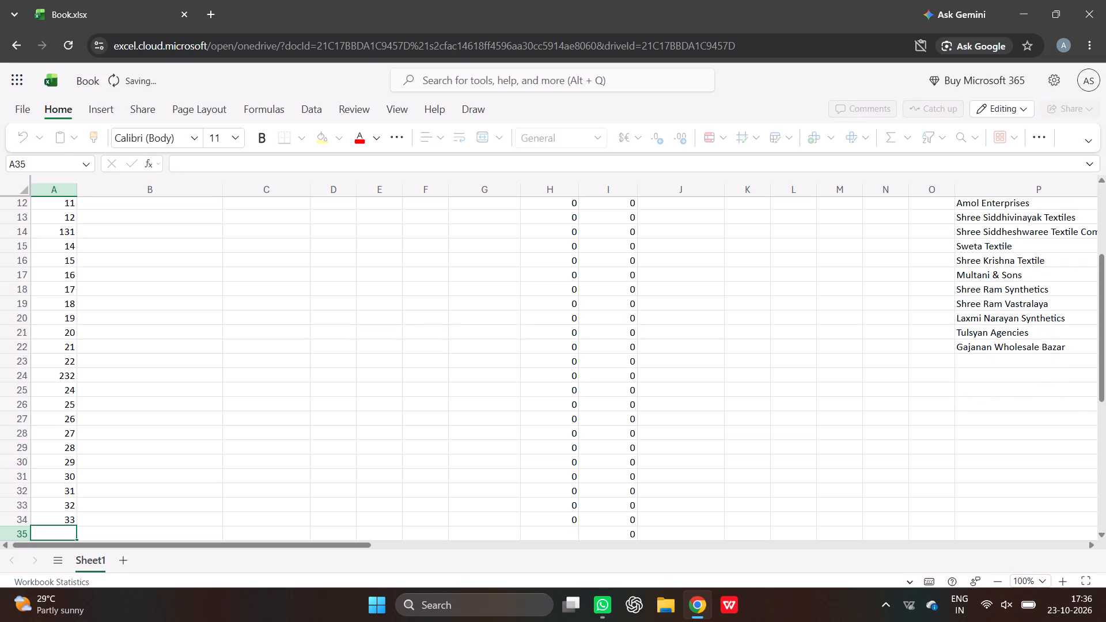
pyautogui.write('34')
pyautogui.press('Down')
pyautogui.write('34')
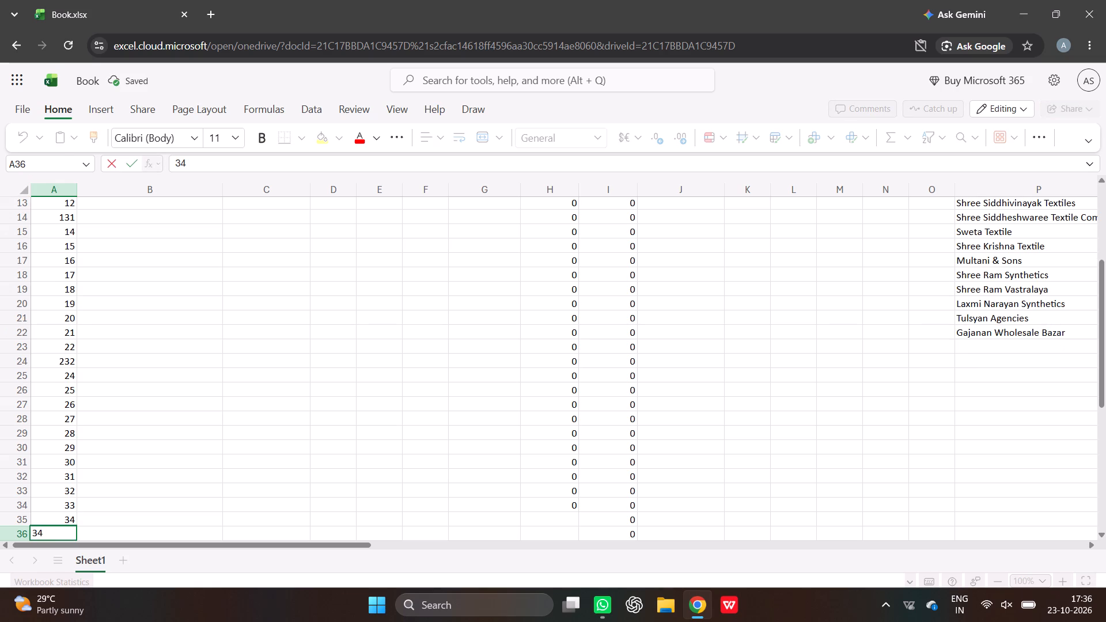
pyautogui.press('BackSpace')
pyautogui.press('5')
pyautogui.press('Down')
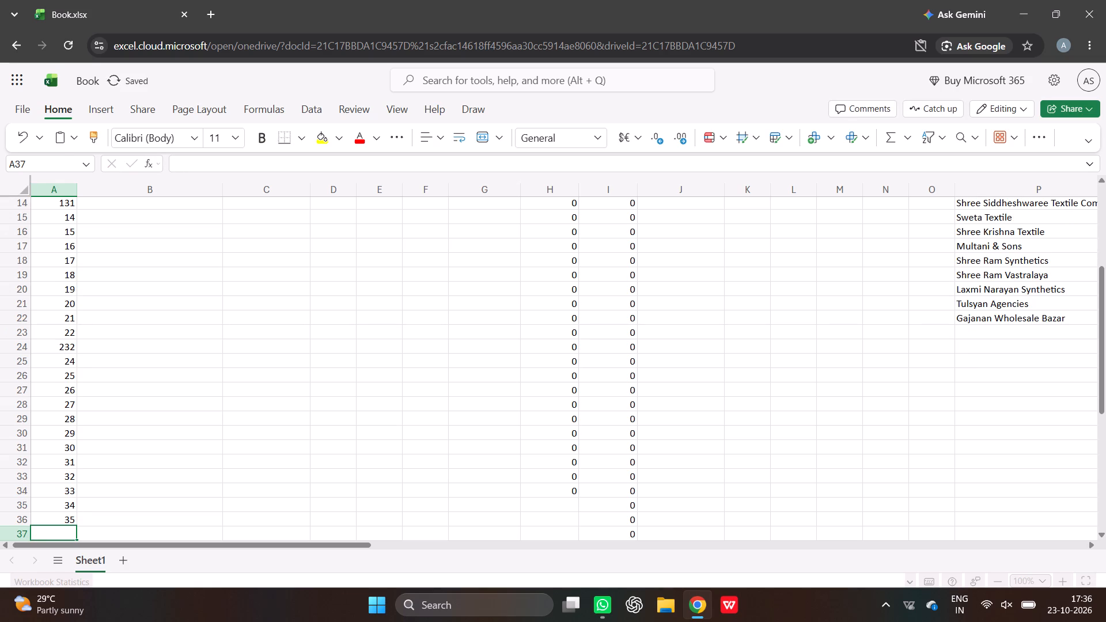
pyautogui.write('36')
pyautogui.press('Return')
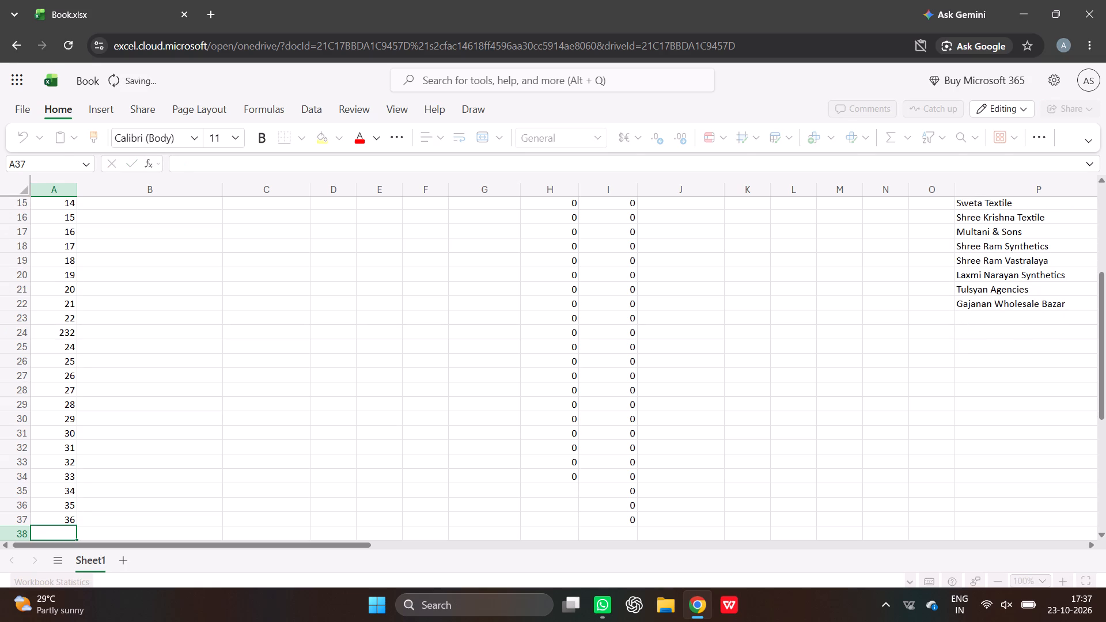
# Copy the TOTAL AMOUNT formula from J2 into cells J3 through J40.
pyautogui.scroll(13, 343, 425)
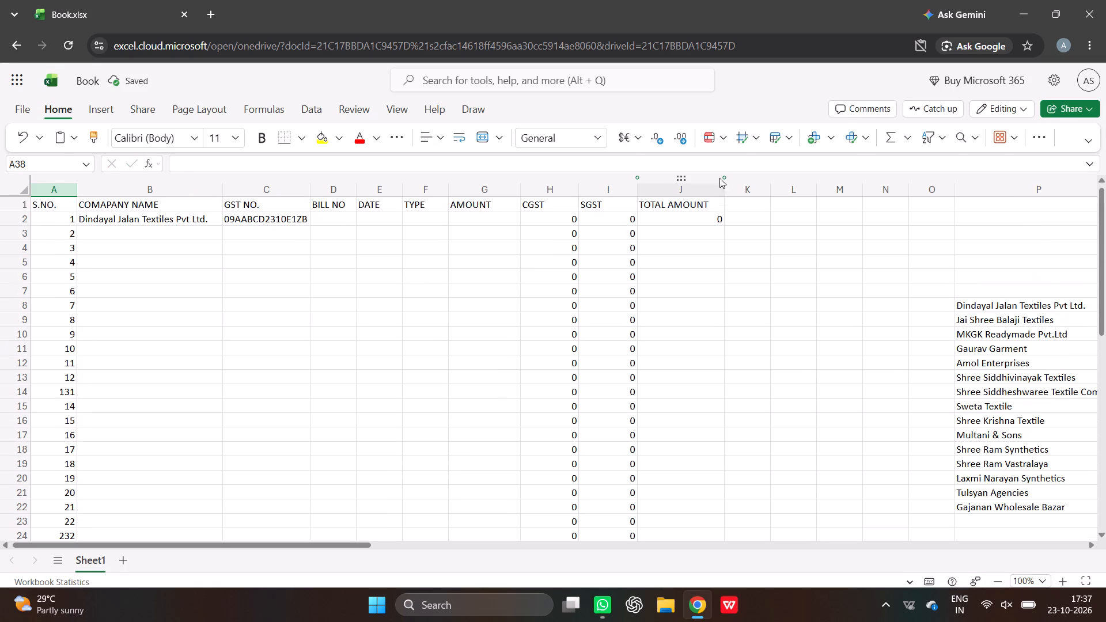
pyautogui.click(680, 210)
pyautogui.click(699, 216)
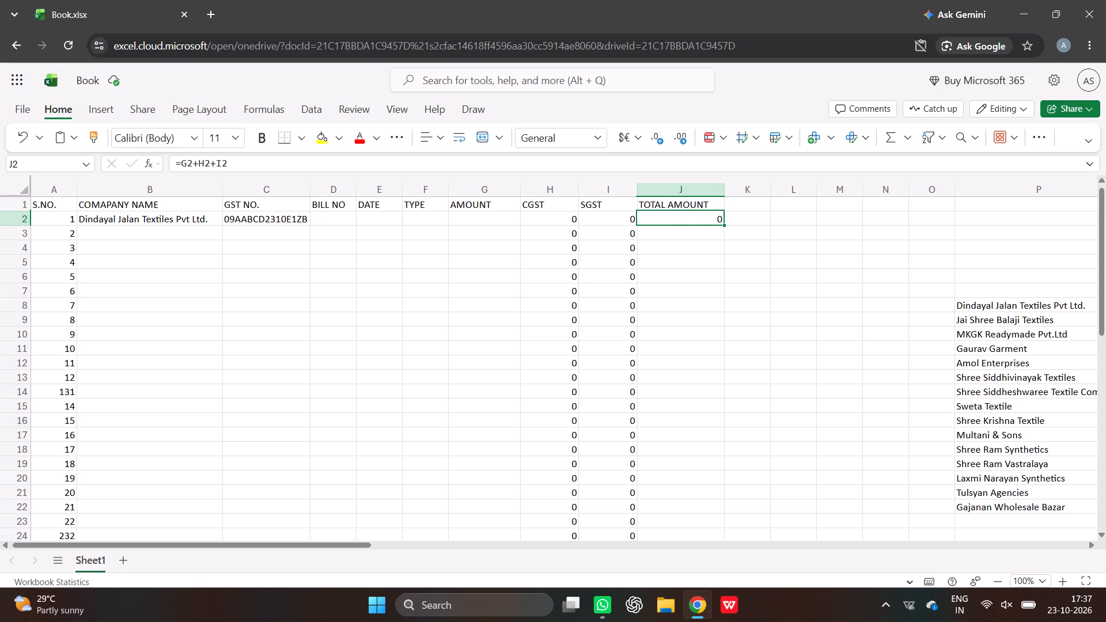
pyautogui.hotkey('ctrl', 'c')
pyautogui.click(693, 235)
pyautogui.moveTo(698, 233); pyautogui.dragTo(699, 256)
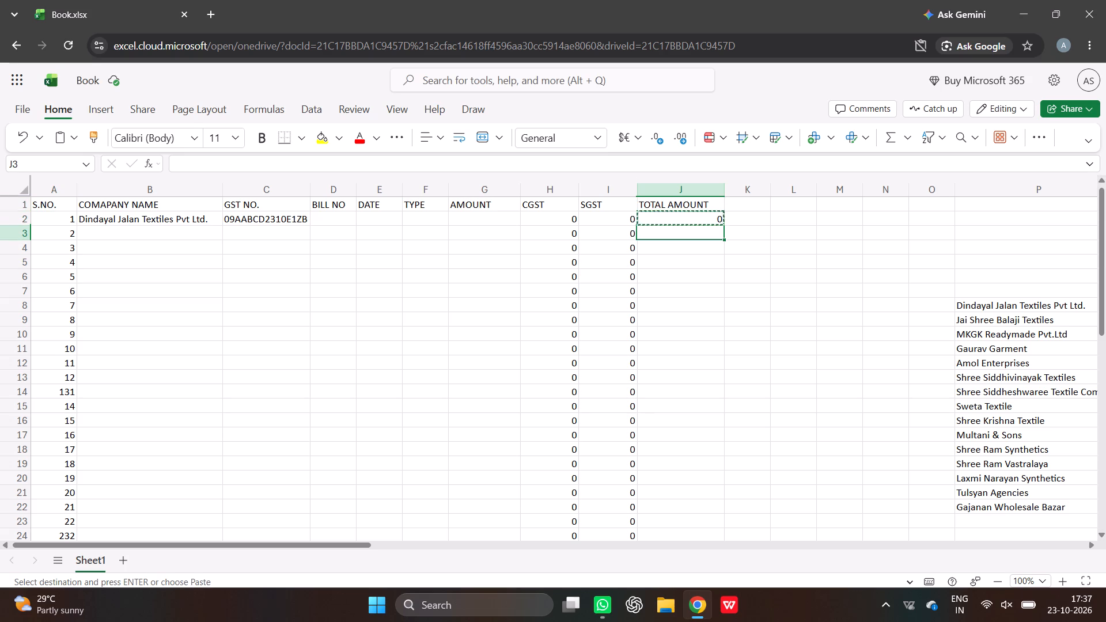
pyautogui.moveTo(699, 256); pyautogui.dragTo(662, 437)
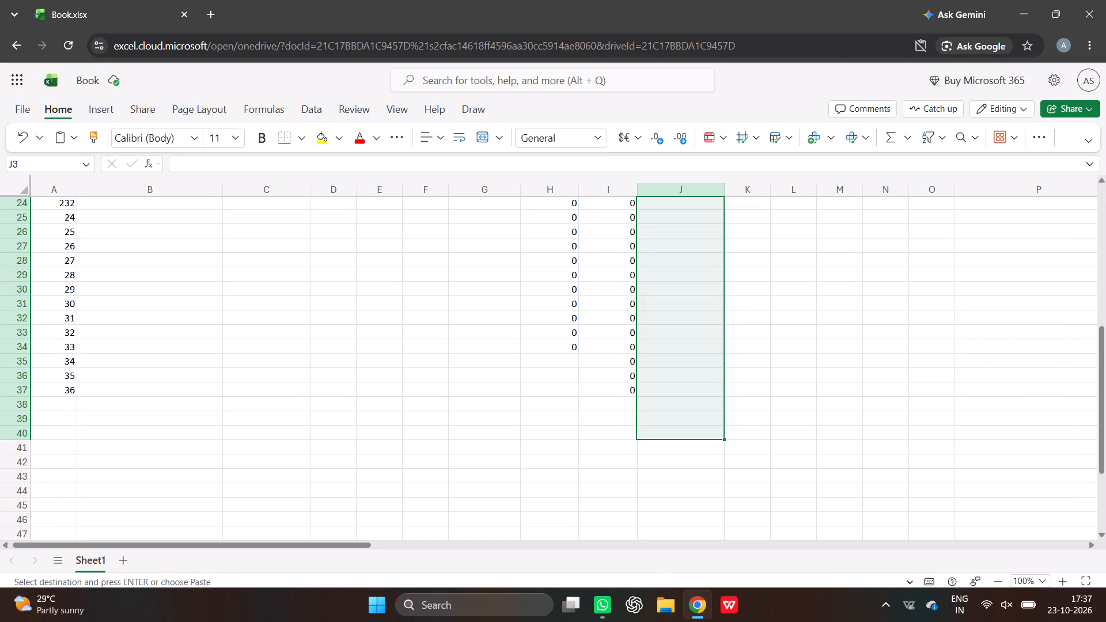
pyautogui.hotkey('ctrl', 'v')
pyautogui.scroll(9, 655, 424)
pyautogui.click(808, 335)
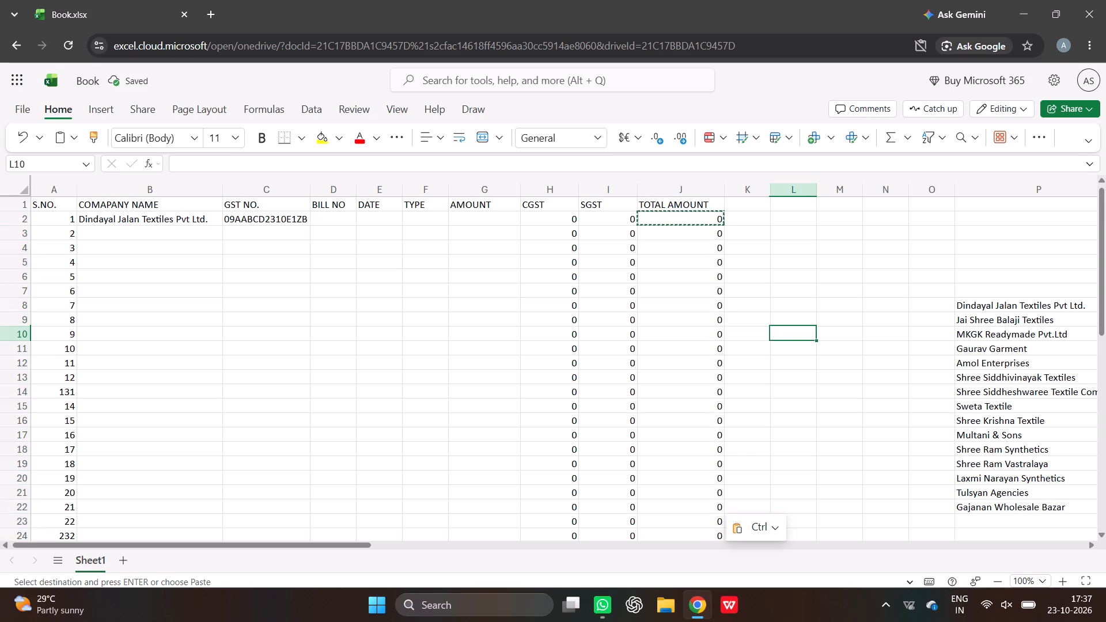
# Check the copied TOTAL AMOUNT formula in cell J11.
pyautogui.tripleClick(678, 344)
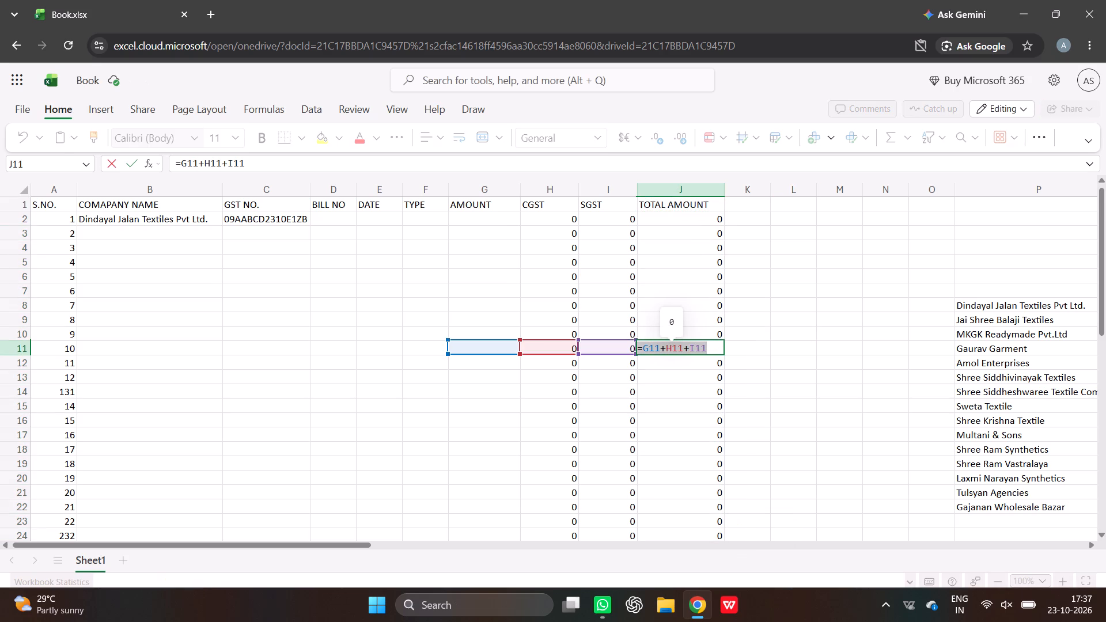
pyautogui.press('Return')
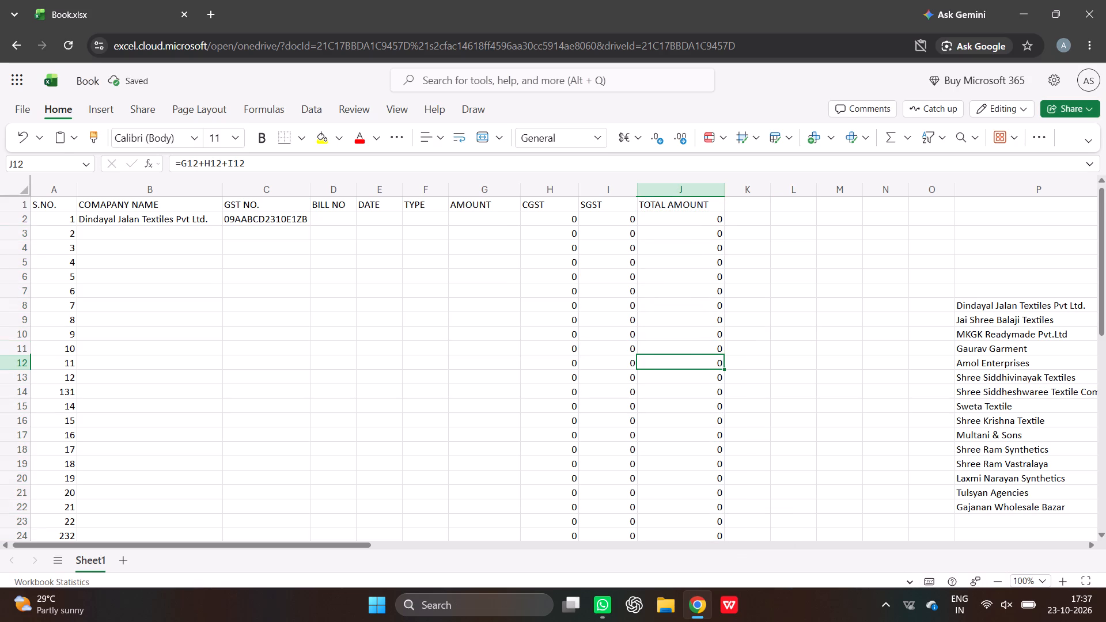
# Widen the BILL NO column D and slightly widen the DATE column E.
pyautogui.moveTo(356, 192); pyautogui.dragTo(383, 188)
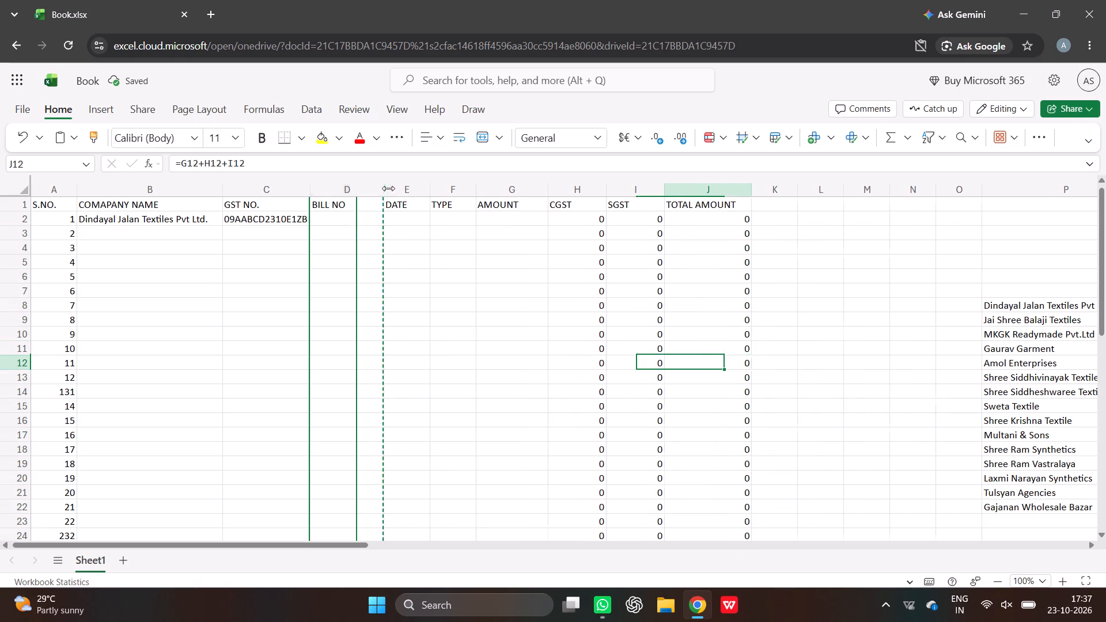
pyautogui.click(435, 192)
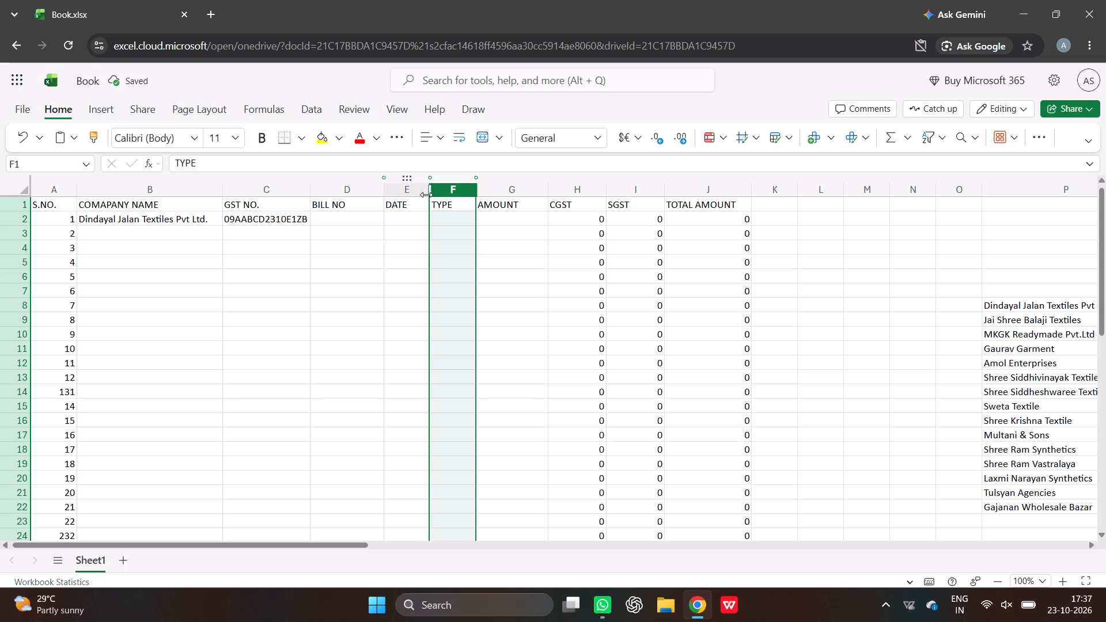
pyautogui.moveTo(430, 192); pyautogui.dragTo(441, 189)
# Enter Cloth as the TYPE for the first bill in cell F2.
pyautogui.click(470, 221)
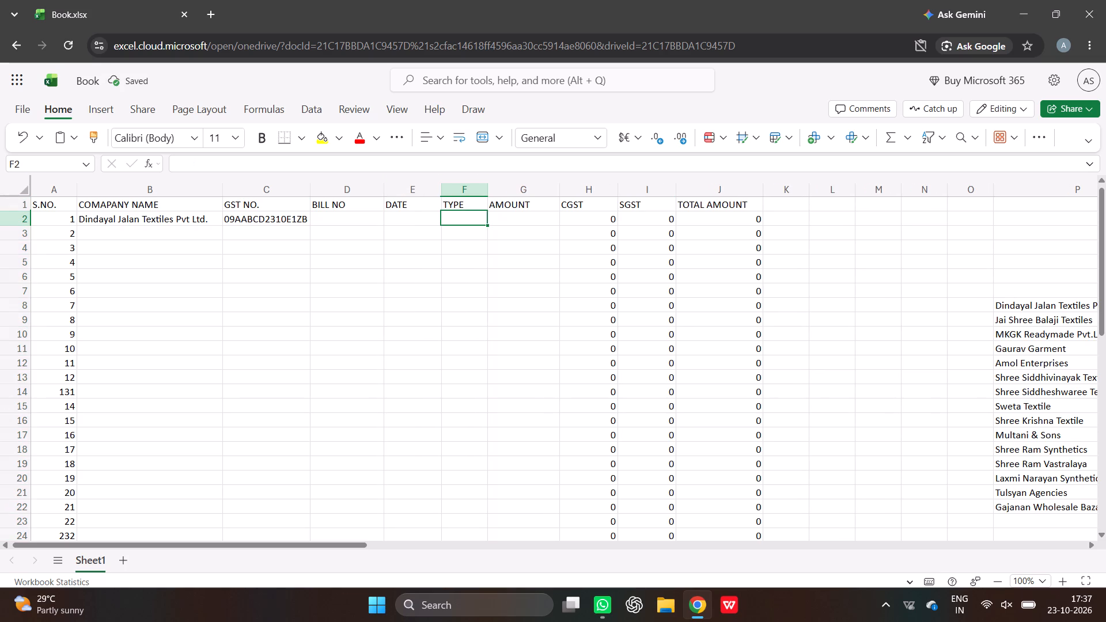
pyautogui.write('CLO')
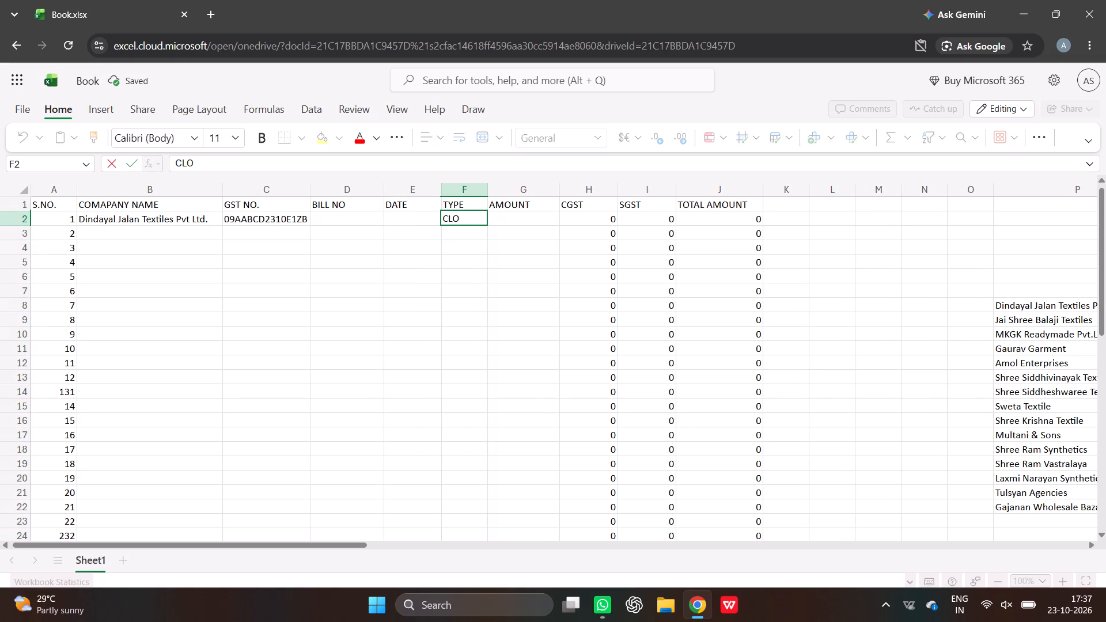
pyautogui.press('BackSpace')
pyautogui.press('BackSpace')
pyautogui.press('BackSpace')
pyautogui.write('loth')
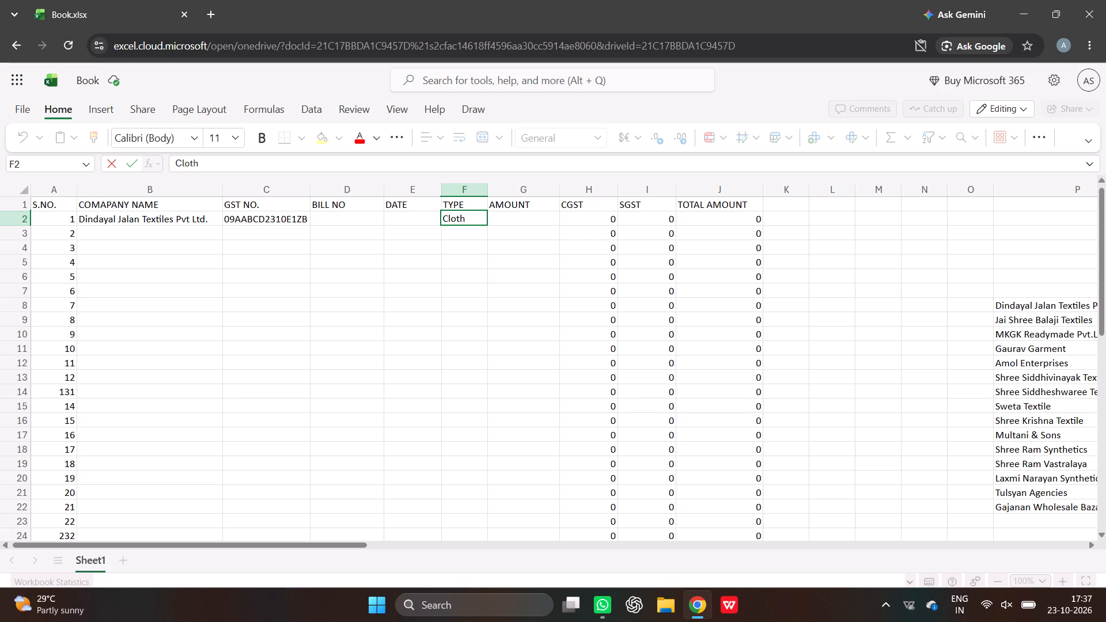
pyautogui.write('es')
pyautogui.press('BackSpace')
pyautogui.press('BackSpace')
pyautogui.press('Return')
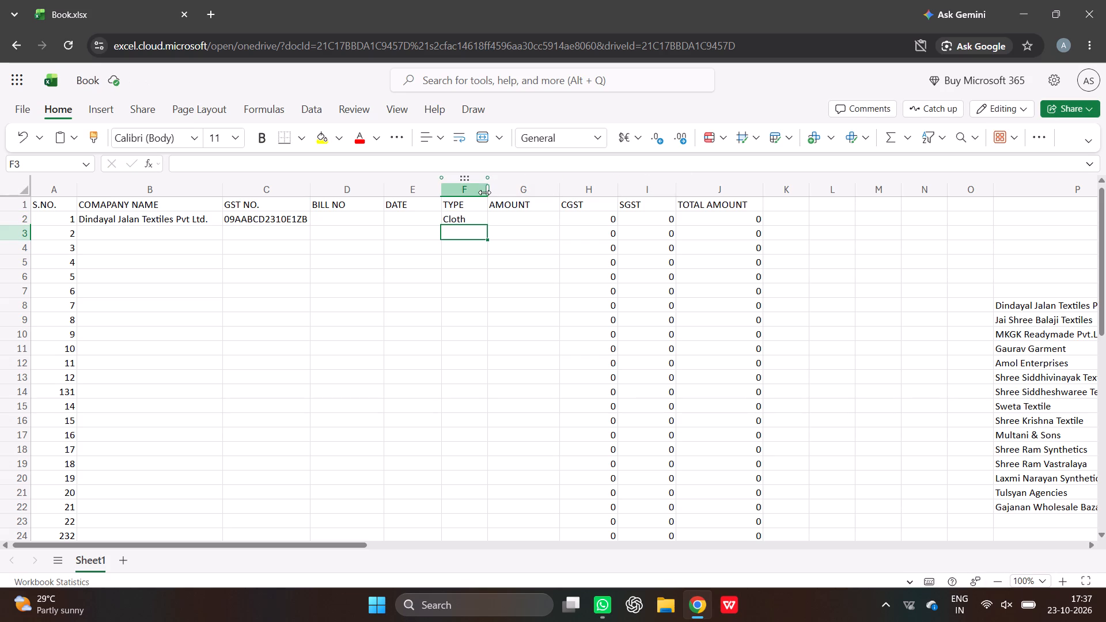
# Adjust the column widths, narrowing TYPE column F and slightly widening GST NO. column C and company name column B.
pyautogui.moveTo(485, 192); pyautogui.dragTo(473, 192)
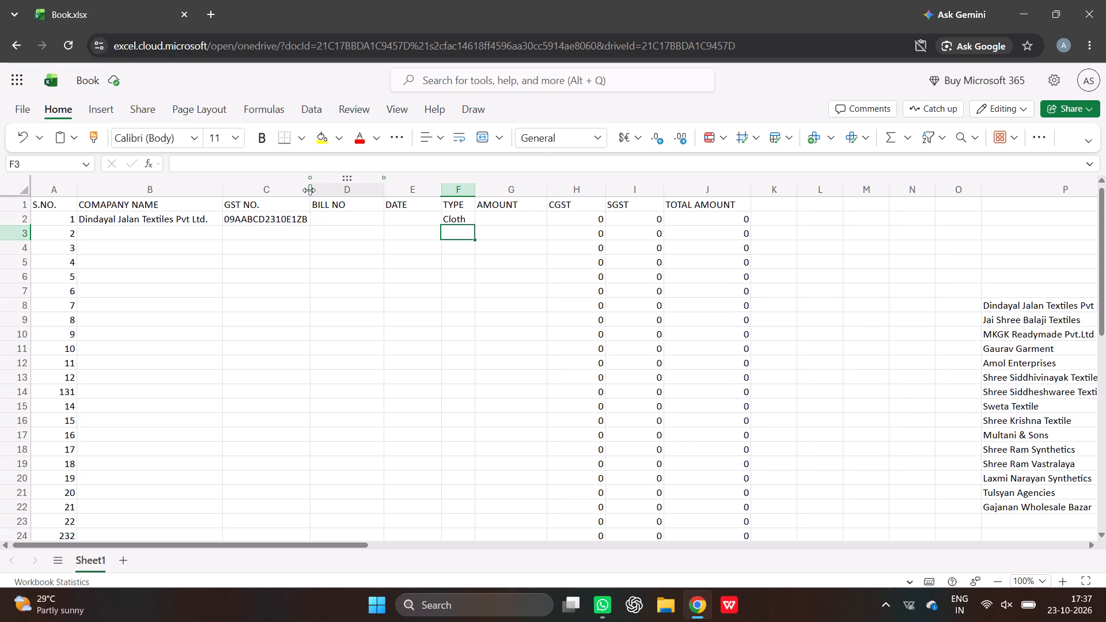
pyautogui.moveTo(309, 190); pyautogui.dragTo(324, 188)
pyautogui.moveTo(221, 190); pyautogui.dragTo(226, 190)
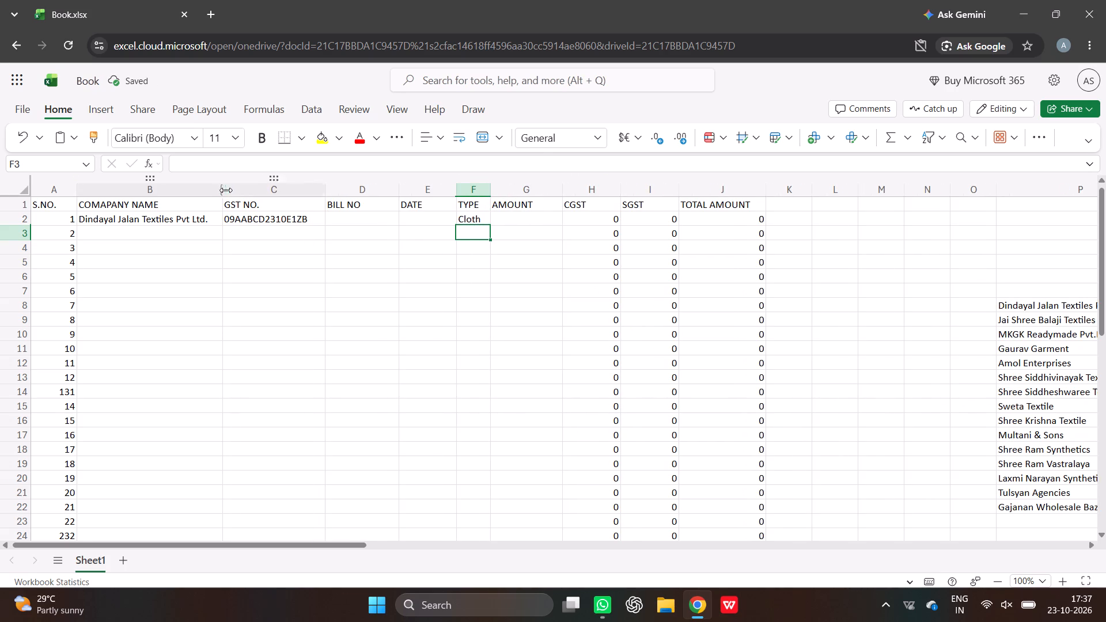
pyautogui.moveTo(226, 190); pyautogui.dragTo(234, 190)
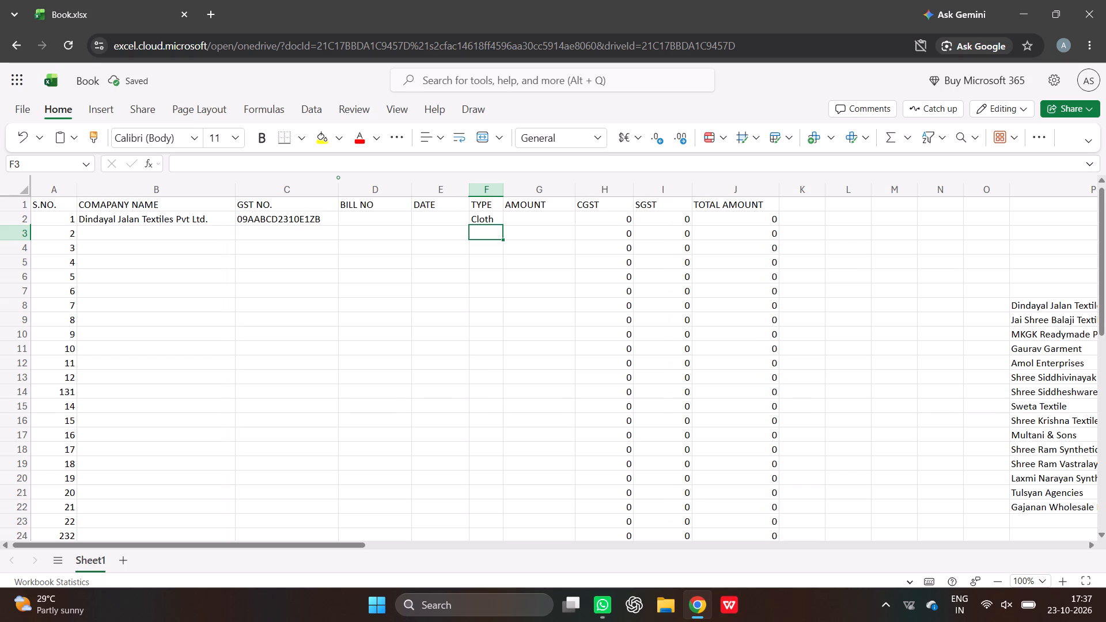
# Narrow the S.NO. column A to fit its heading.
pyautogui.moveTo(79, 188); pyautogui.dragTo(63, 189)
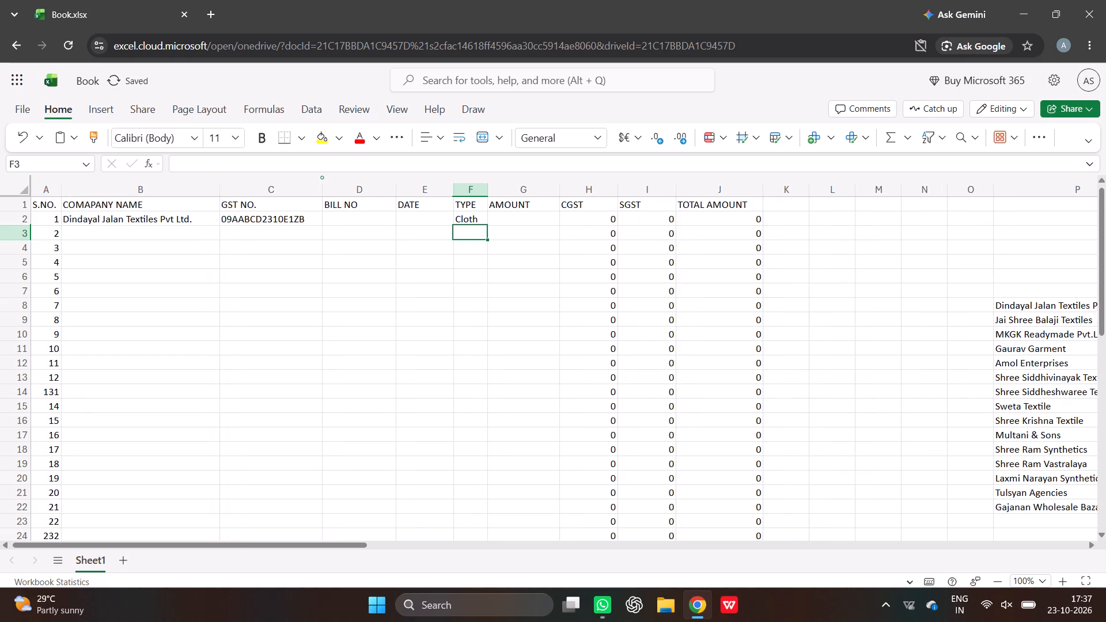
# Centre-align the whole bill table horizontally, from S.NO. in A1 through the TOTAL AMOUNT column down to J50.
pyautogui.moveTo(49, 204); pyautogui.dragTo(384, 354)
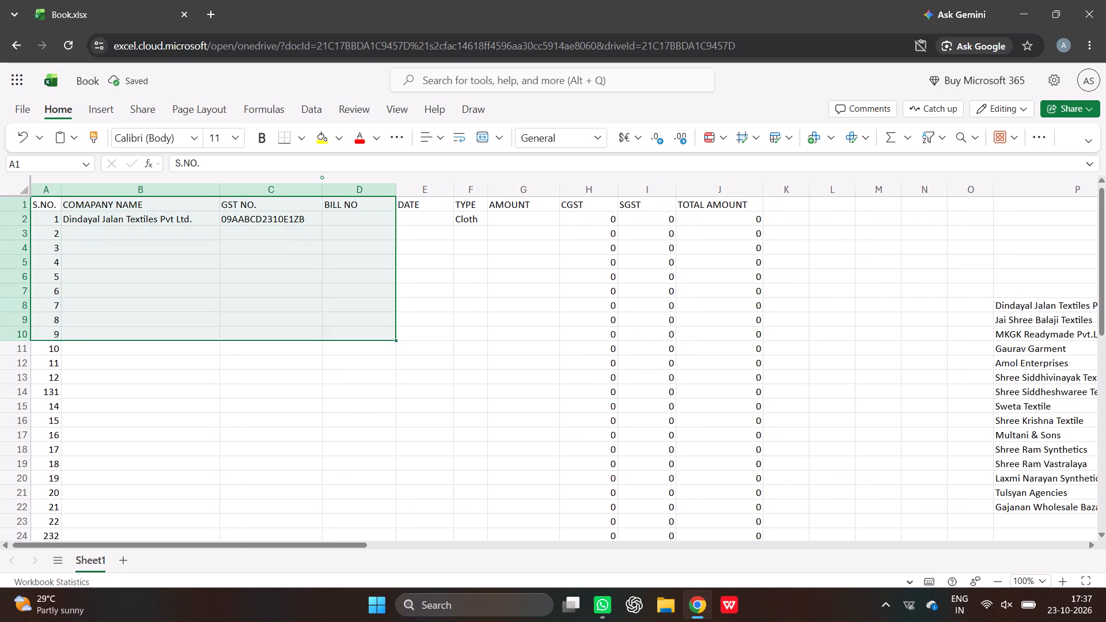
pyautogui.moveTo(384, 354); pyautogui.dragTo(757, 582)
pyautogui.click(757, 582)
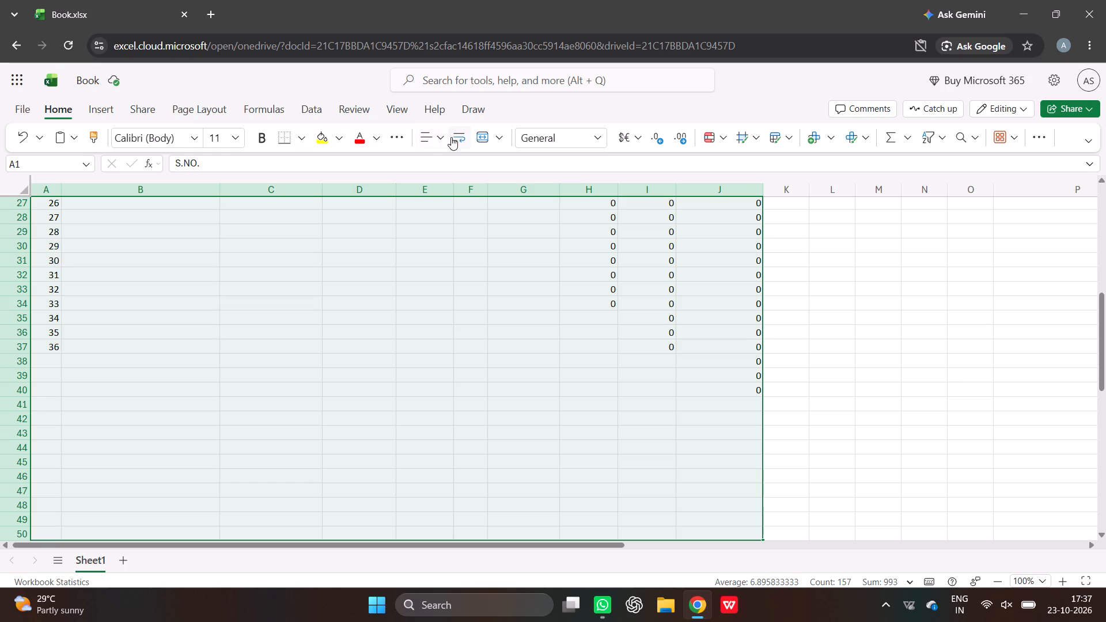
pyautogui.click(437, 139)
pyautogui.click(465, 193)
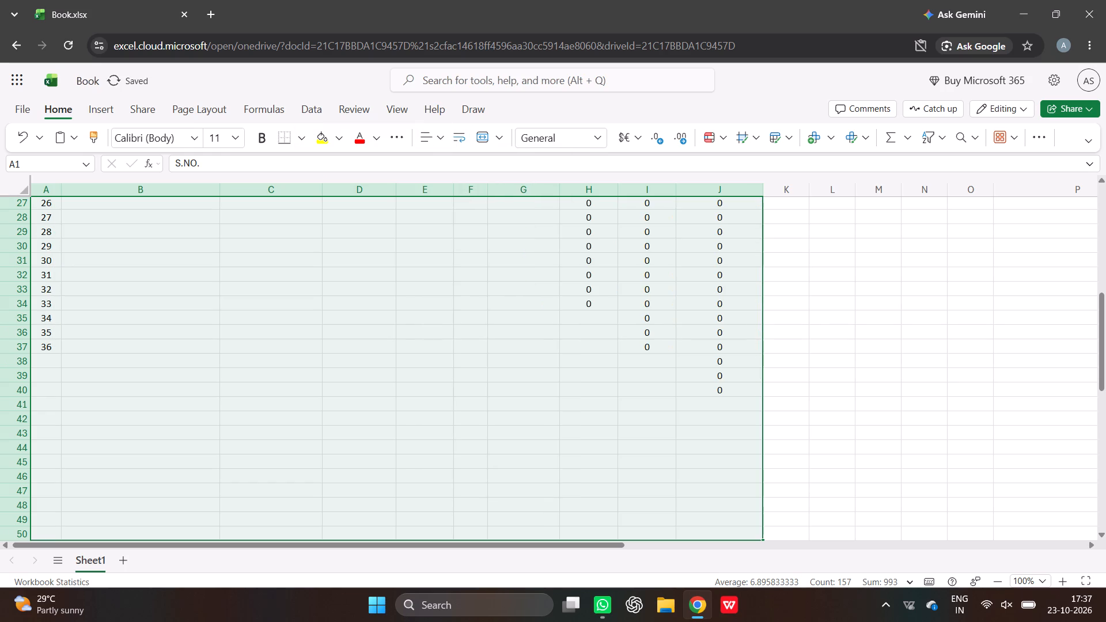
pyautogui.scroll(16, 759, 363)
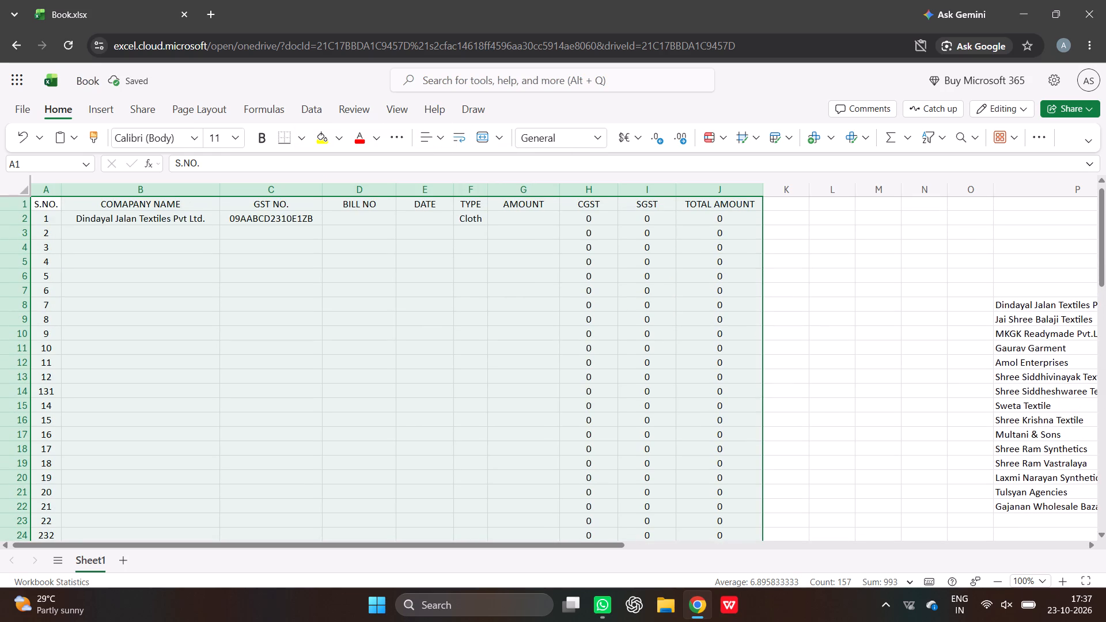
# Select the first bill's empty BILL NO cell D2.
pyautogui.click(367, 260)
pyautogui.click(362, 221)
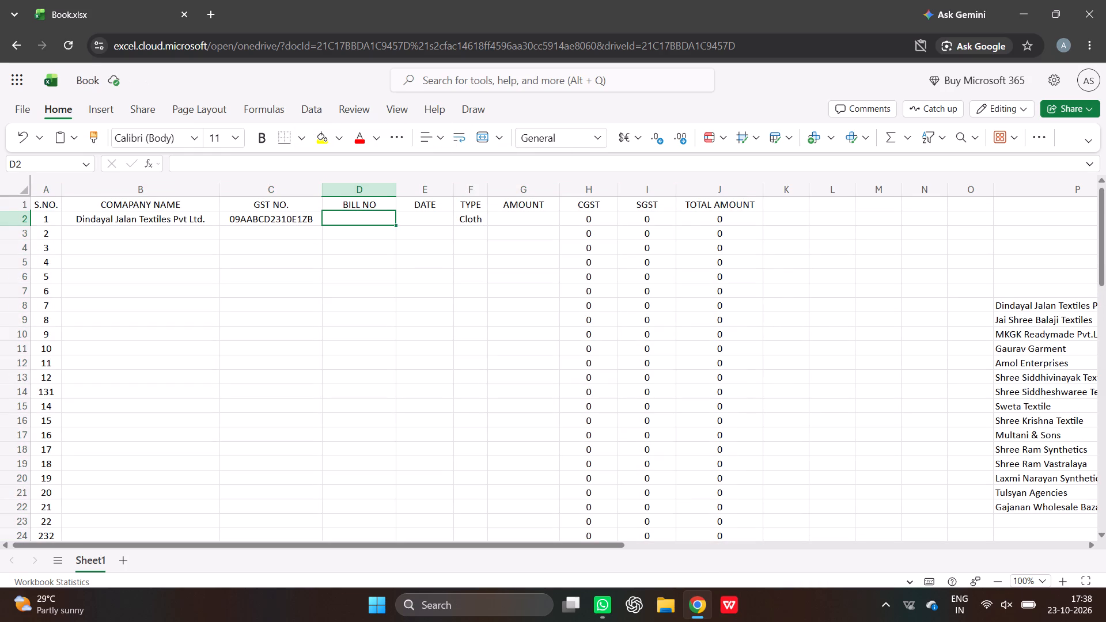
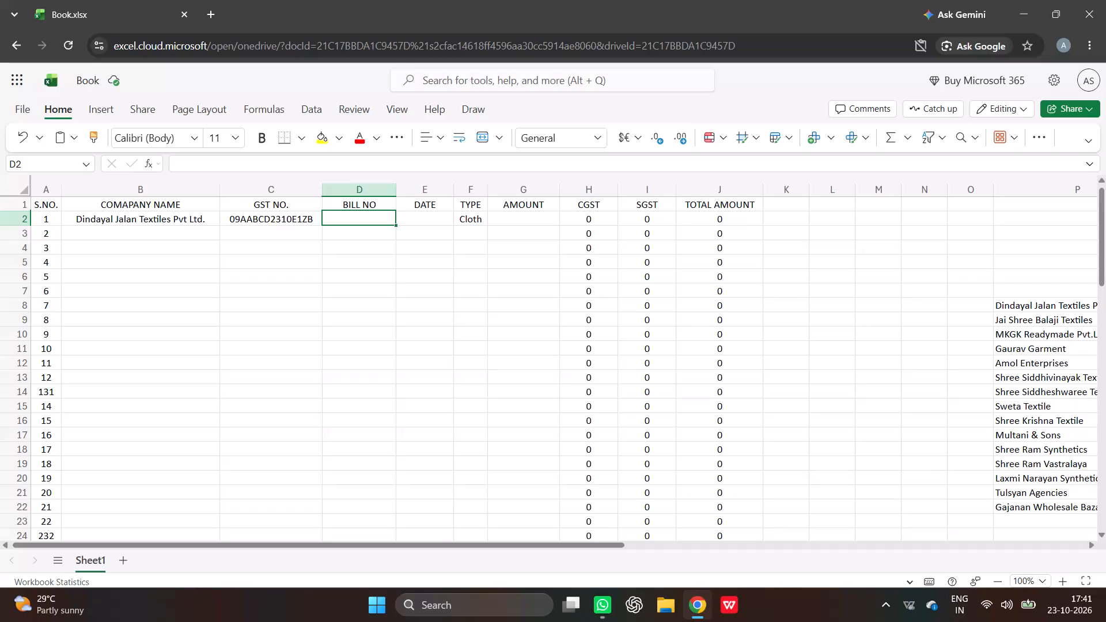
# Fill the Cloth entry from cell F2 down the TYPE column to row 41.
pyautogui.click(469, 218)
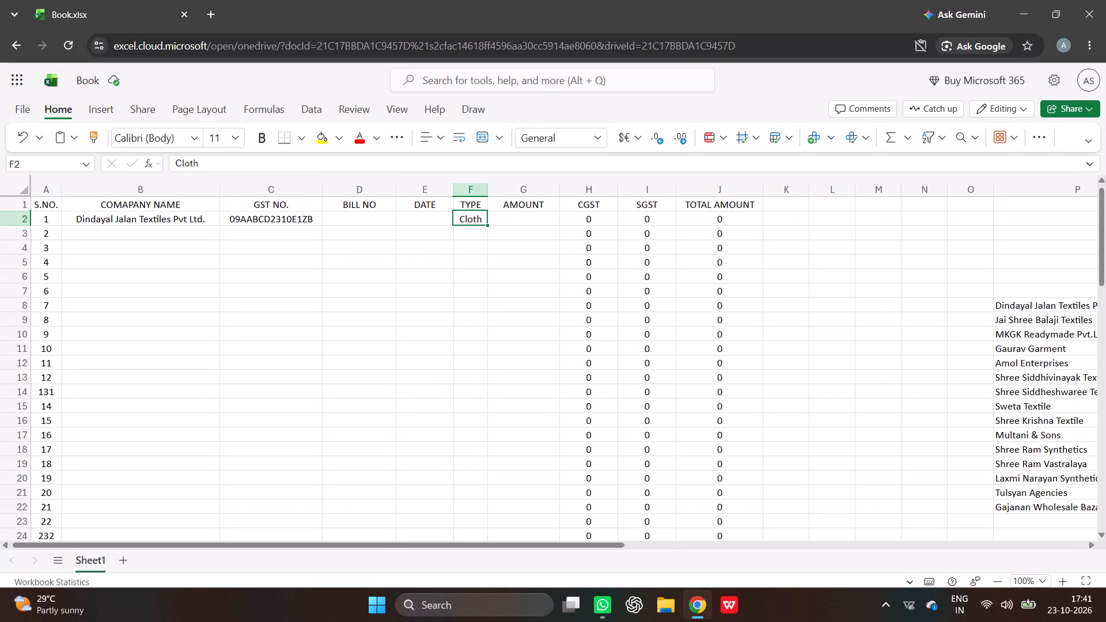
pyautogui.moveTo(487, 225); pyautogui.dragTo(456, 567)
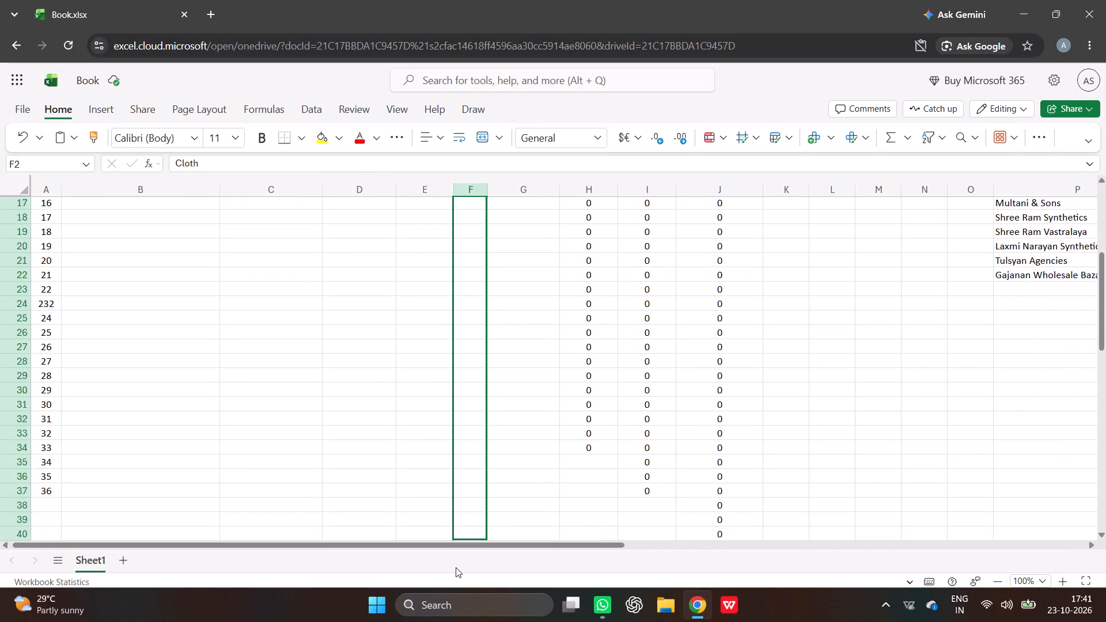
pyautogui.moveTo(456, 567); pyautogui.dragTo(465, 501)
# Extend the CGST formula in column H from row 34 down to row 41, checking the copied formulas along the way.
pyautogui.click(578, 404)
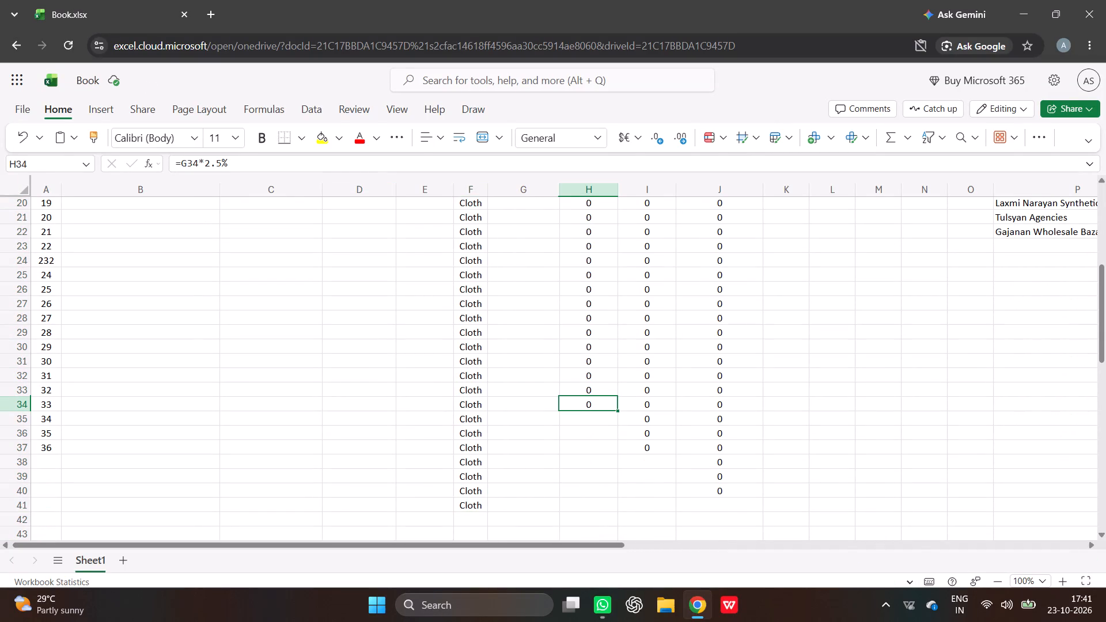
pyautogui.moveTo(617, 411); pyautogui.dragTo(608, 481)
pyautogui.doubleClick(598, 417)
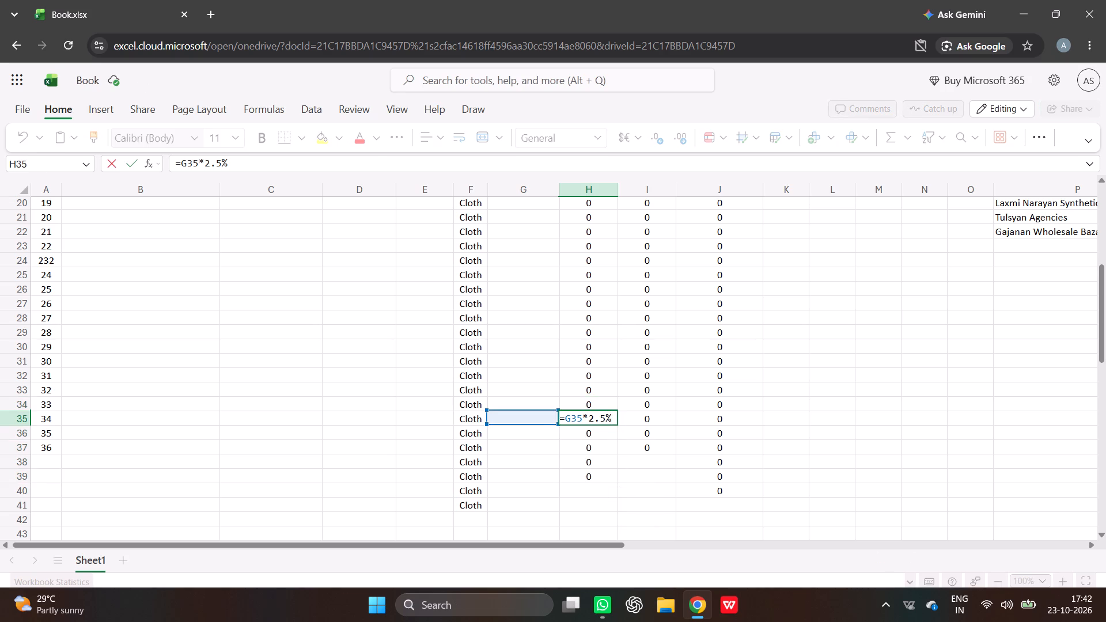
pyautogui.press('Return')
pyautogui.doubleClick(597, 446)
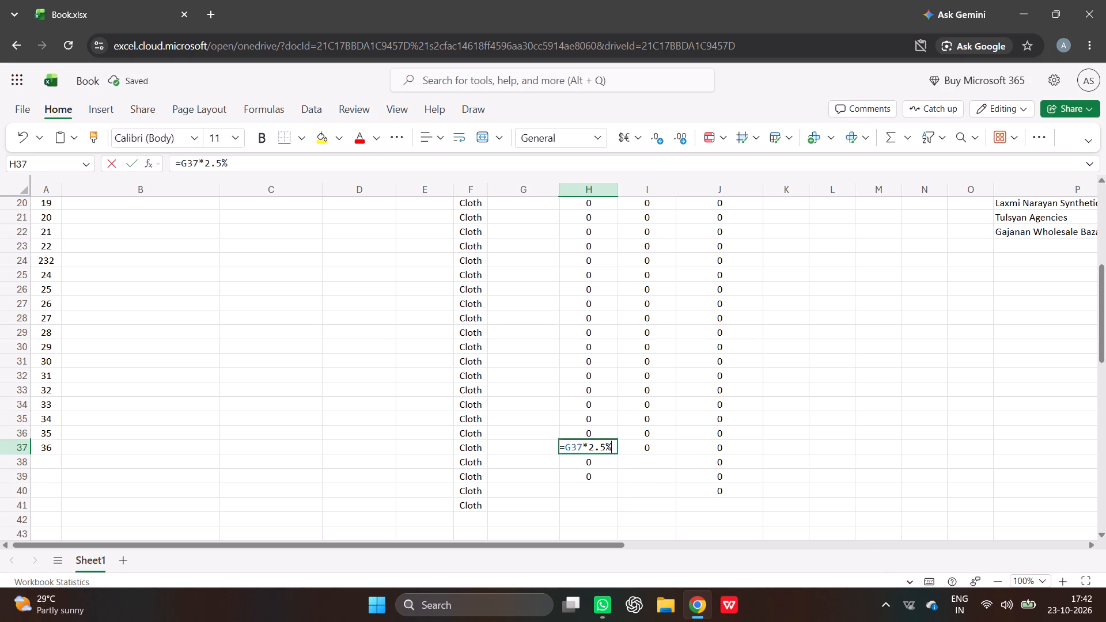
pyautogui.press('Return')
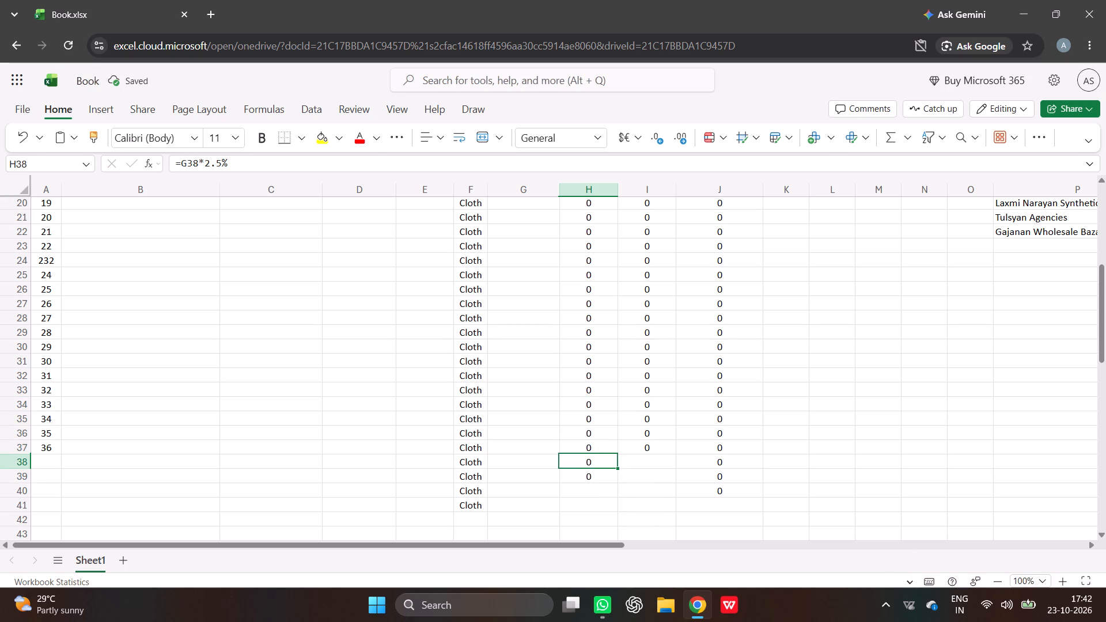
pyautogui.doubleClick(598, 476)
pyautogui.press('Return')
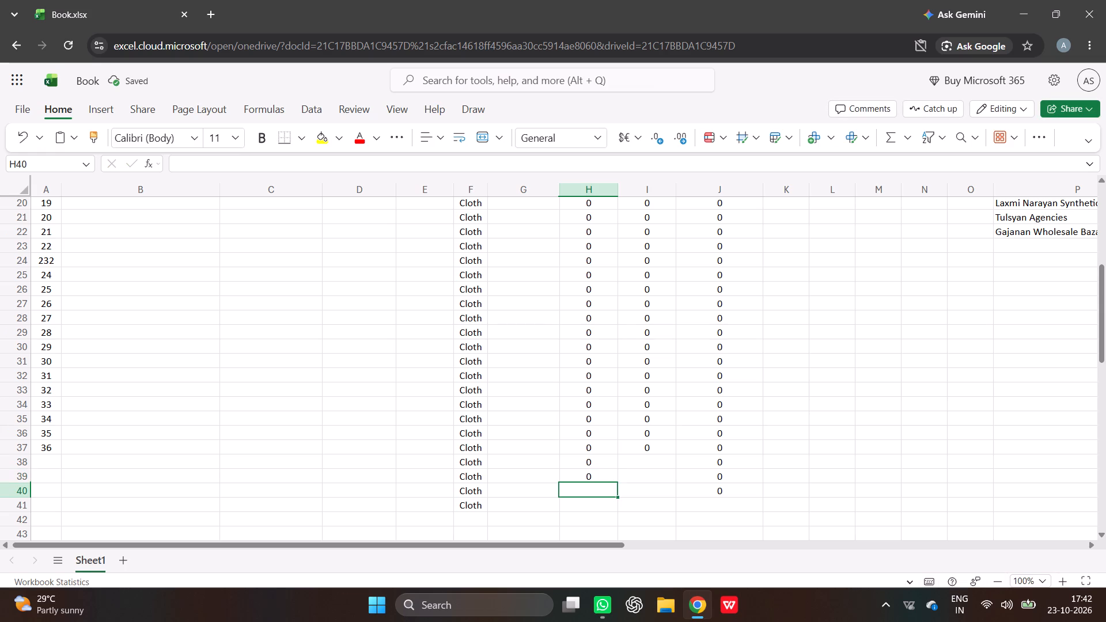
pyautogui.click(596, 478)
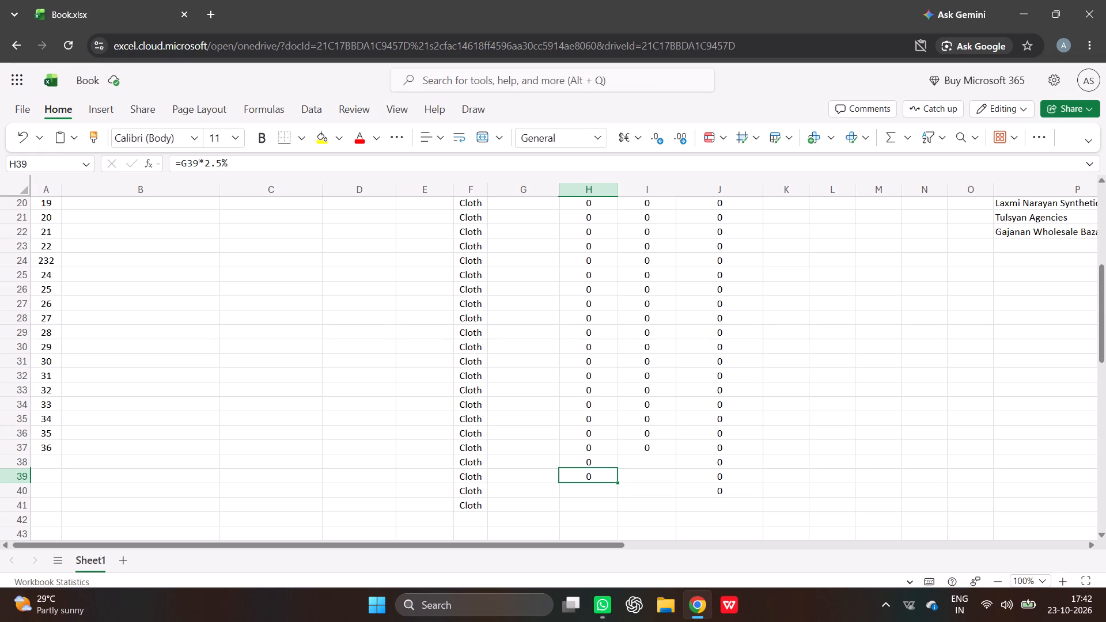
pyautogui.moveTo(617, 484); pyautogui.dragTo(613, 499)
# Extend the SGST formula in column I and the TOTAL AMOUNT formula in column J down to row 41.
pyautogui.click(648, 441)
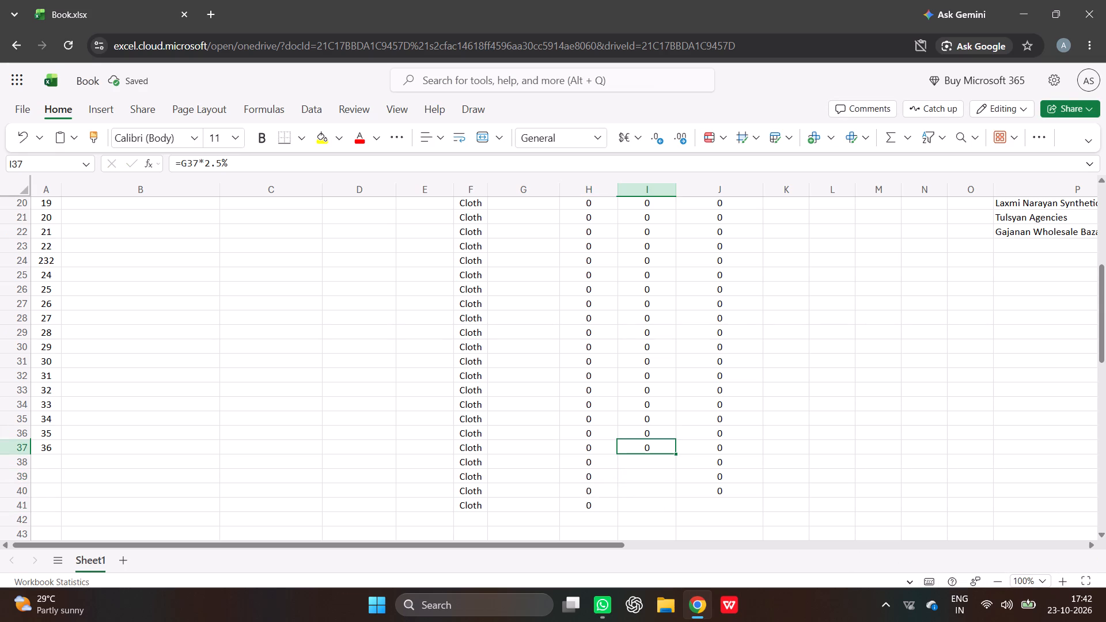
pyautogui.moveTo(675, 454); pyautogui.dragTo(675, 484)
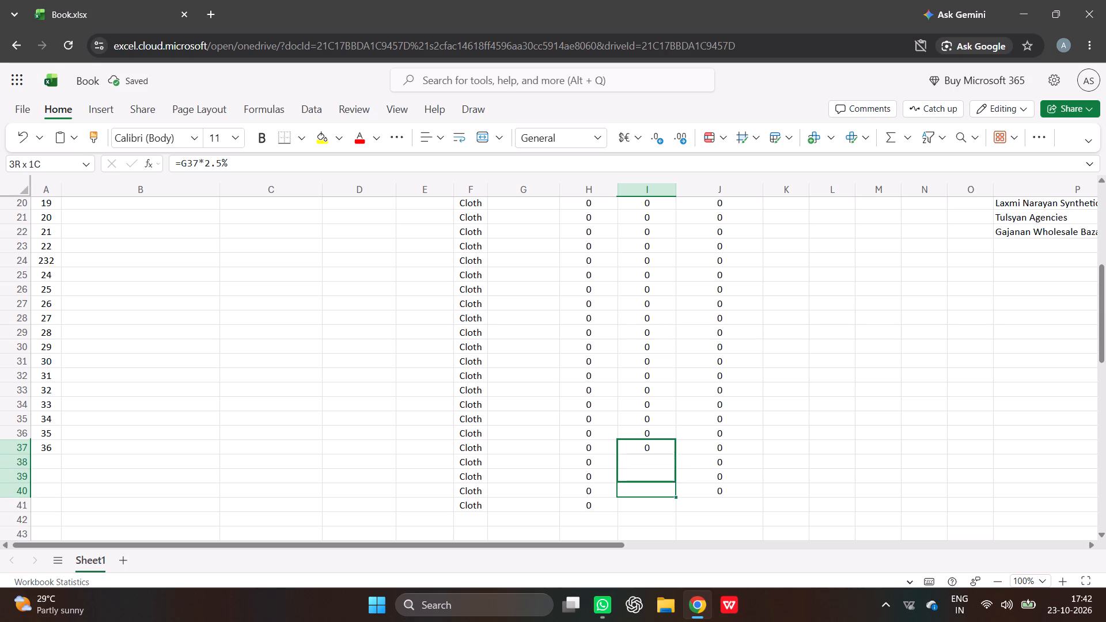
pyautogui.moveTo(675, 484); pyautogui.dragTo(677, 505)
pyautogui.click(741, 491)
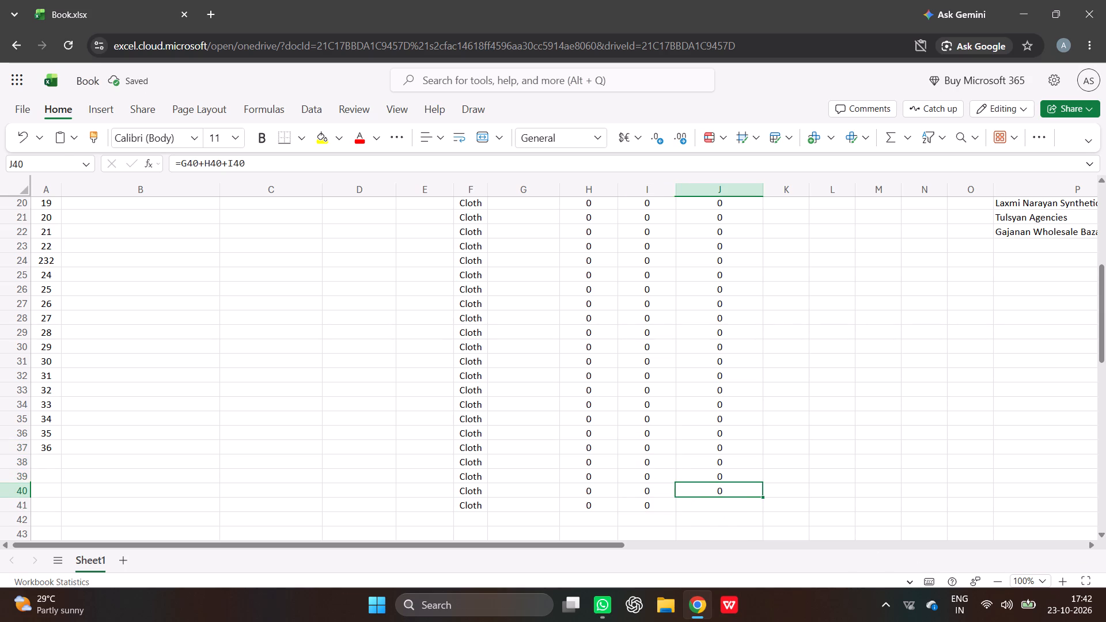
pyautogui.moveTo(763, 497); pyautogui.dragTo(763, 505)
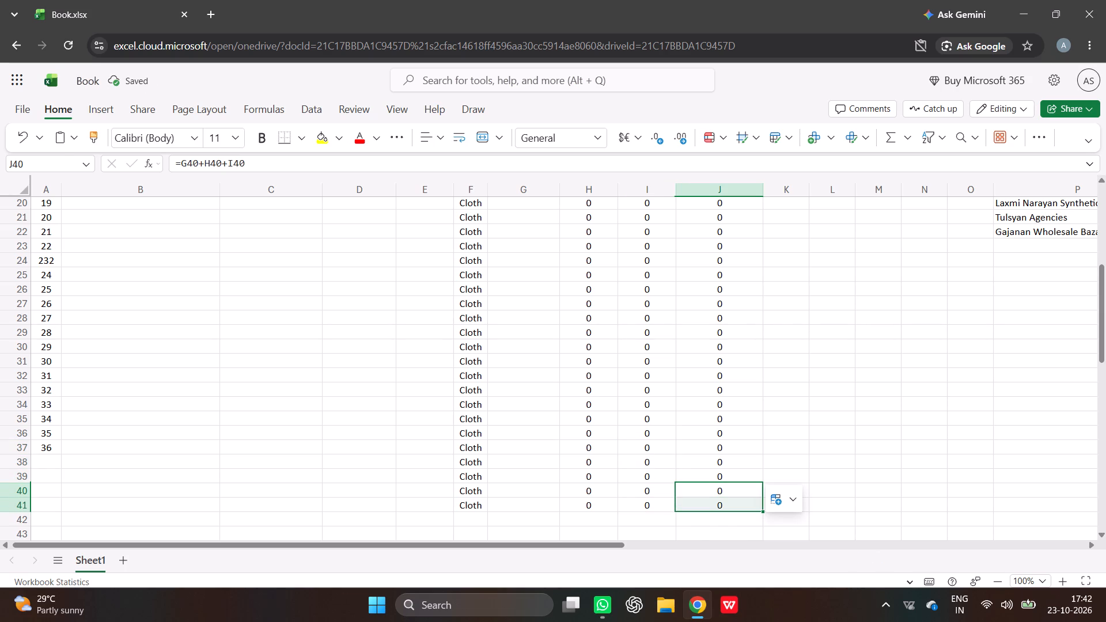
# Enter serial numbers 37, 38, 39 and 40 in cells A38 to A41.
pyautogui.click(54, 460)
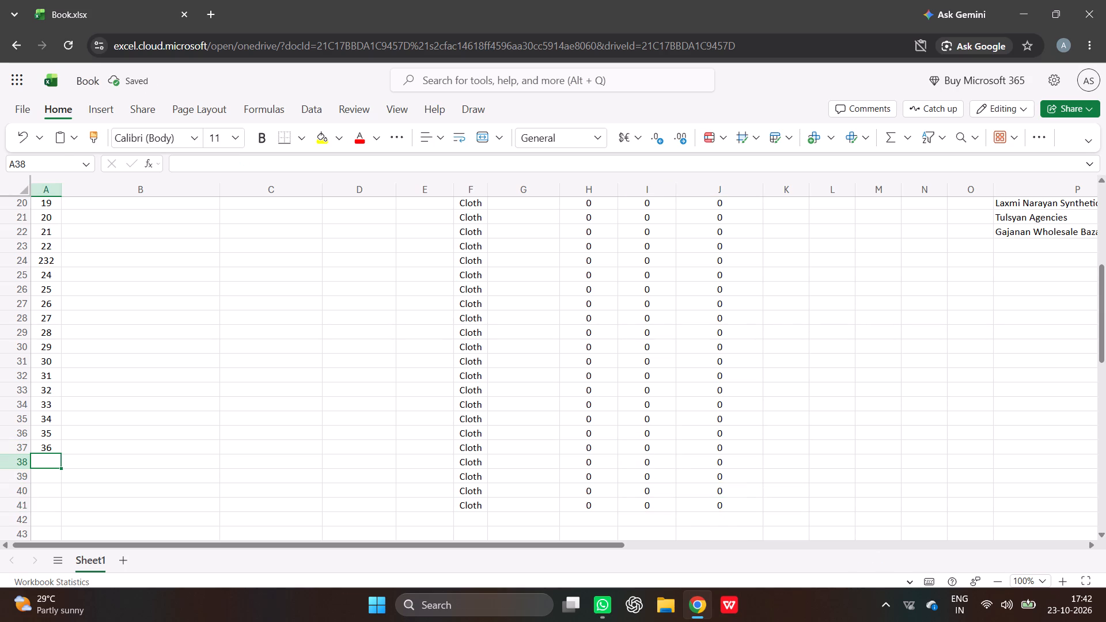
pyautogui.write('37')
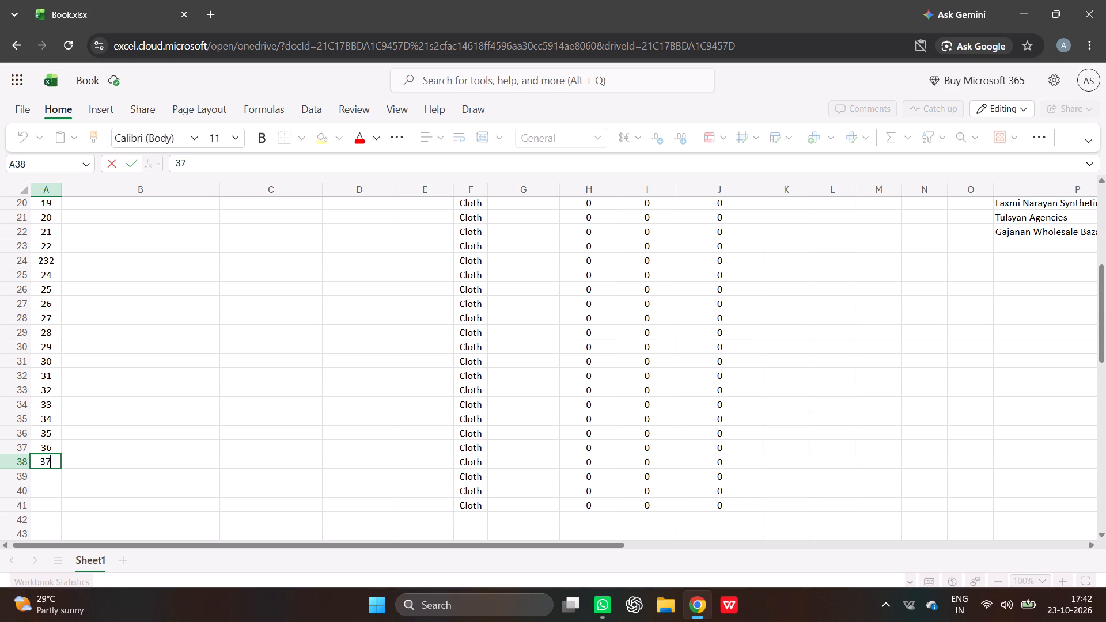
pyautogui.press('Down')
pyautogui.write('38')
pyautogui.press('Down')
pyautogui.write('39')
pyautogui.press('Down')
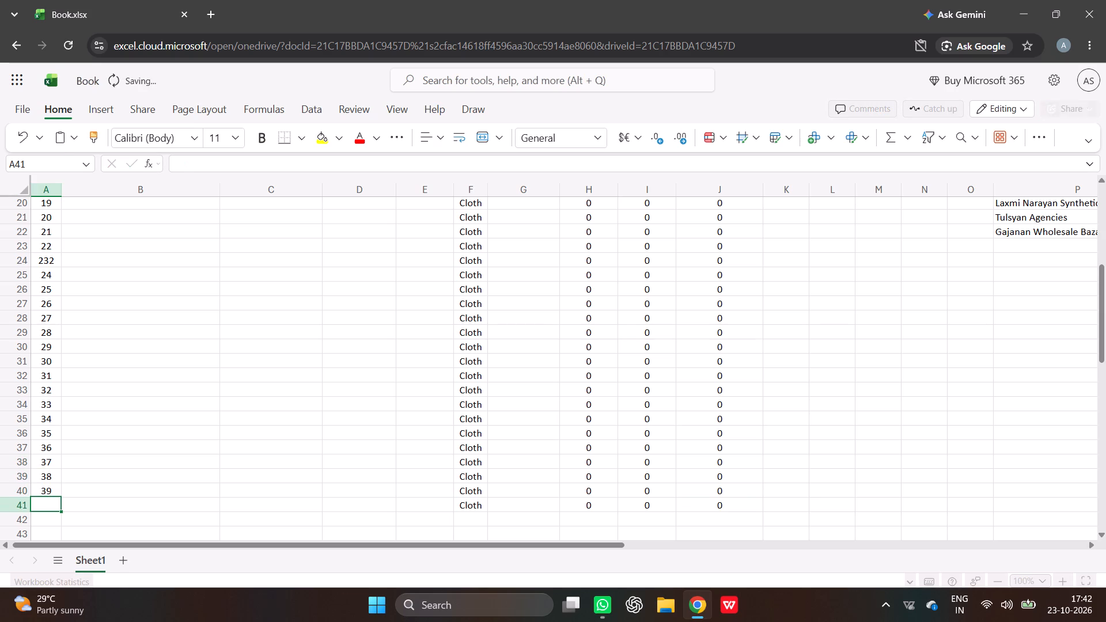
pyautogui.write('40')
pyautogui.press('Return')
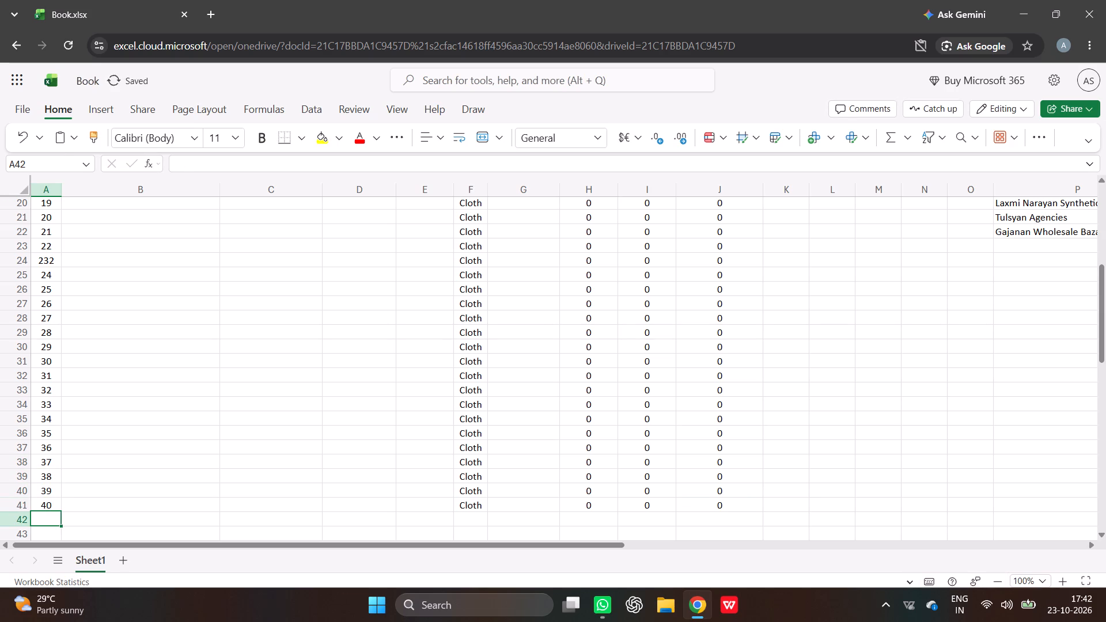
# Correct the serial number in cell A14 to 13 and re-enter 14 in cell A15.
pyautogui.scroll(6, 280, 507)
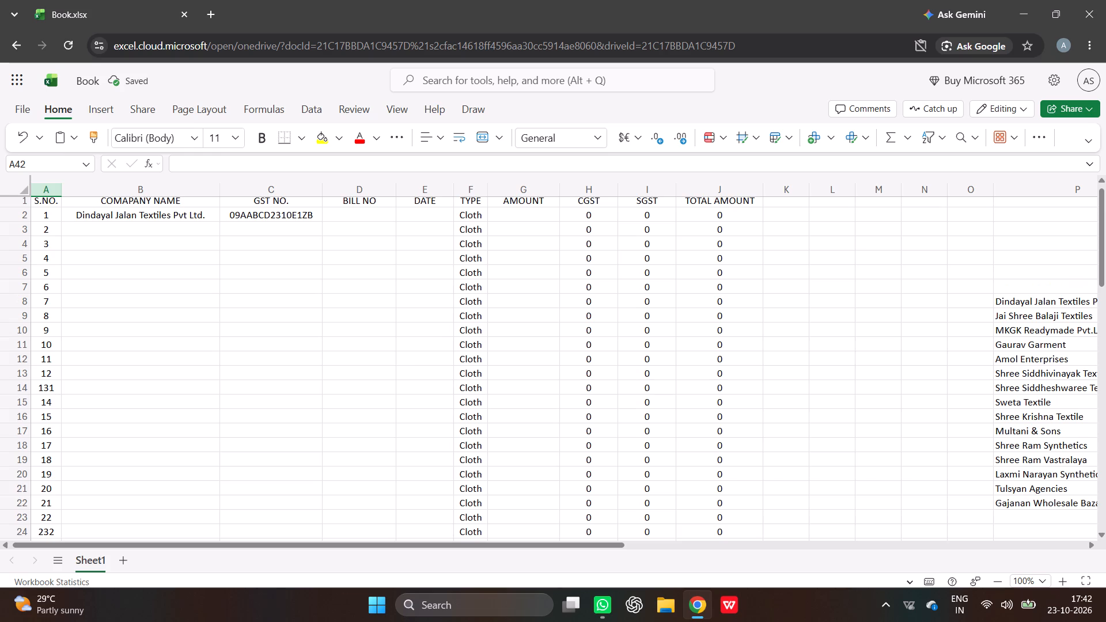
pyautogui.doubleClick(53, 393)
pyautogui.press('BackSpace')
pyautogui.press('Return')
pyautogui.press('\\')
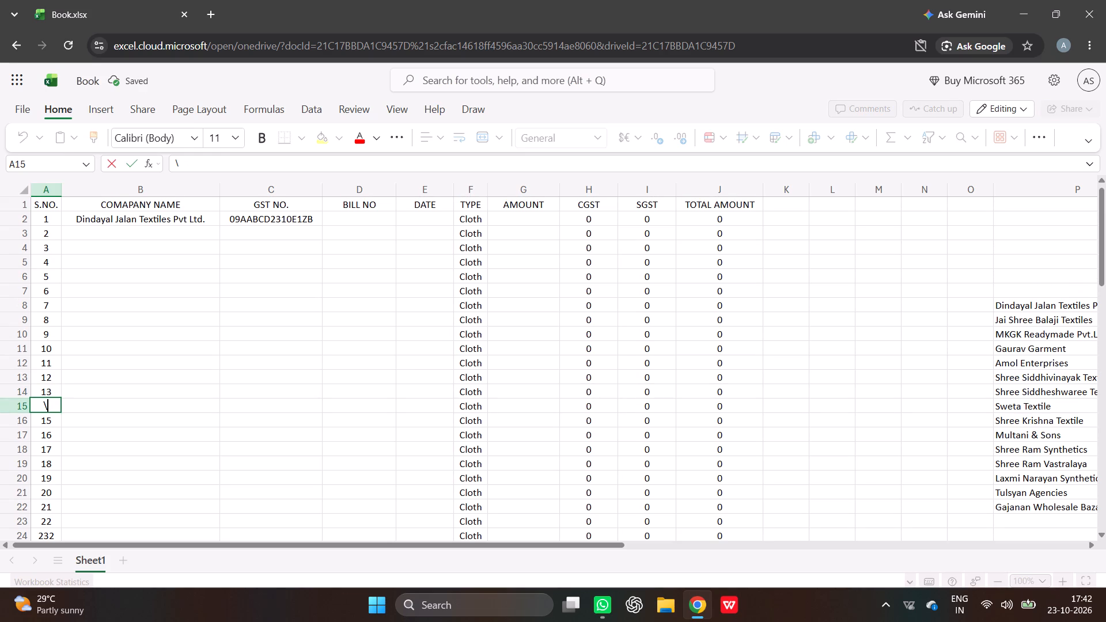
pyautogui.press('BackSpace')
pyautogui.write('14')
pyautogui.press('Return')
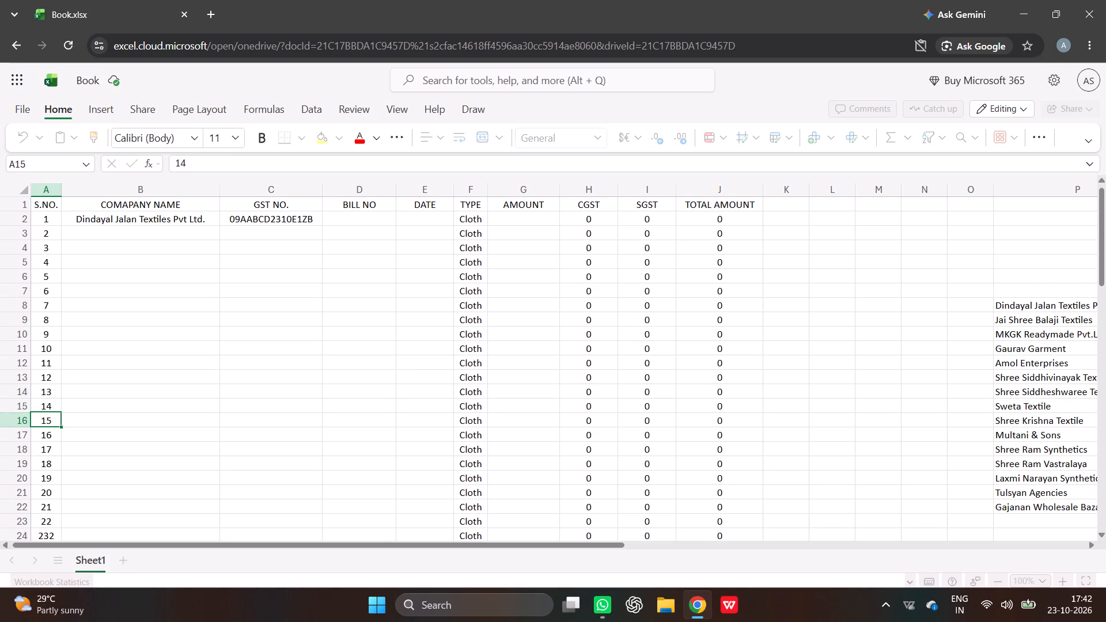
# Correct the serial number in cell A24 to 23.
pyautogui.scroll(-4, 101, 460)
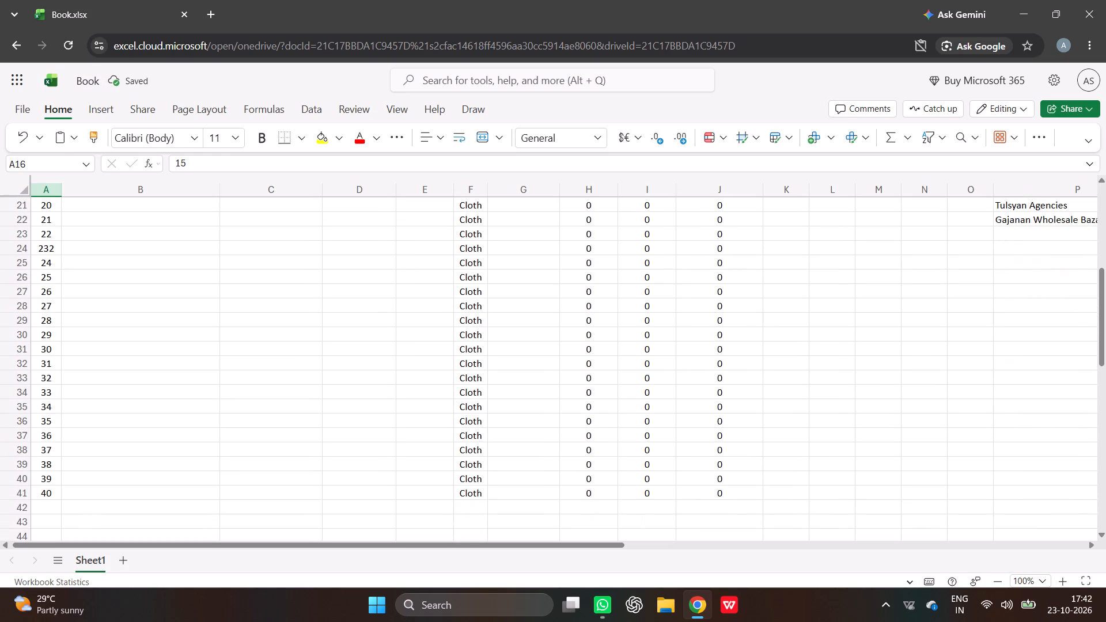
pyautogui.doubleClick(52, 246)
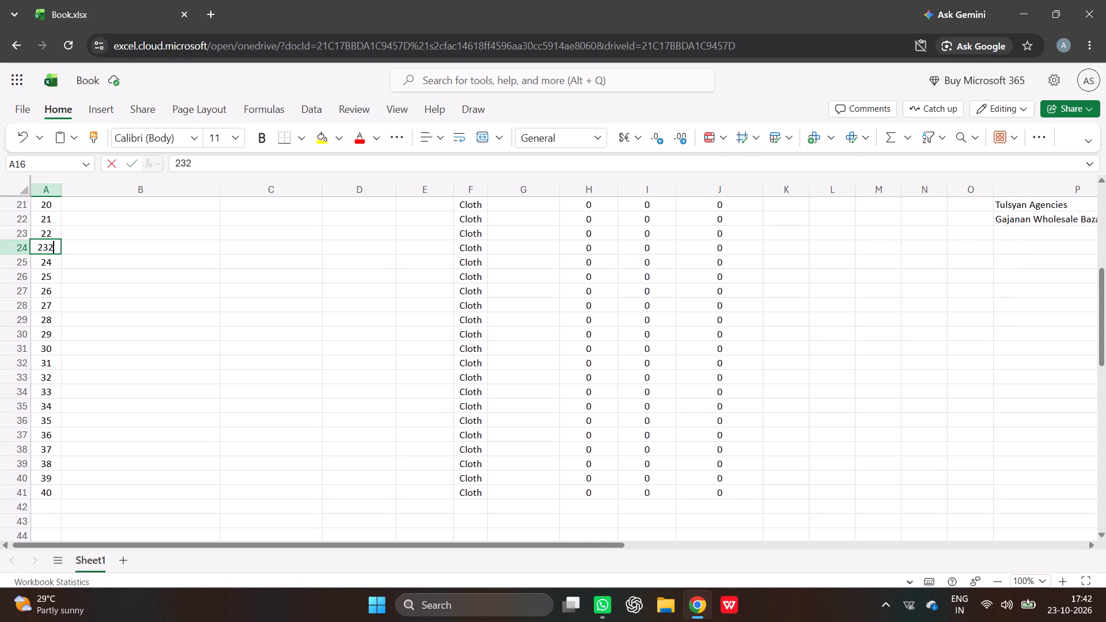
pyautogui.press('BackSpace')
pyautogui.press('Return')
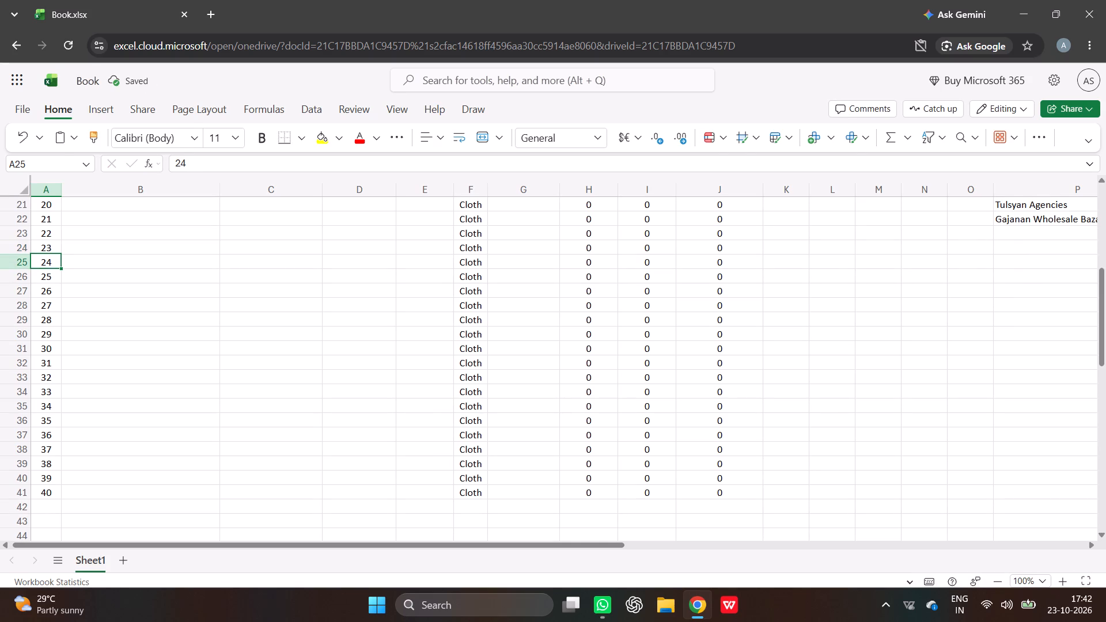
# Copy the Jai Shree Balaji Textiles name and its GST number from the reference list in cells P9:Q9.
pyautogui.scroll(14, 248, 403)
pyautogui.click(216, 226)
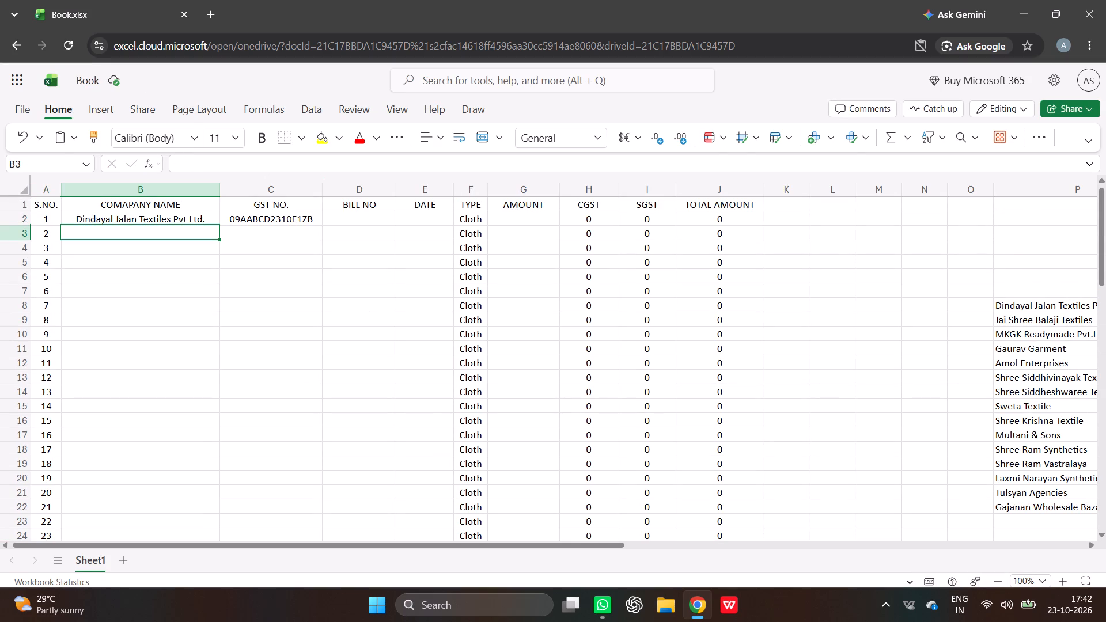
pyautogui.press('Right')
pyautogui.press('Right')
pyautogui.press('Right')
pyautogui.press('Right')
pyautogui.press('Right')
pyautogui.press('Right')
pyautogui.press('Right')
pyautogui.press('Right')
pyautogui.press('Right')
pyautogui.press('Right')
pyautogui.press('Right')
pyautogui.press('Right')
pyautogui.press('Right')
pyautogui.press('Right')
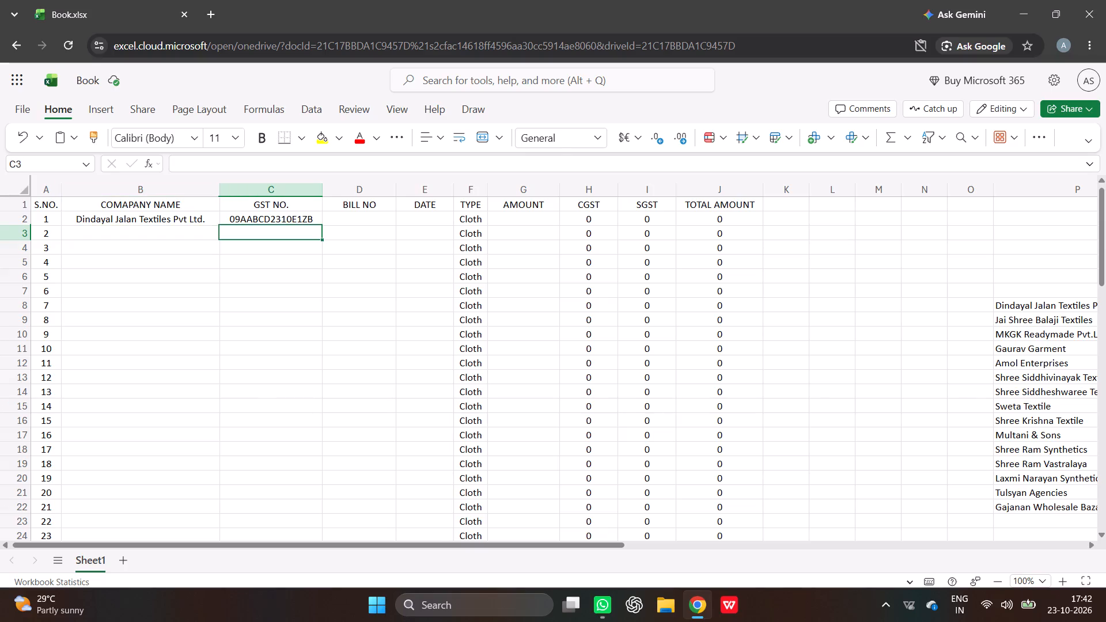
pyautogui.press('Right')
pyautogui.click(825, 325)
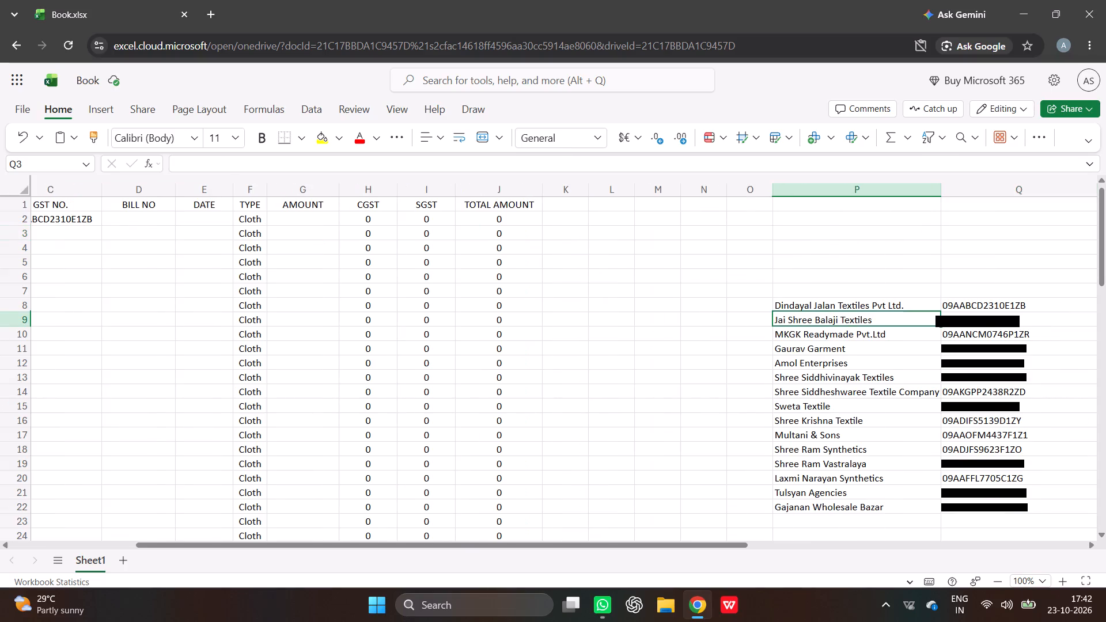
pyautogui.moveTo(880, 318); pyautogui.dragTo(989, 316)
pyautogui.hotkey('ctrl', 'c')
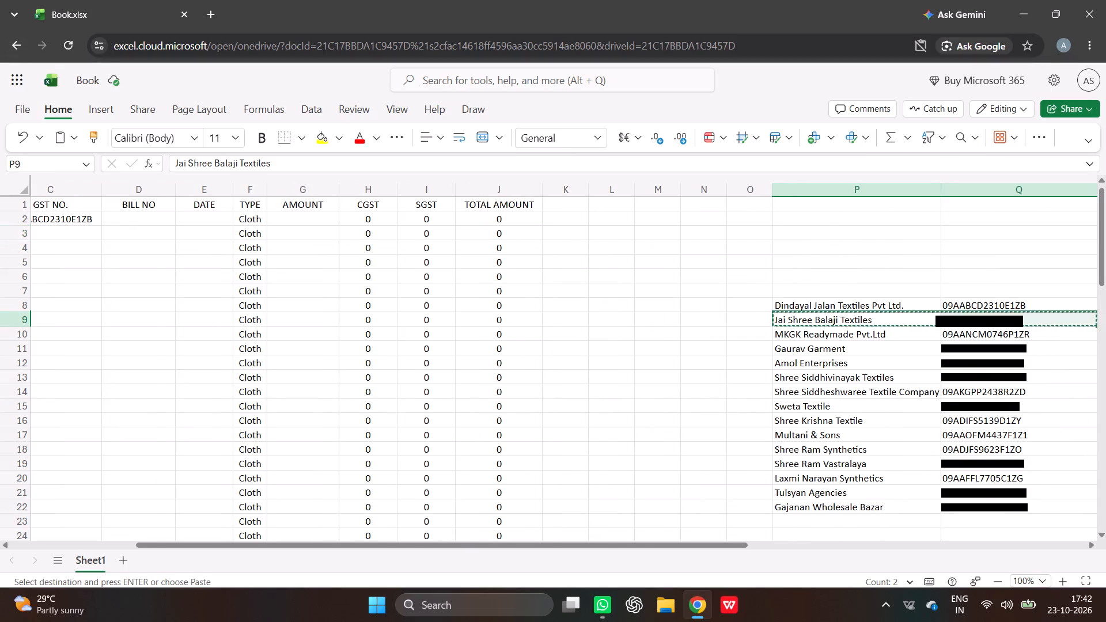
# Select cell B12 in the company name column as the destination for the copied company name and GST number.
pyautogui.press('Left')
pyautogui.press('Left')
pyautogui.press('Left')
pyautogui.press('Left')
pyautogui.press('Left')
pyautogui.press('Left')
pyautogui.press('Left')
pyautogui.press('Left')
pyautogui.press('Left')
pyautogui.press('Left')
pyautogui.press('Left')
pyautogui.press('Left')
pyautogui.press('Left')
pyautogui.press('Left')
pyautogui.press('Left')
pyautogui.press('Left')
pyautogui.press('Left')
pyautogui.press('Left')
pyautogui.press('Left')
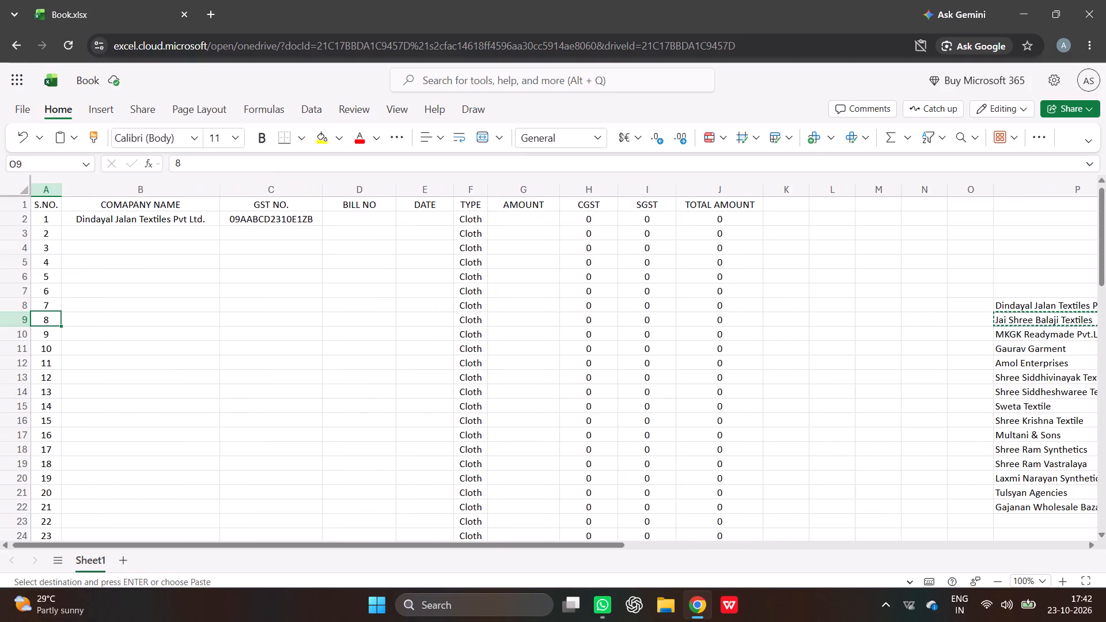
pyautogui.scroll(-1, 113, 365)
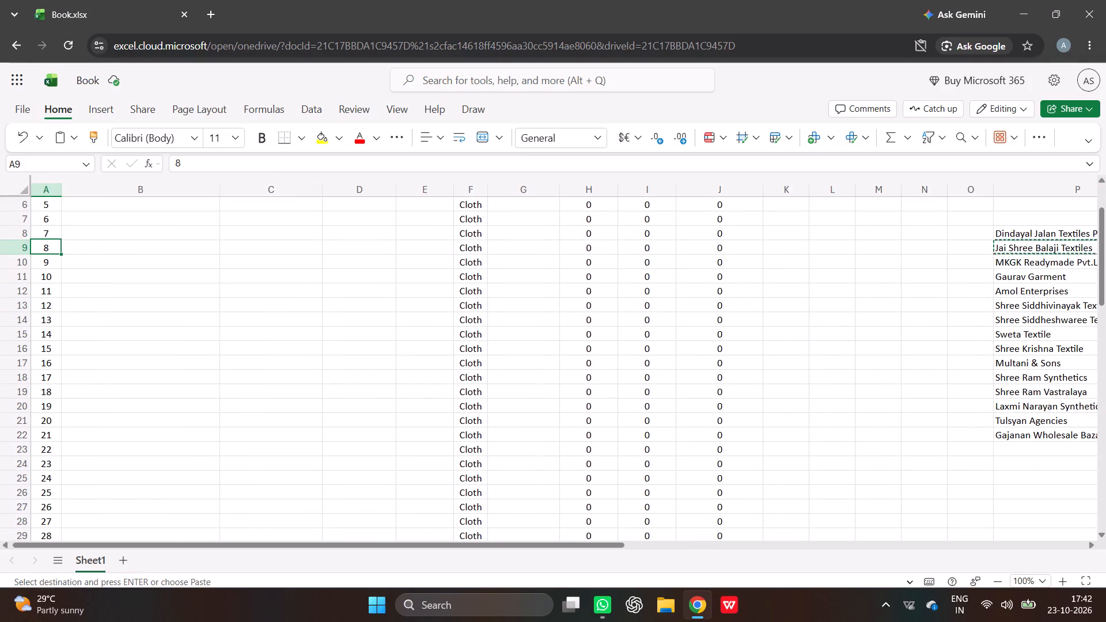
pyautogui.scroll(2, 113, 365)
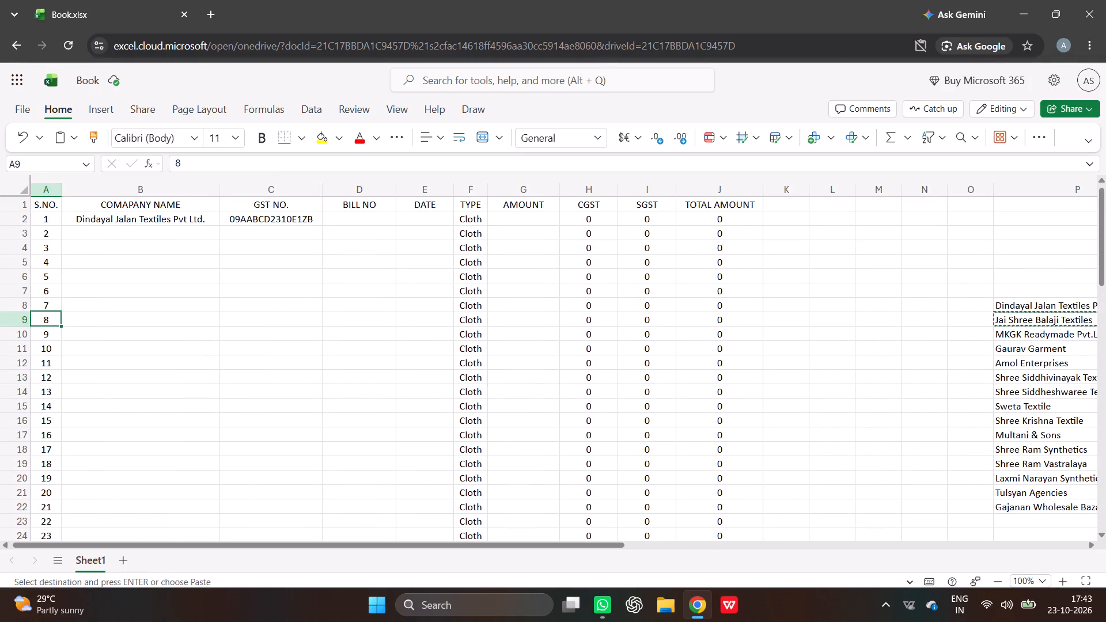
pyautogui.click(84, 359)
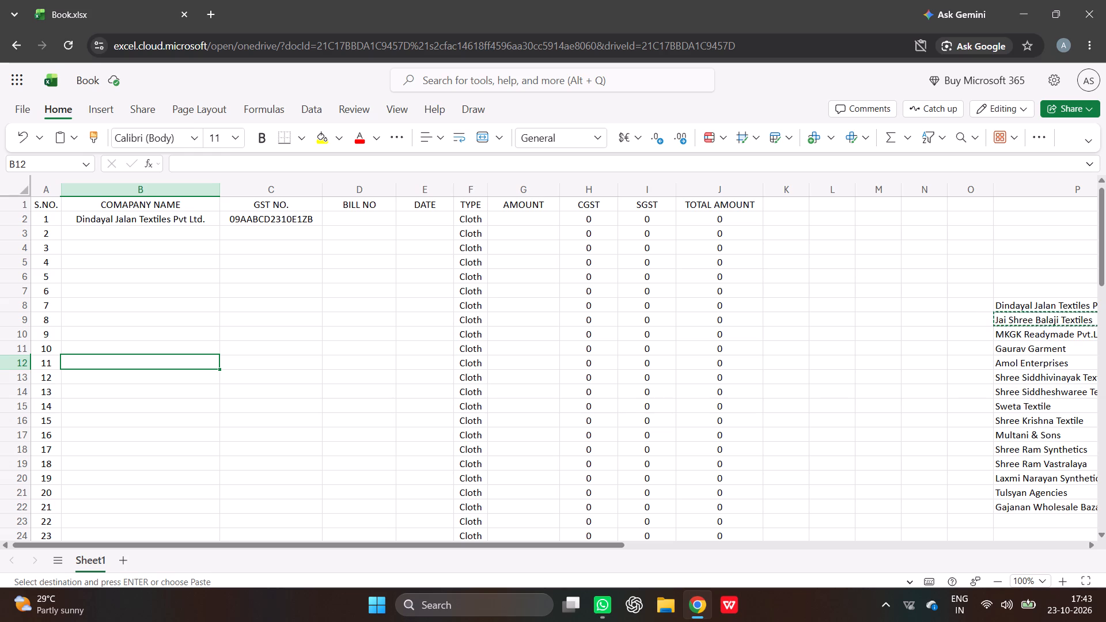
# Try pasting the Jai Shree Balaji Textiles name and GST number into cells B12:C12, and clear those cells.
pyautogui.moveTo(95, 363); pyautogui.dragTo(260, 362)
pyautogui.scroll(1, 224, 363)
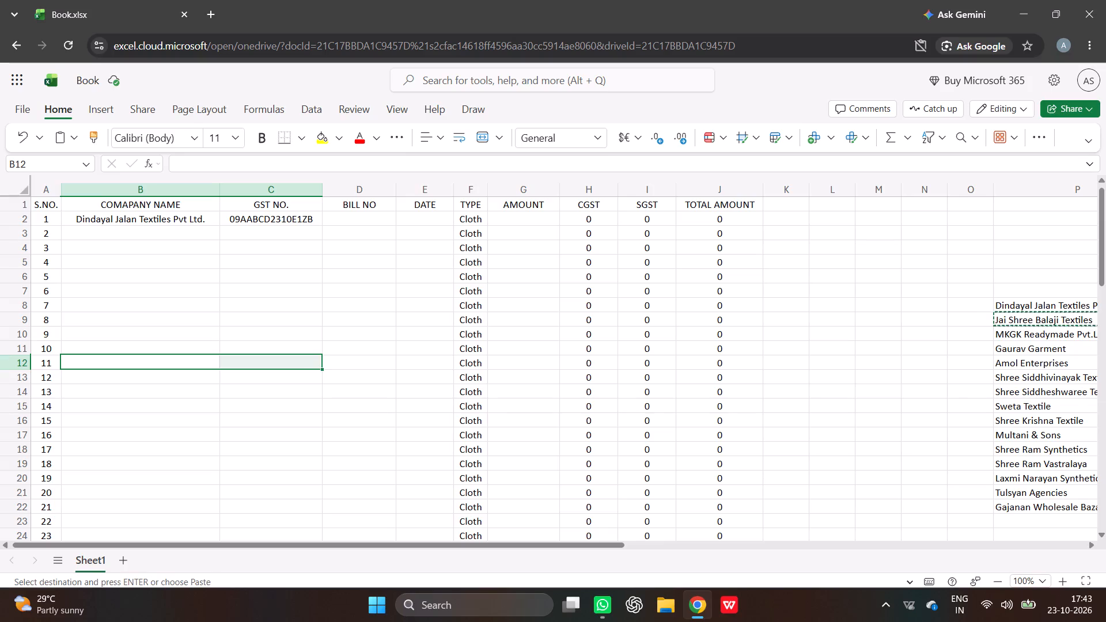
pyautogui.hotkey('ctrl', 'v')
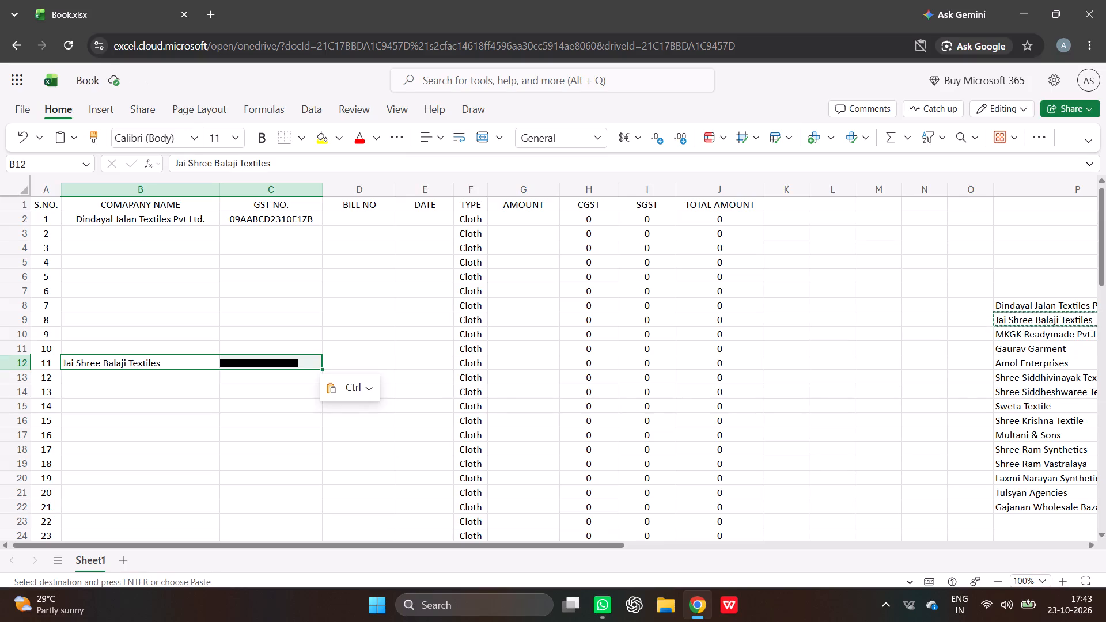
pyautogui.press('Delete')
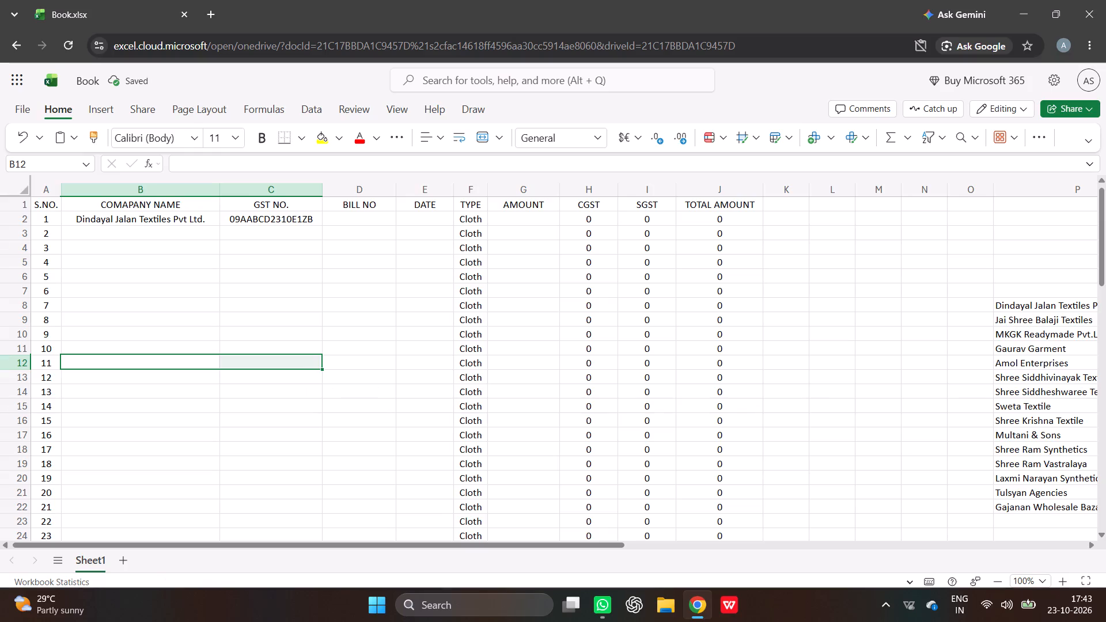
# Check the reference list of company names and GST numbers in columns P and Q.
pyautogui.press('Right')
pyautogui.press('Right')
pyautogui.press('Right')
pyautogui.press('Right')
pyautogui.press('Right')
pyautogui.press('Right')
pyautogui.press('Right')
pyautogui.press('Right')
pyautogui.press('Right')
pyautogui.press('Right')
pyautogui.press('Right')
pyautogui.press('Right')
pyautogui.press('Right')
pyautogui.press('Right')
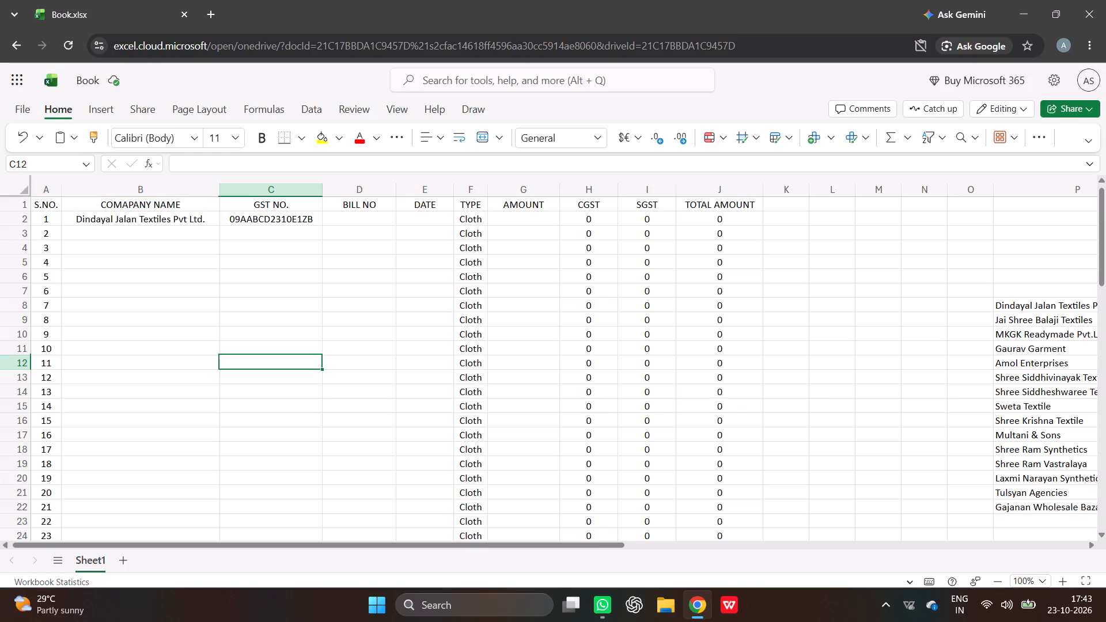
pyautogui.press('Right')
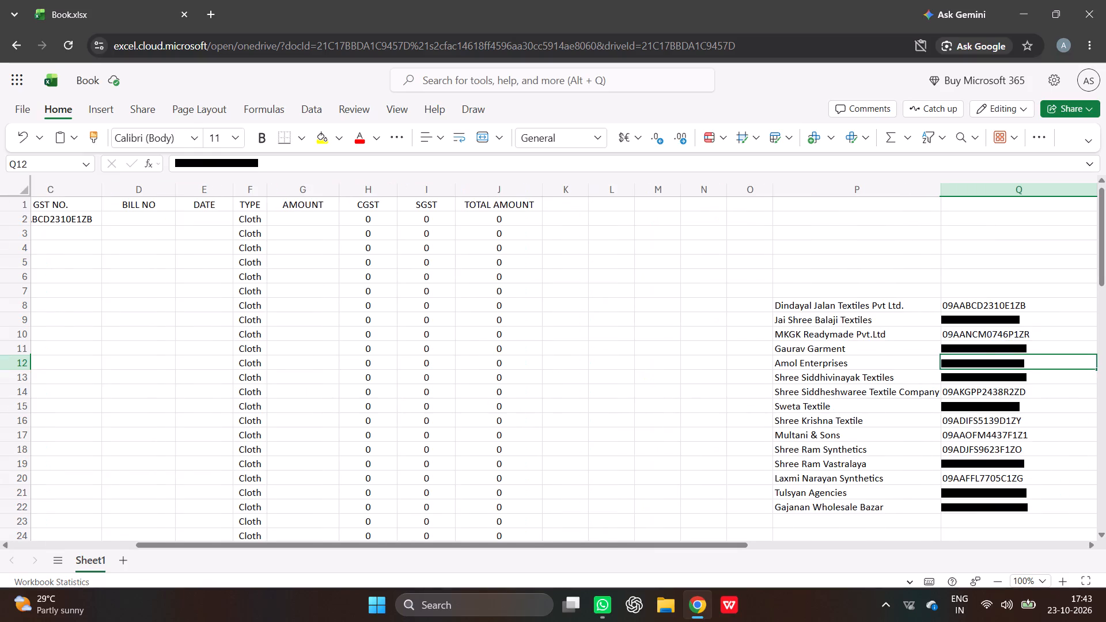
pyautogui.press('Left')
pyautogui.press('Left')
pyautogui.press('Left')
pyautogui.press('Left')
pyautogui.press('Left')
pyautogui.press('Left')
pyautogui.press('Left')
pyautogui.press('Left')
pyautogui.press('Left')
pyautogui.press('Left')
pyautogui.press('Left')
pyautogui.press('Left')
pyautogui.press('Left')
pyautogui.press('Left')
pyautogui.press('Left')
pyautogui.press('Left')
pyautogui.press('Left')
pyautogui.press('Left')
pyautogui.press('Left')
pyautogui.press('Left')
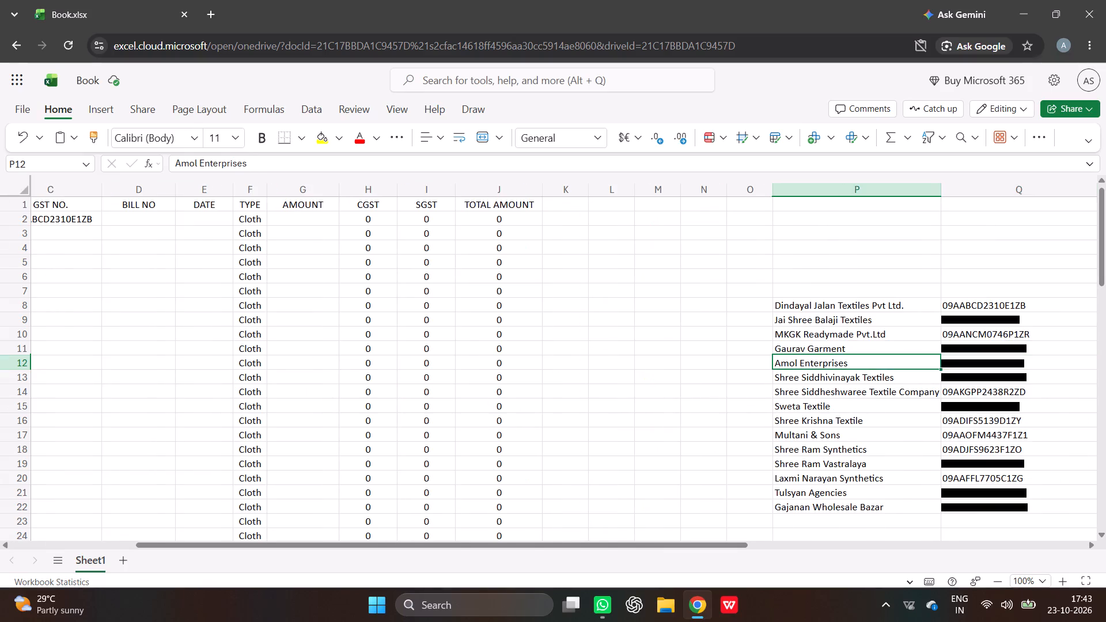
# Copy the Dindayal Jalan Textiles Pvt Ltd. name and GST number from cells B2:C2 to the rows below, starting at row 3.
pyautogui.moveTo(146, 218); pyautogui.dragTo(210, 218)
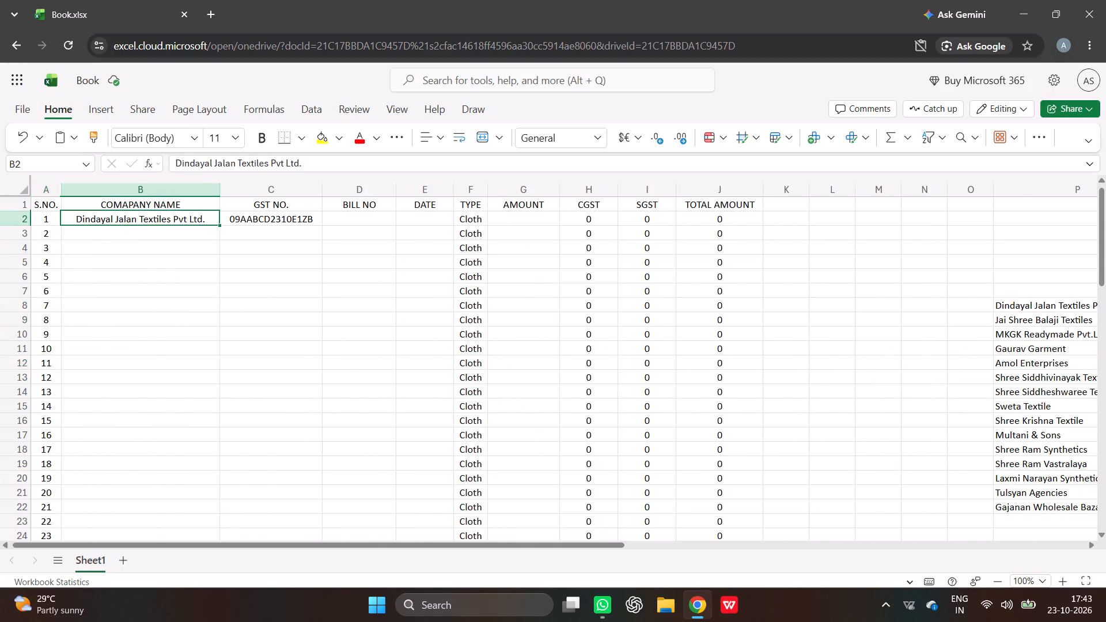
pyautogui.moveTo(210, 218); pyautogui.dragTo(267, 214)
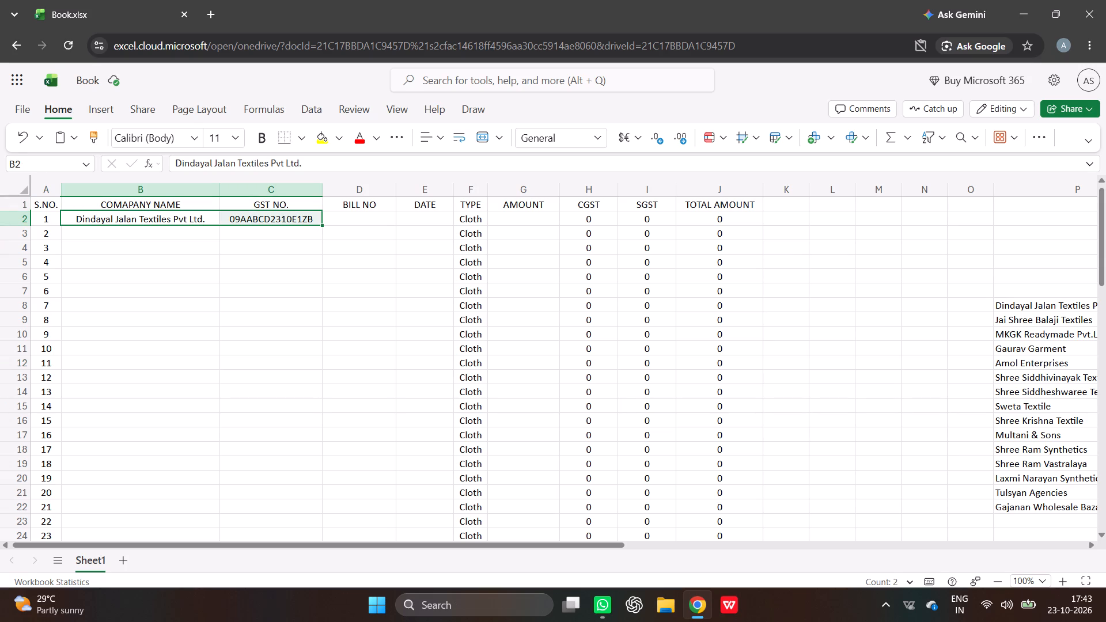
pyautogui.hotkey('ctrl', 'c')
pyautogui.click(160, 233)
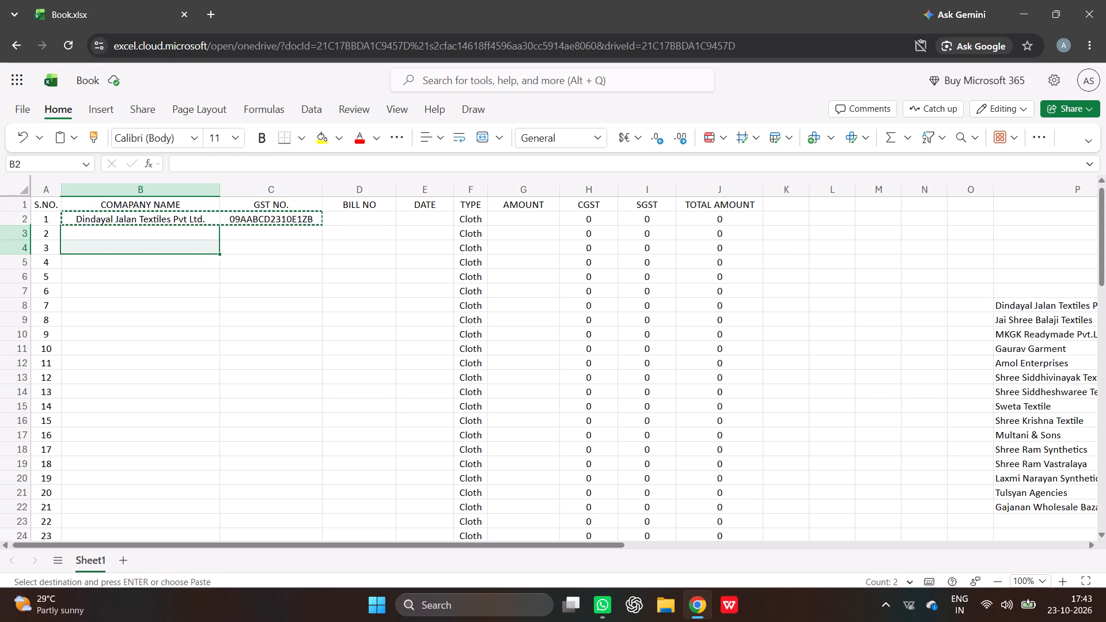
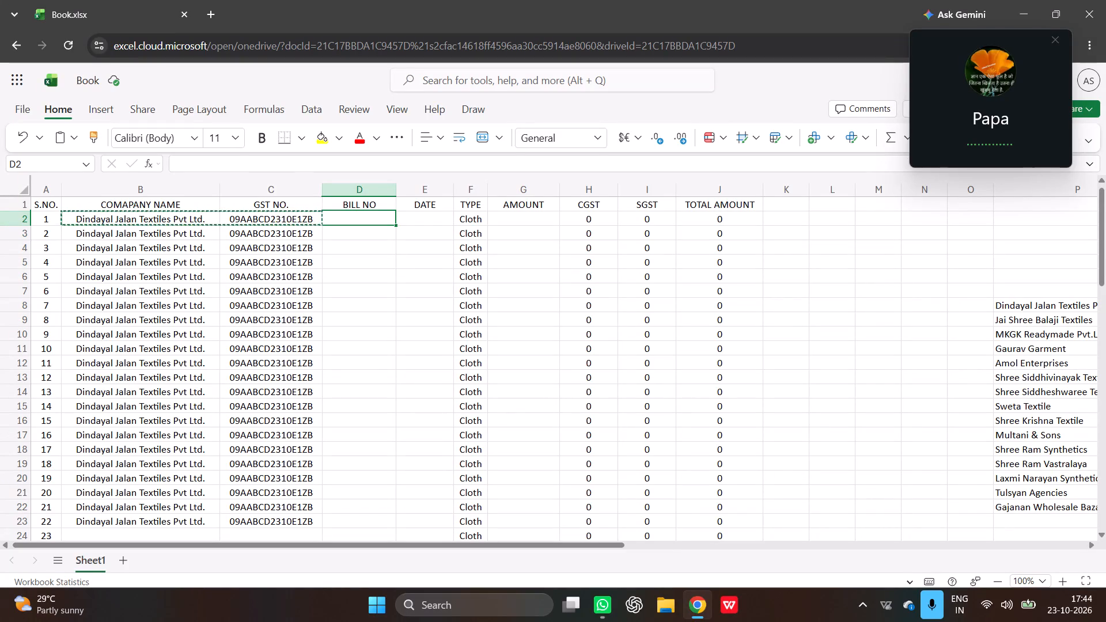
# Begin the first bill number in cell D2 of the BILL NO column with the prefix STIC-.
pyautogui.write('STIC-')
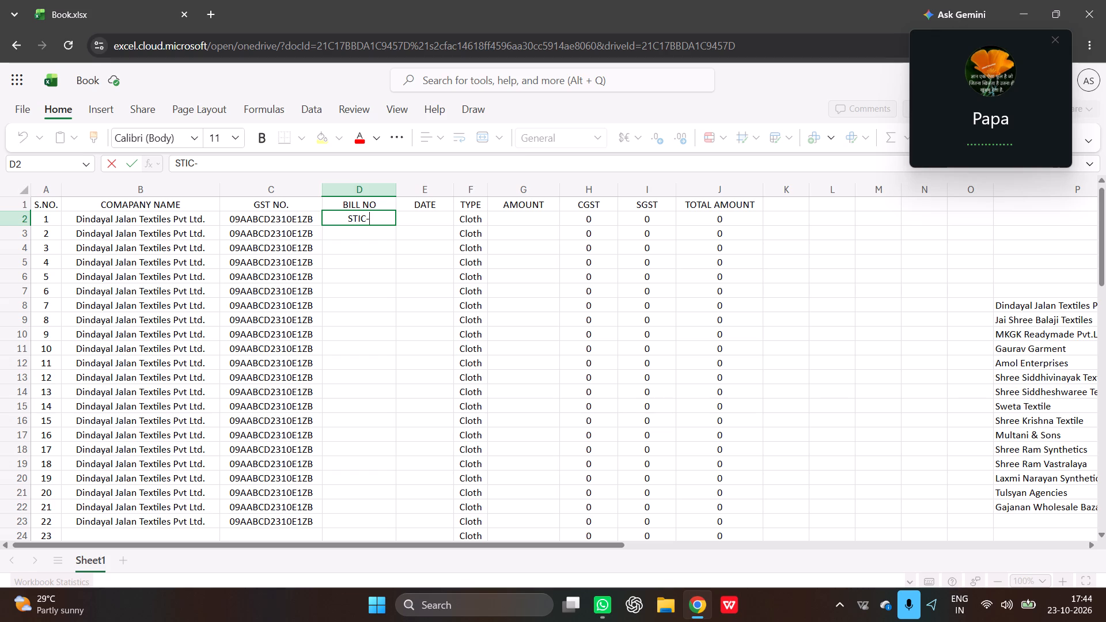
# Enter the bill date 11-07-2026 in cell E2 of the first register row.
pyautogui.click(427, 219)
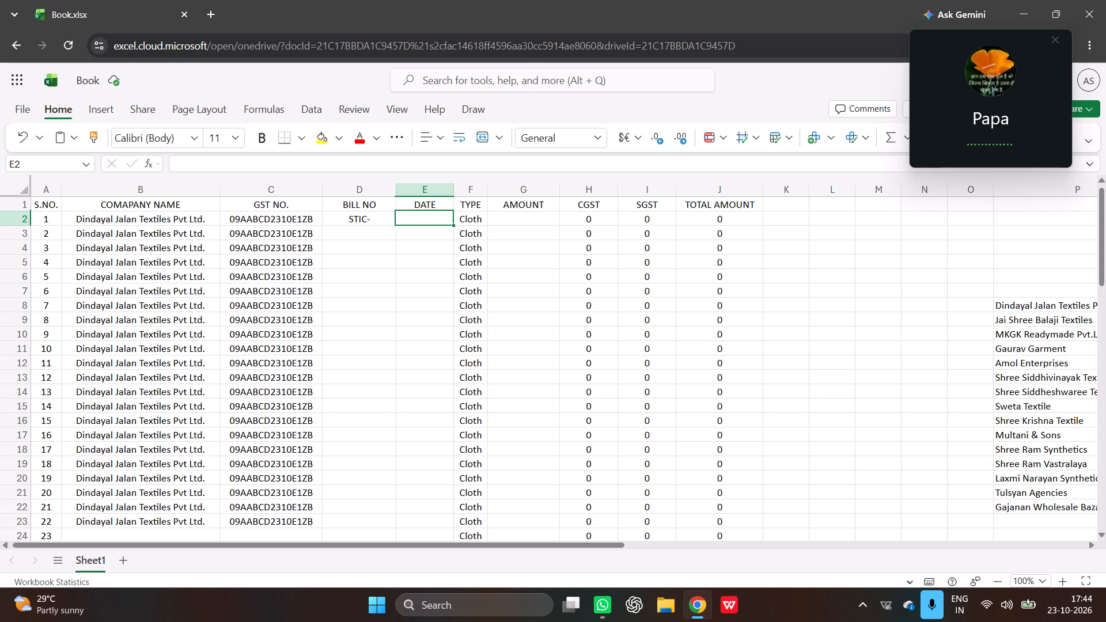
pyautogui.click(427, 215)
pyautogui.write('11')
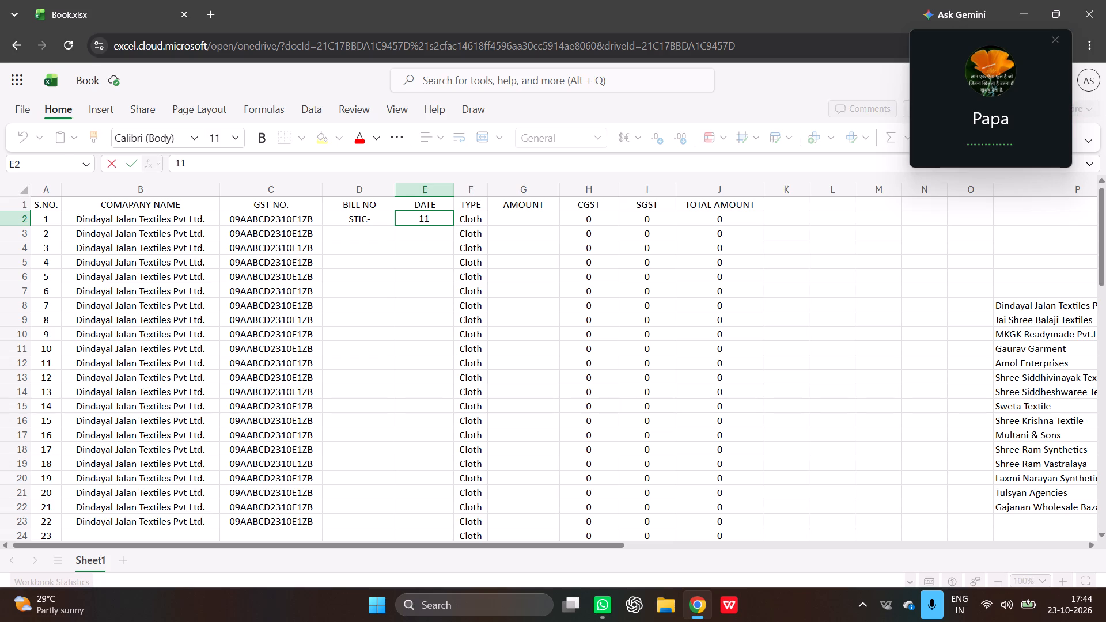
pyautogui.write('-07')
pyautogui.write('-2026')
pyautogui.press('Return')
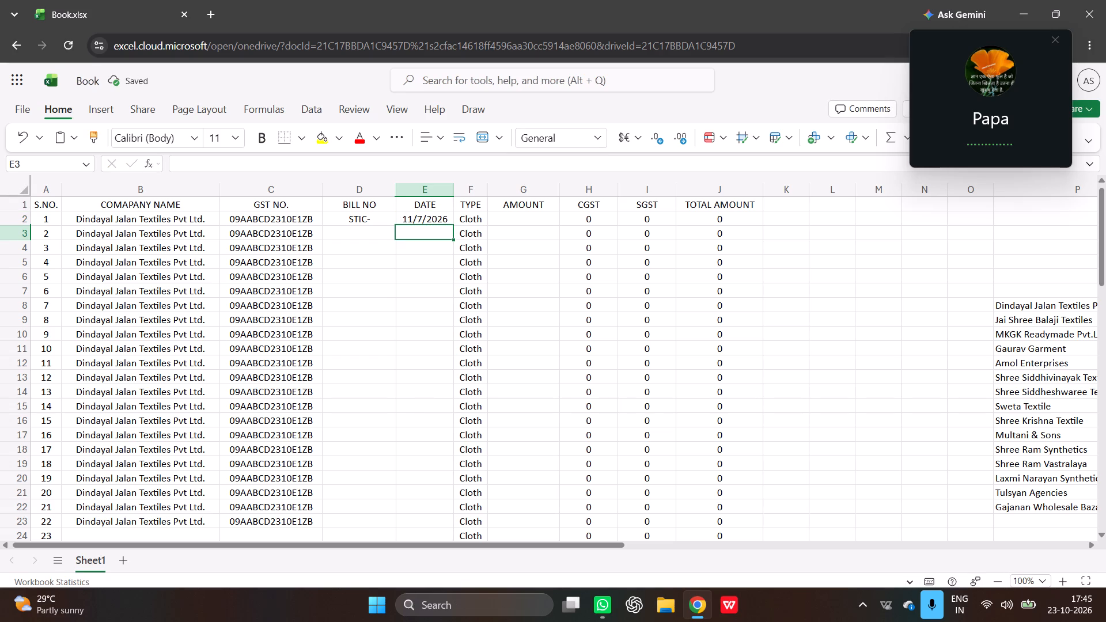
# Correct the bill number in cell D2 to STI-27483.
pyautogui.click(371, 218)
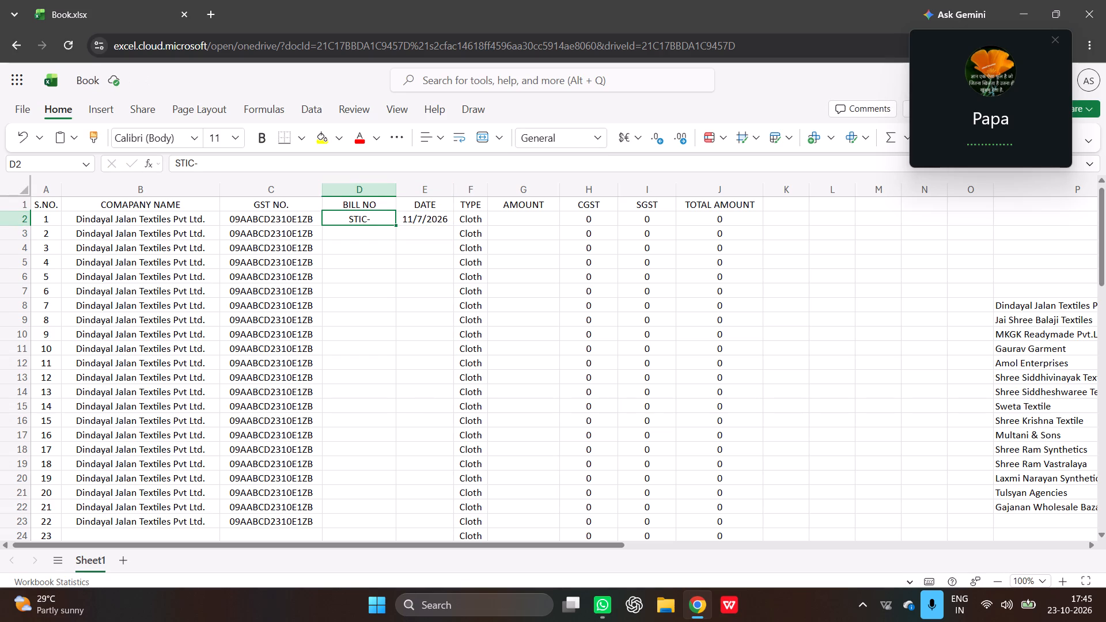
pyautogui.doubleClick(377, 217)
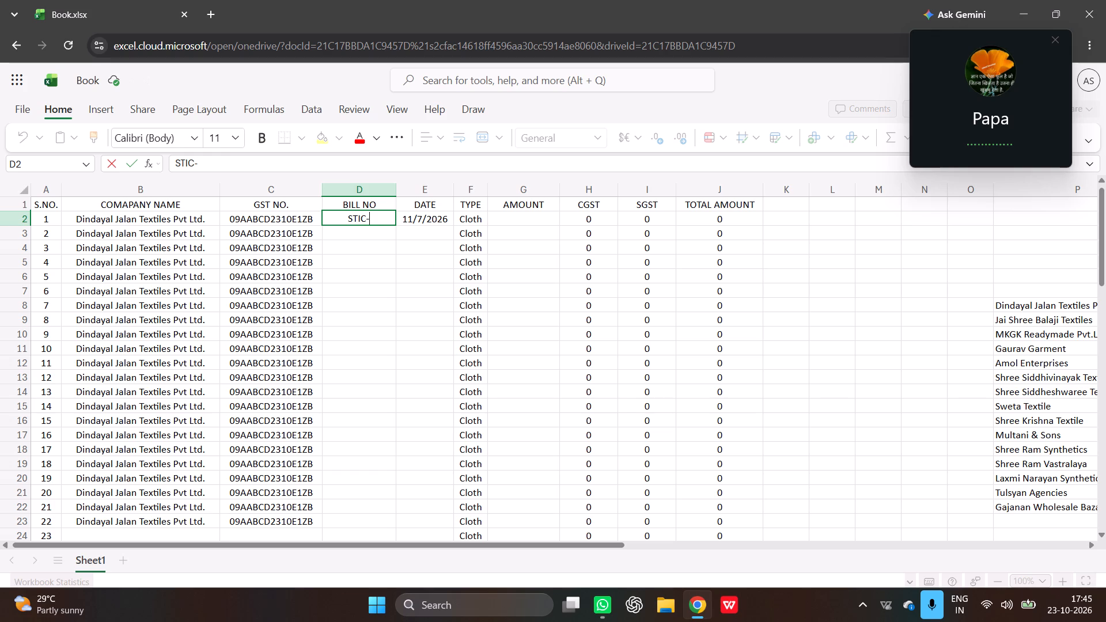
pyautogui.press('BackSpace')
pyautogui.press('BackSpace')
pyautogui.press('-')
pyautogui.write('27')
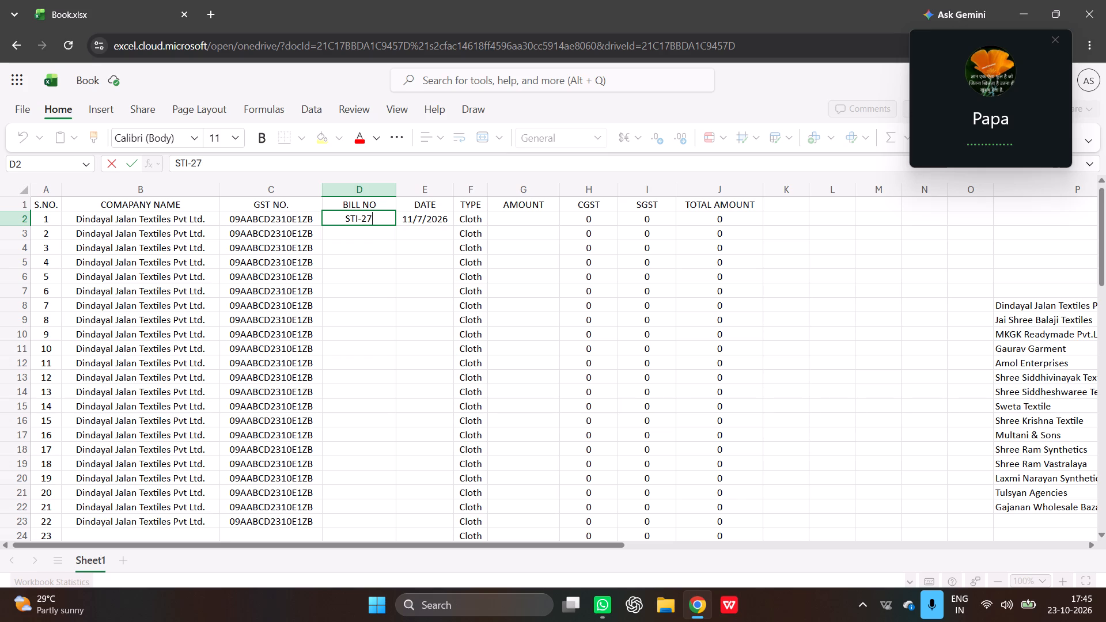
pyautogui.press('4')
pyautogui.press('8')
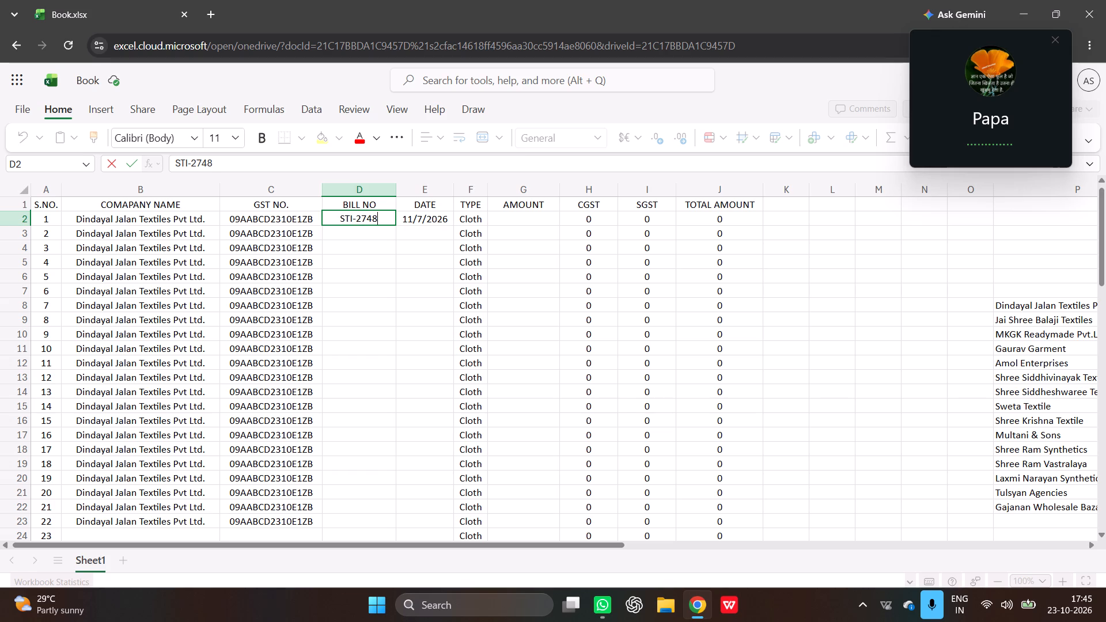
pyautogui.press('3')
pyautogui.press('Right')
# Enter the amount 24513.7 in cell G2 for the first bill.
pyautogui.click(522, 219)
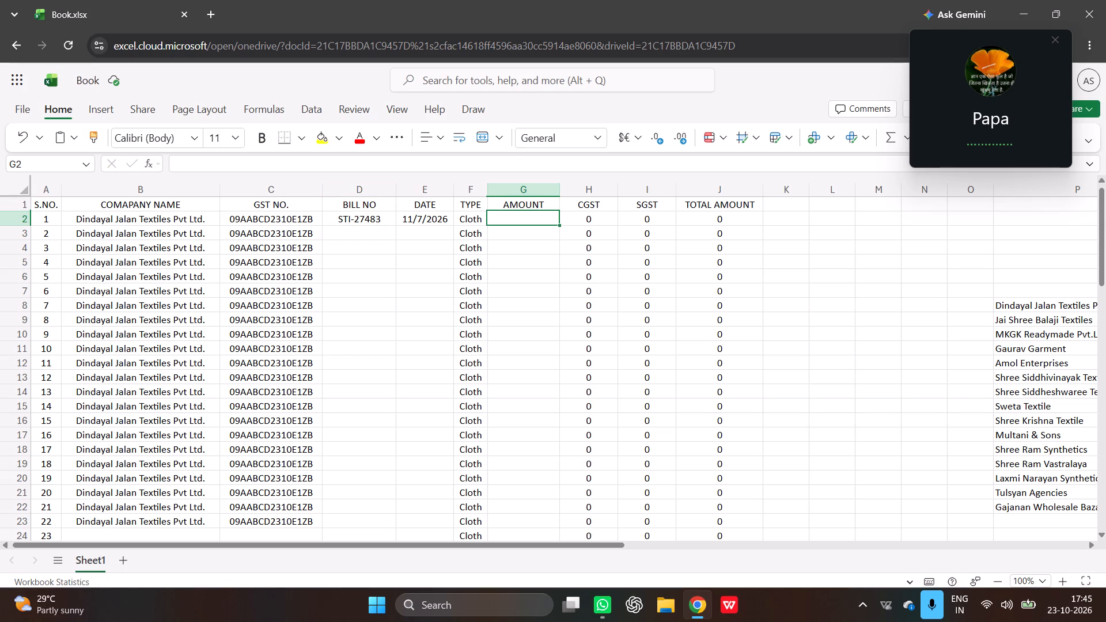
pyautogui.press('2')
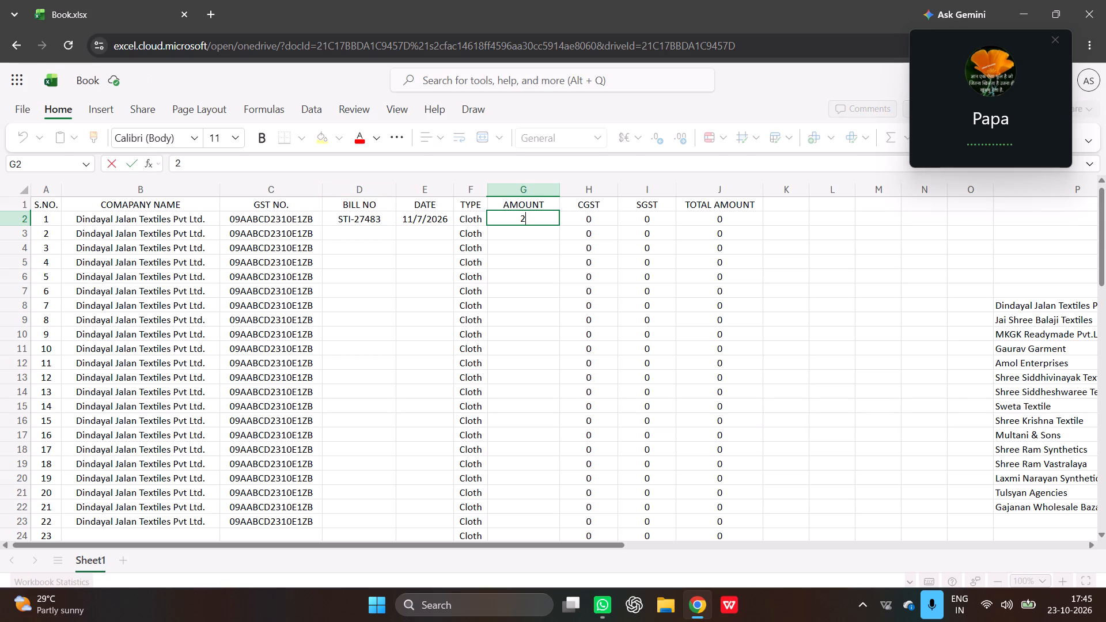
pyautogui.press('4')
pyautogui.press('5')
pyautogui.write('13')
pyautogui.write('.7')
pyautogui.press('Return')
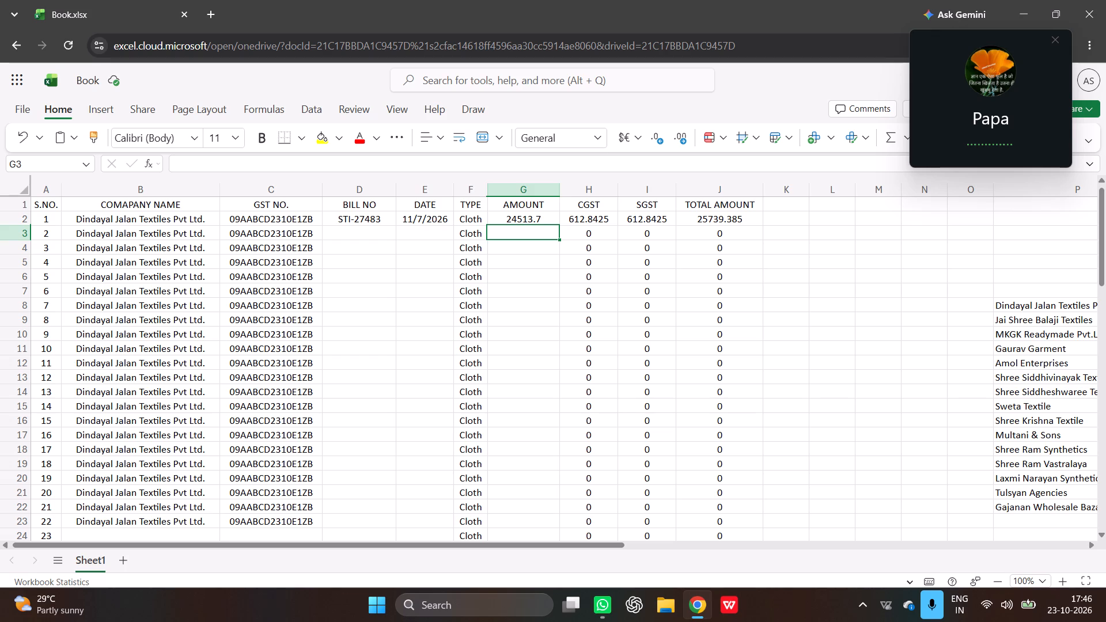
# Enter the bill number STI-27494 in cell D3 for serial number 2.
pyautogui.click(350, 232)
pyautogui.write('STIC')
pyautogui.press('BackSpace')
pyautogui.write('-274')
pyautogui.write('94')
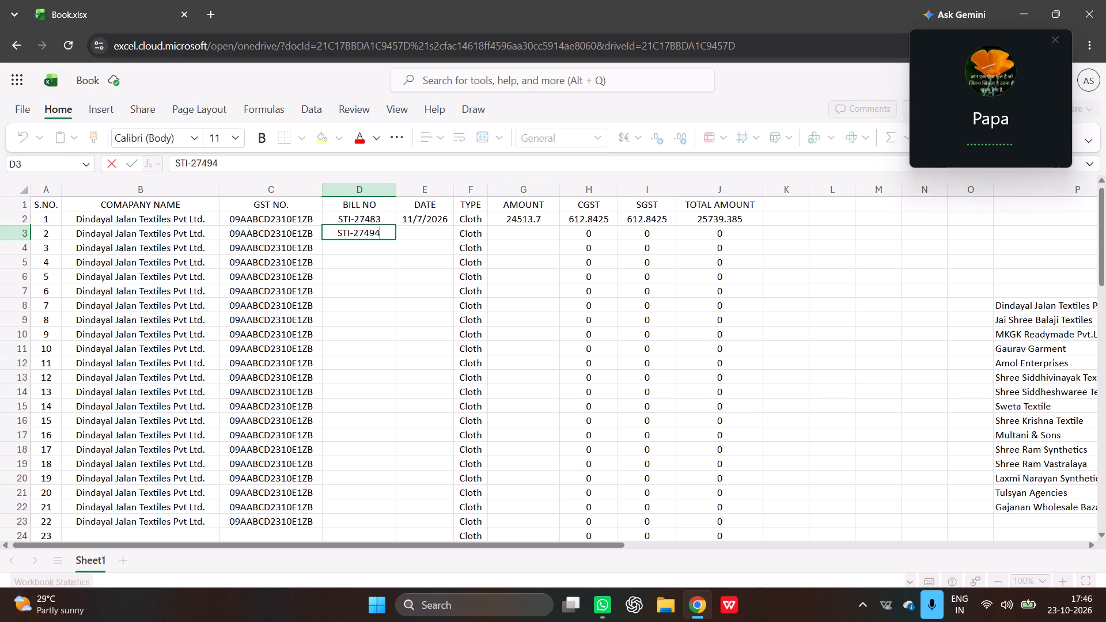
pyautogui.press('Tab')
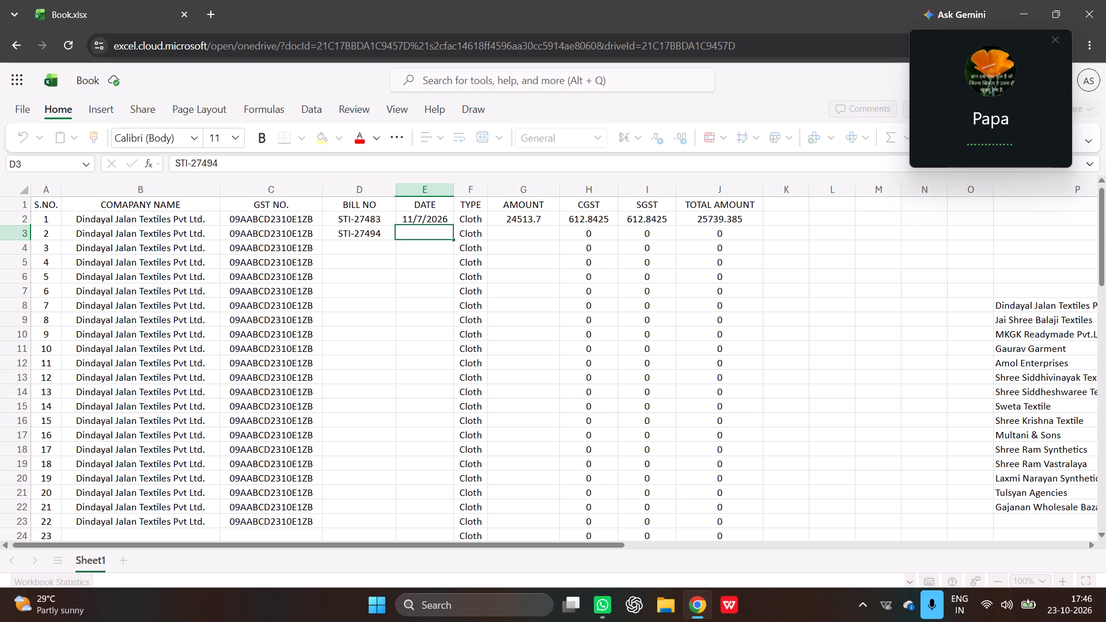
# Copy the bill date from cell E2 into cell E3.
pyautogui.press('Up')
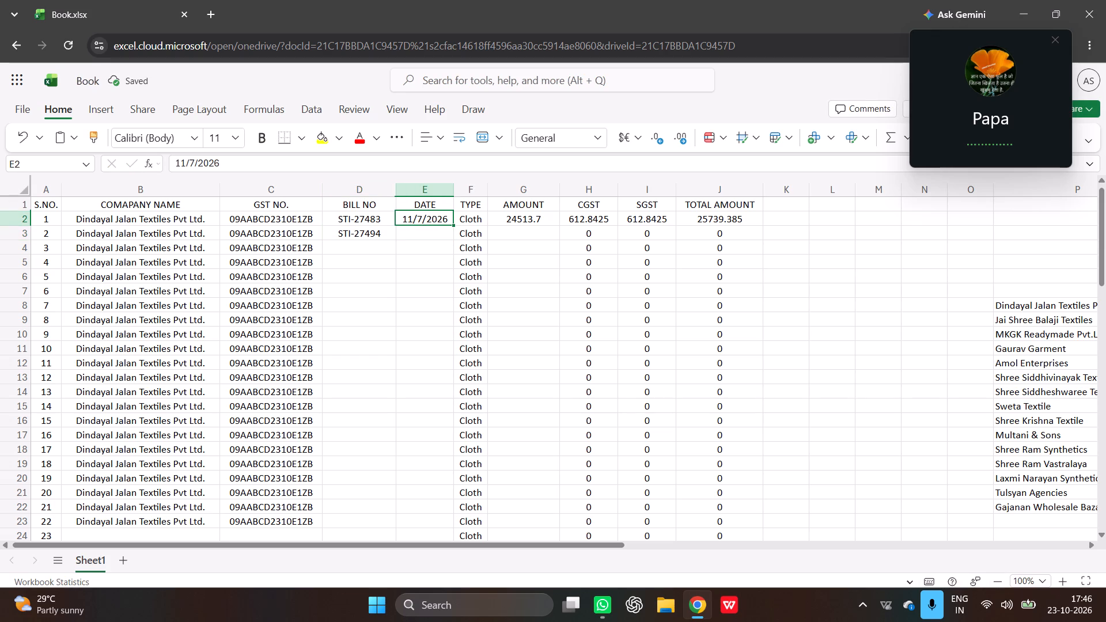
pyautogui.hotkey('ctrl', 'c')
pyautogui.press('Down')
pyautogui.hotkey('ctrl', 'v')
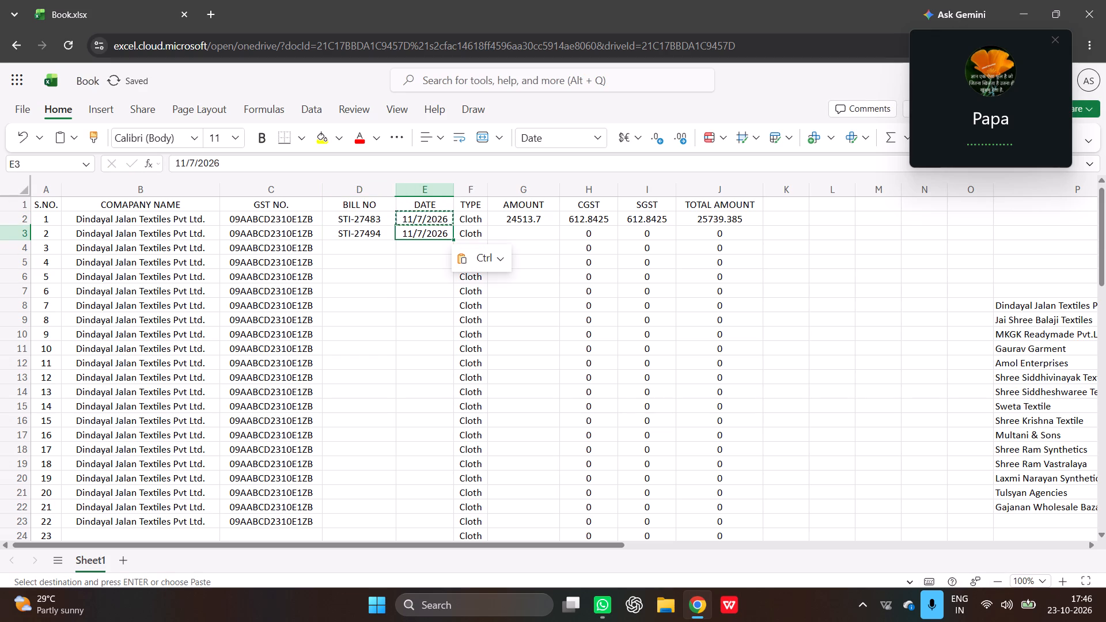
# Enter the amount 31548 in cell G3 for the second bill.
pyautogui.press('Right')
pyautogui.press('Right')
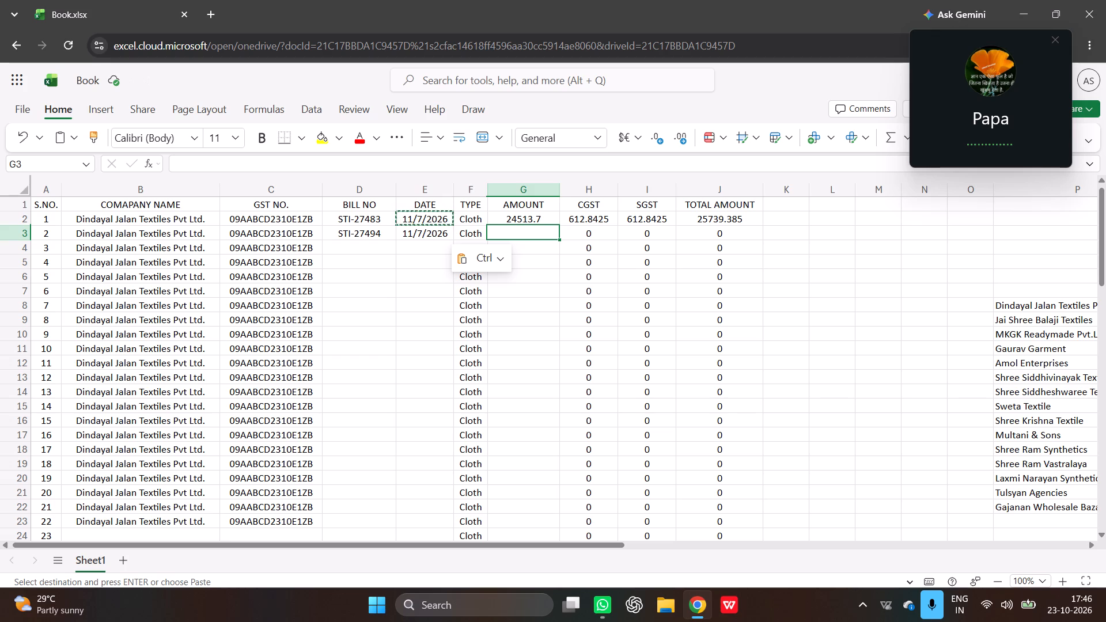
pyautogui.write('31')
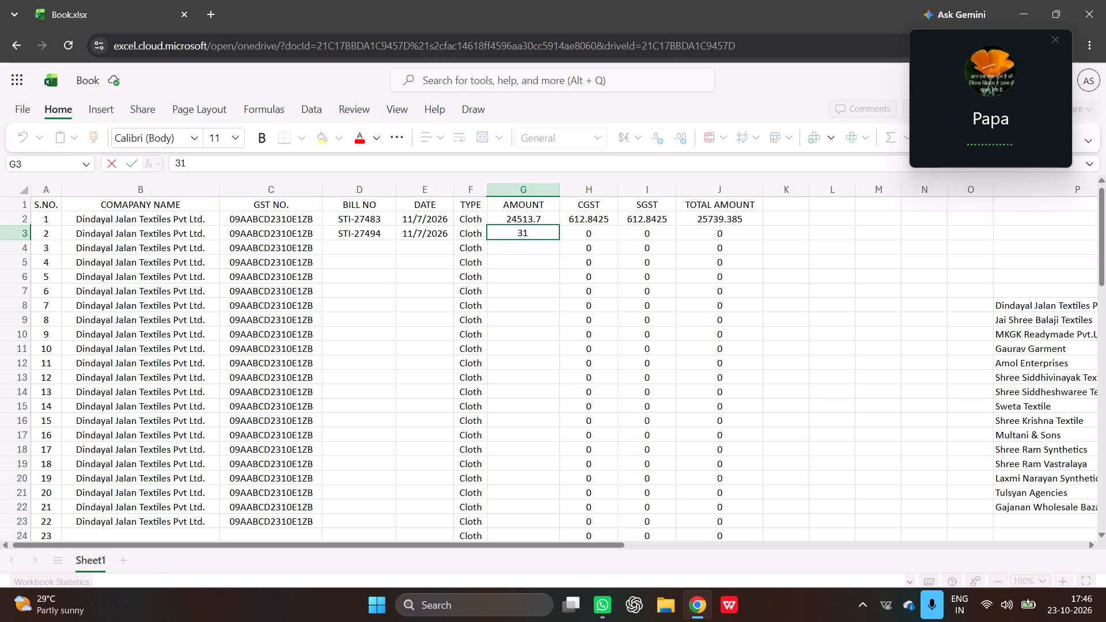
pyautogui.press('5')
pyautogui.write('48')
pyautogui.press('Return')
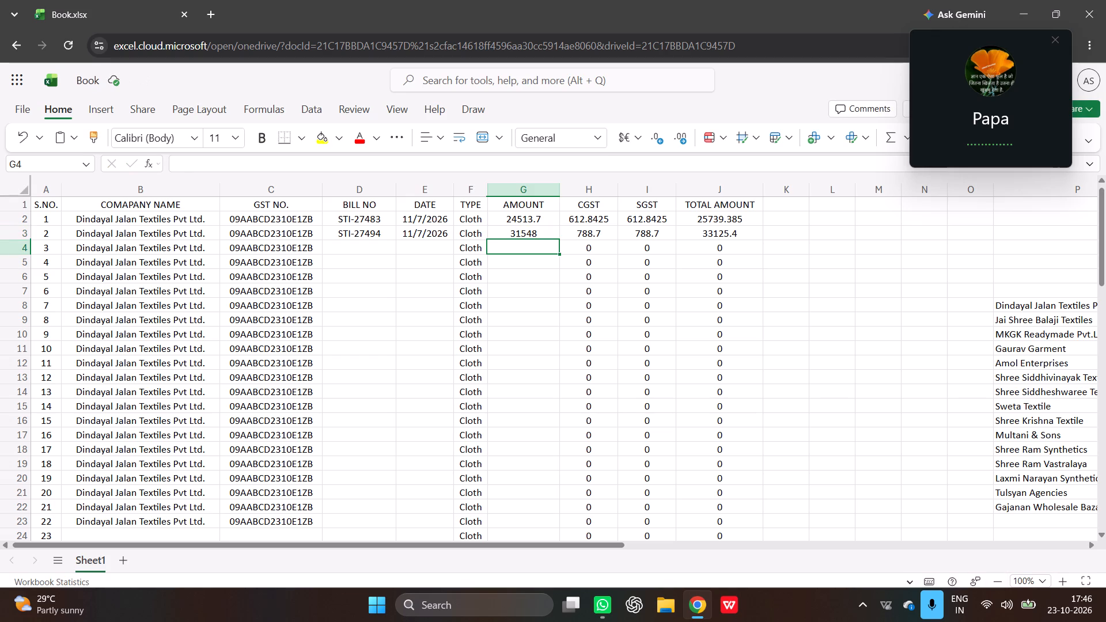
# Enter the bill number STI-27521 in cell D4 for serial number 3.
pyautogui.press('Left')
pyautogui.press('Left')
pyautogui.press('Left')
pyautogui.write('STI')
pyautogui.press('-')
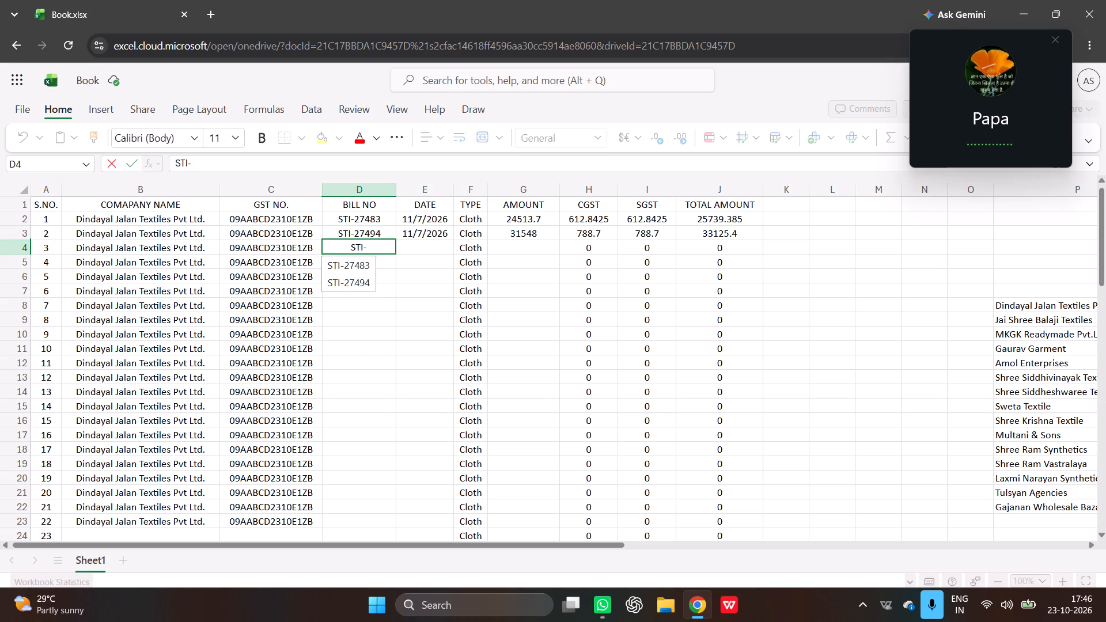
pyautogui.write('27')
pyautogui.press('5')
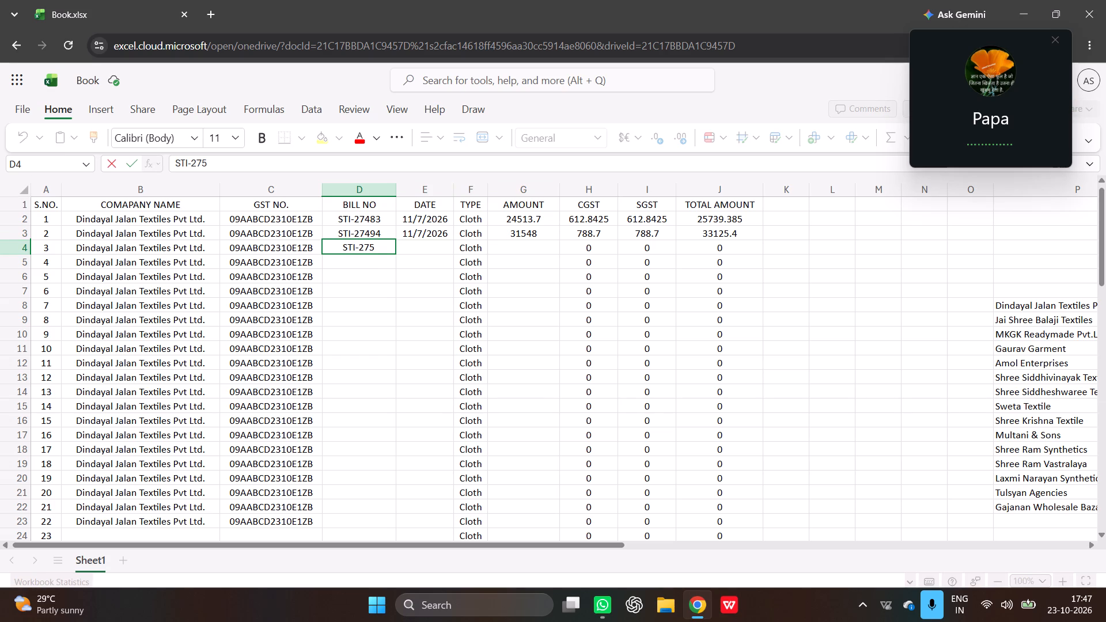
pyautogui.write('21')
pyautogui.press('Right')
# Copy the bill date from cell E3 into cell E4.
pyautogui.press('Up')
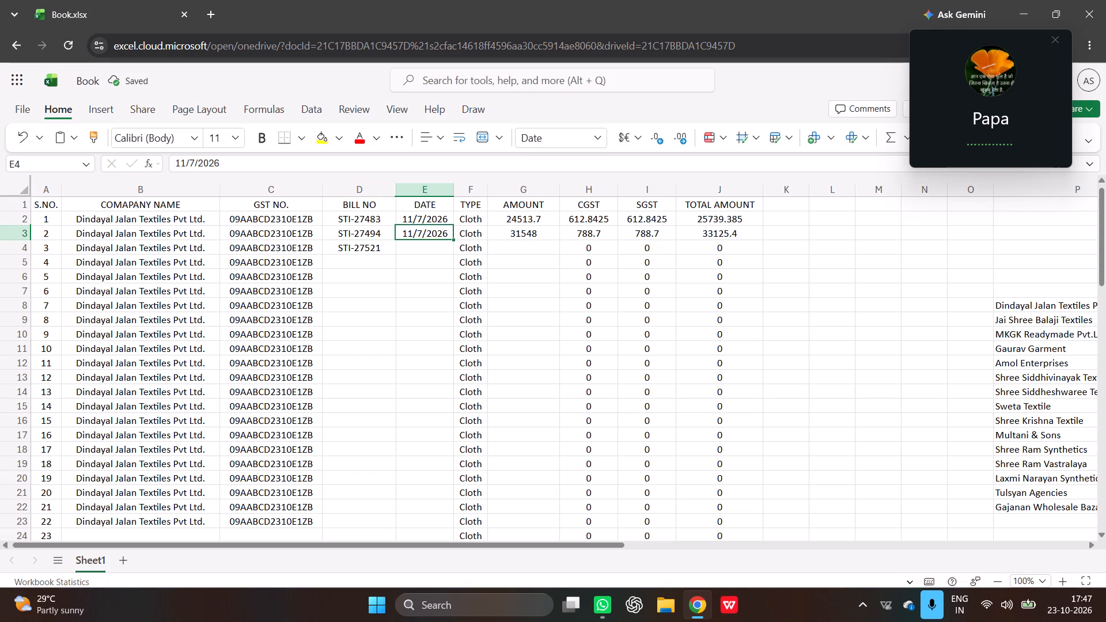
pyautogui.hotkey('ctrl', 'c')
pyautogui.press('Down')
pyautogui.hotkey('ctrl', 'v')
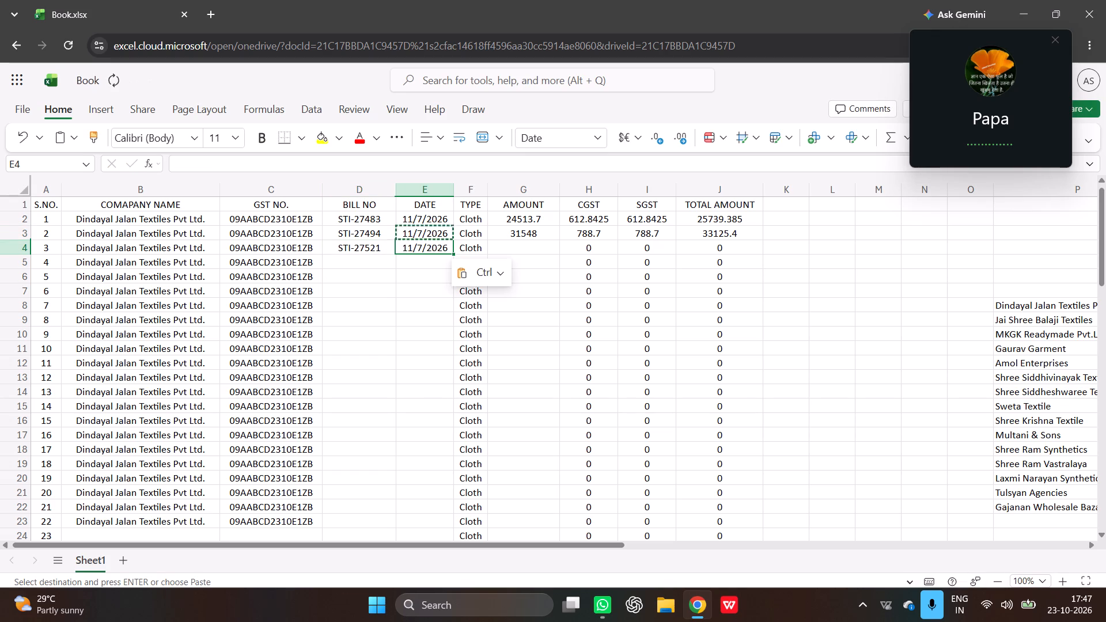
# Enter the amount 21336 in cell G4 for the third bill.
pyautogui.press('Right')
pyautogui.press('Right')
pyautogui.press('Down')
pyautogui.press('Up')
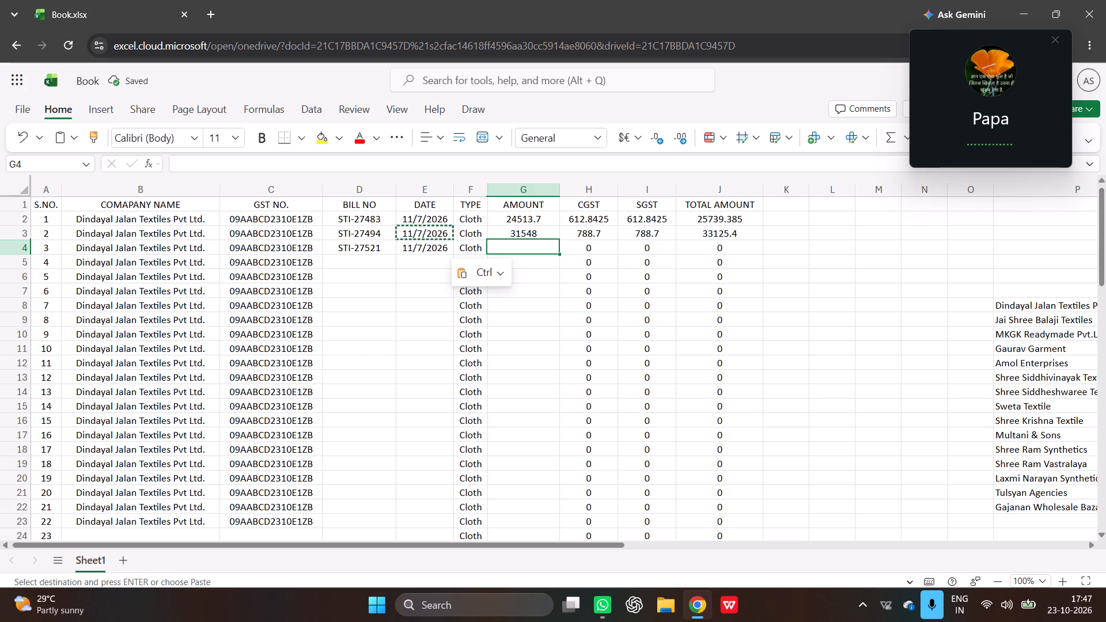
pyautogui.write('21')
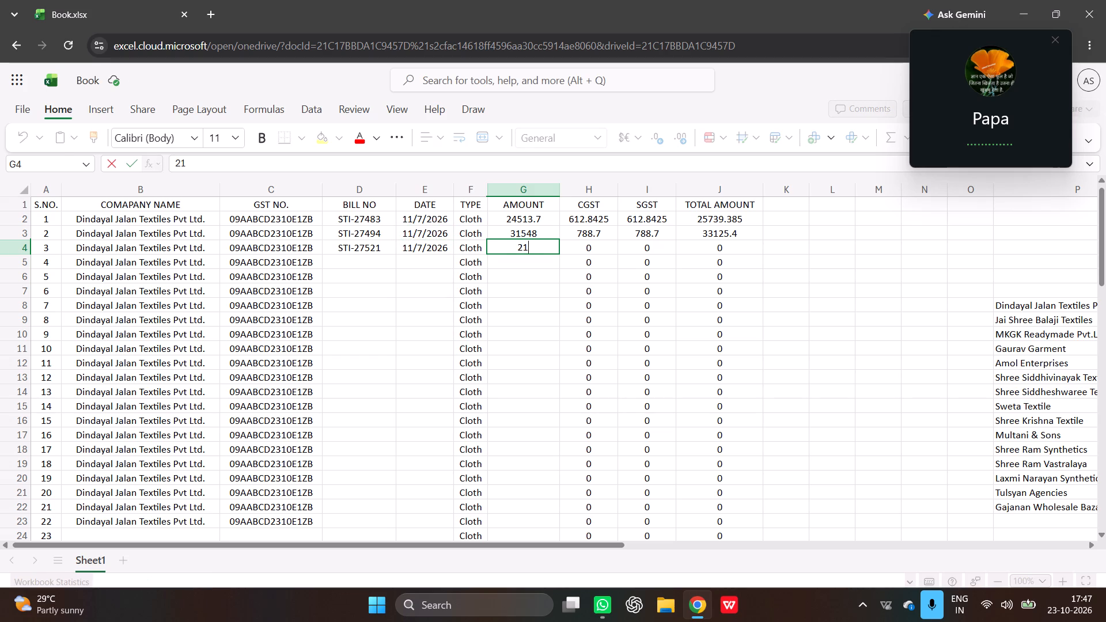
pyautogui.press('3')
pyautogui.write('36')
pyautogui.press('Return')
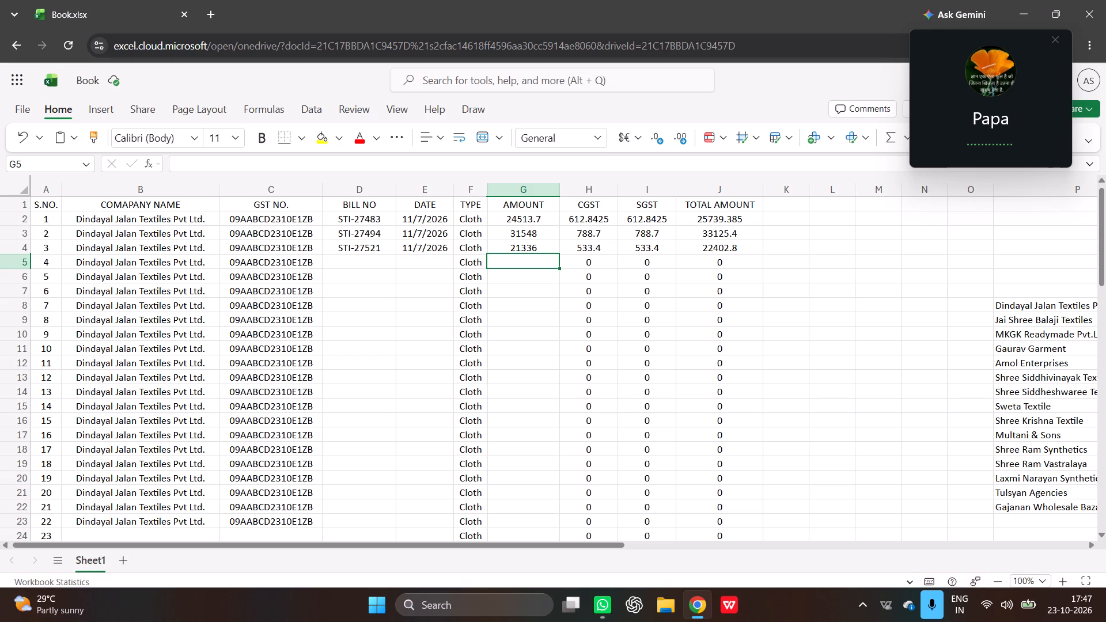
# Enter the bill number STI-27522 in cell D5 for serial number 4.
pyautogui.press('Left')
pyautogui.press('Left')
pyautogui.press('Left')
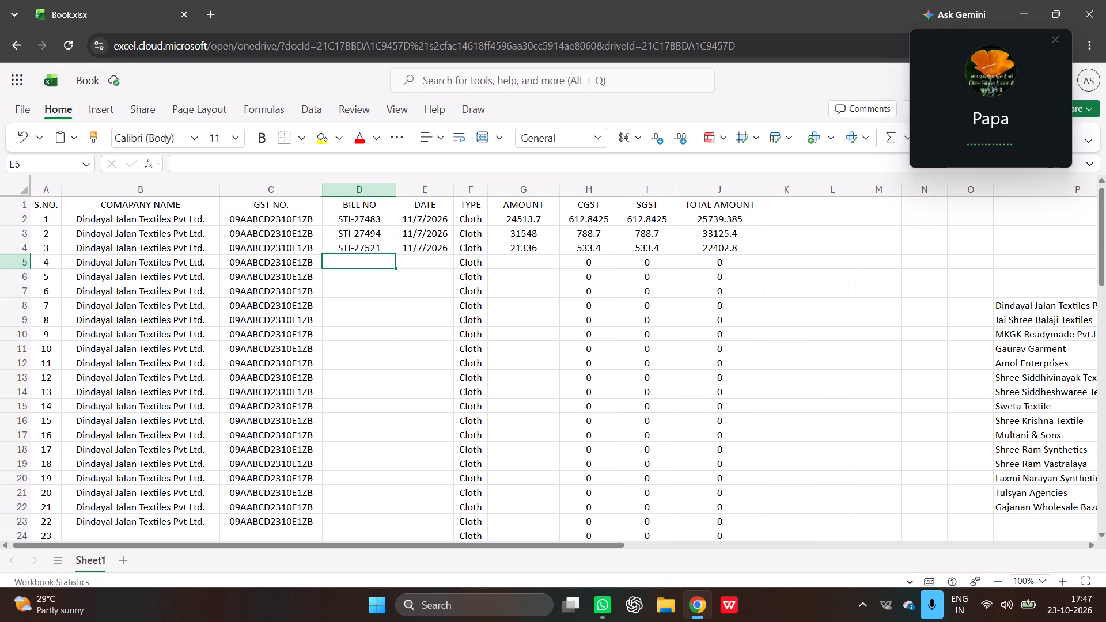
pyautogui.write('STI')
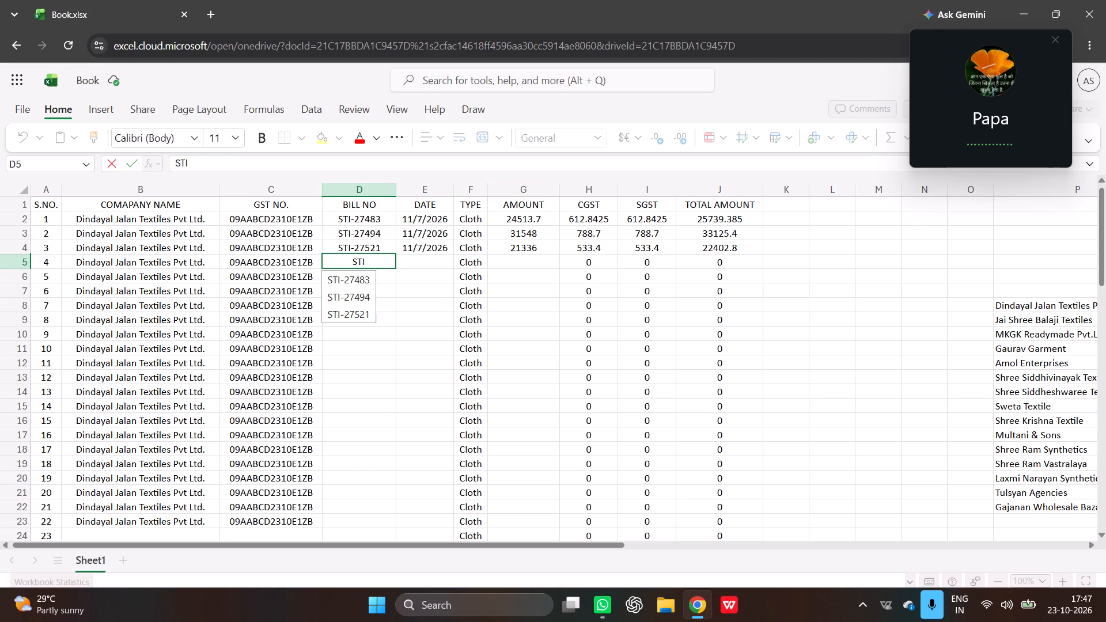
pyautogui.press('-')
pyautogui.press('1')
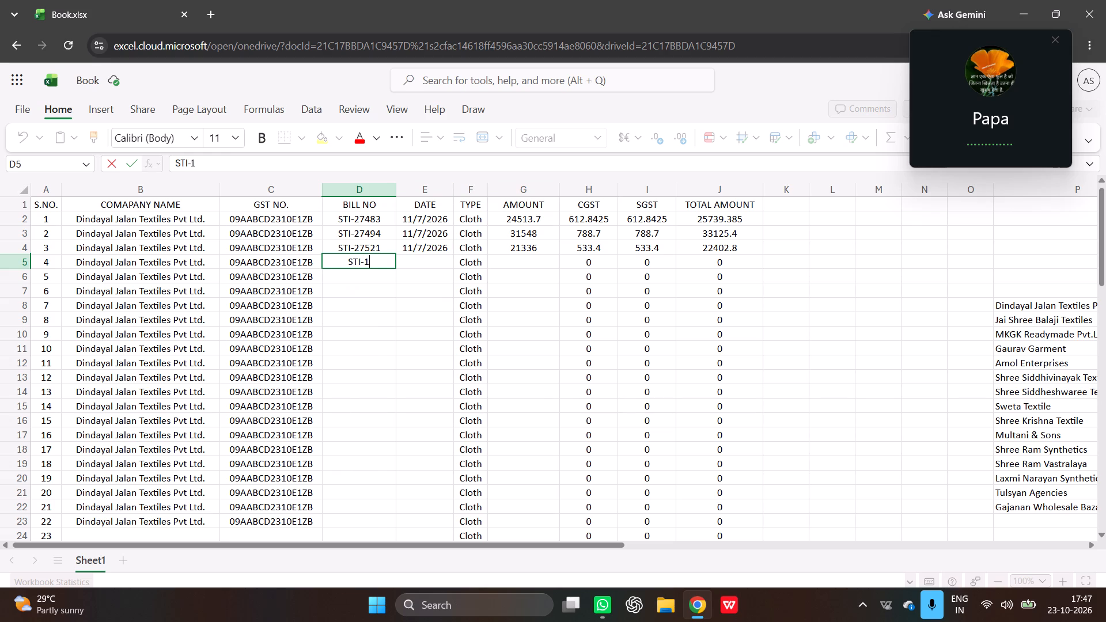
pyautogui.press('BackSpace')
pyautogui.write('27')
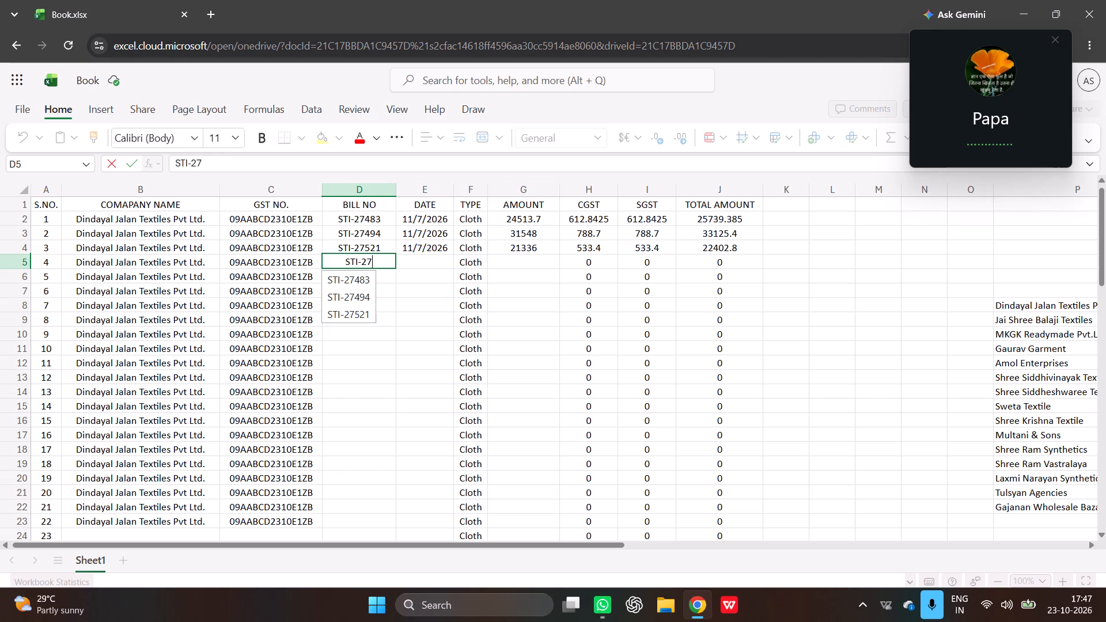
pyautogui.write('522')
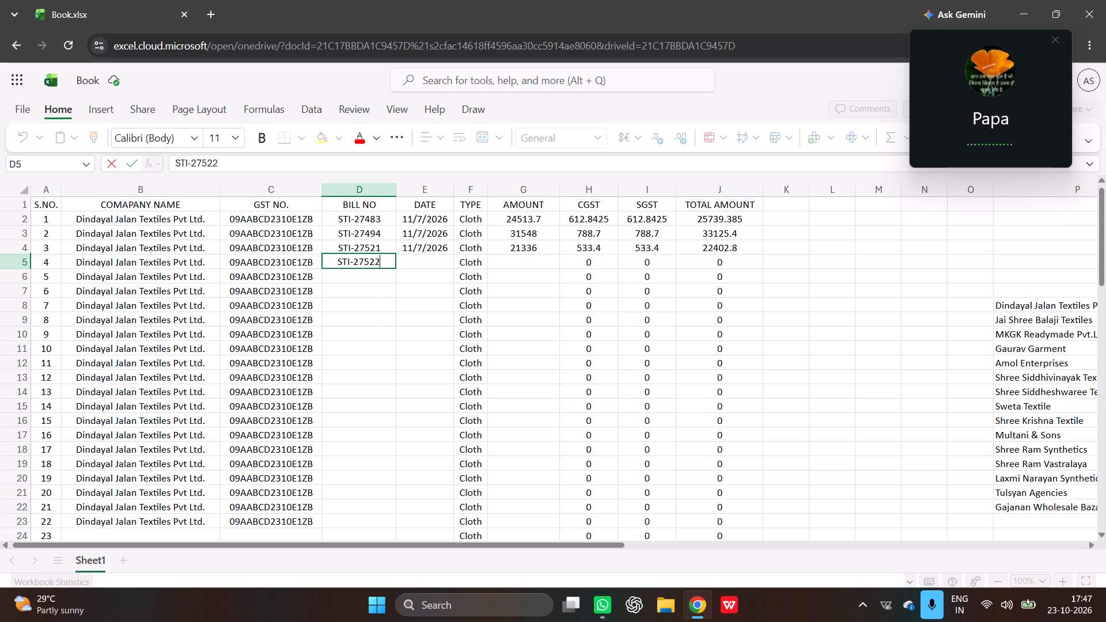
pyautogui.press('Tab')
# Copy the bill date from cell E4 into cell E5.
pyautogui.press('Up')
pyautogui.hotkey('ctrl', 'v')
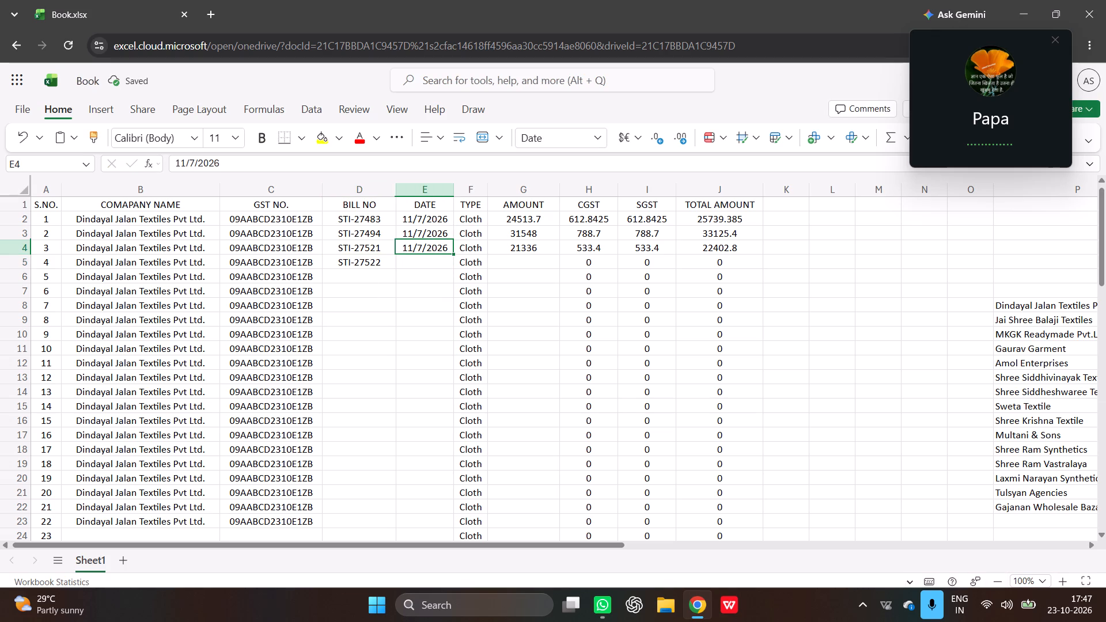
pyautogui.hotkey('ctrl', 'c')
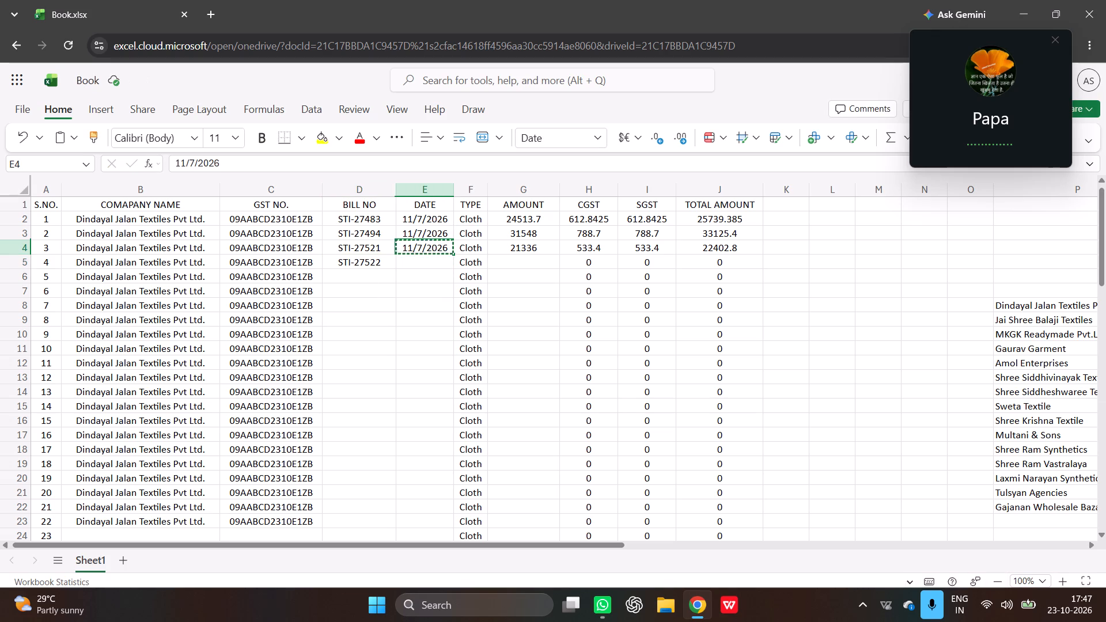
pyautogui.press('Down')
pyautogui.hotkey('ctrl', 'v')
# Enter the amount 19244 in cell G5 for the fourth bill.
pyautogui.press('Right')
pyautogui.press('Right')
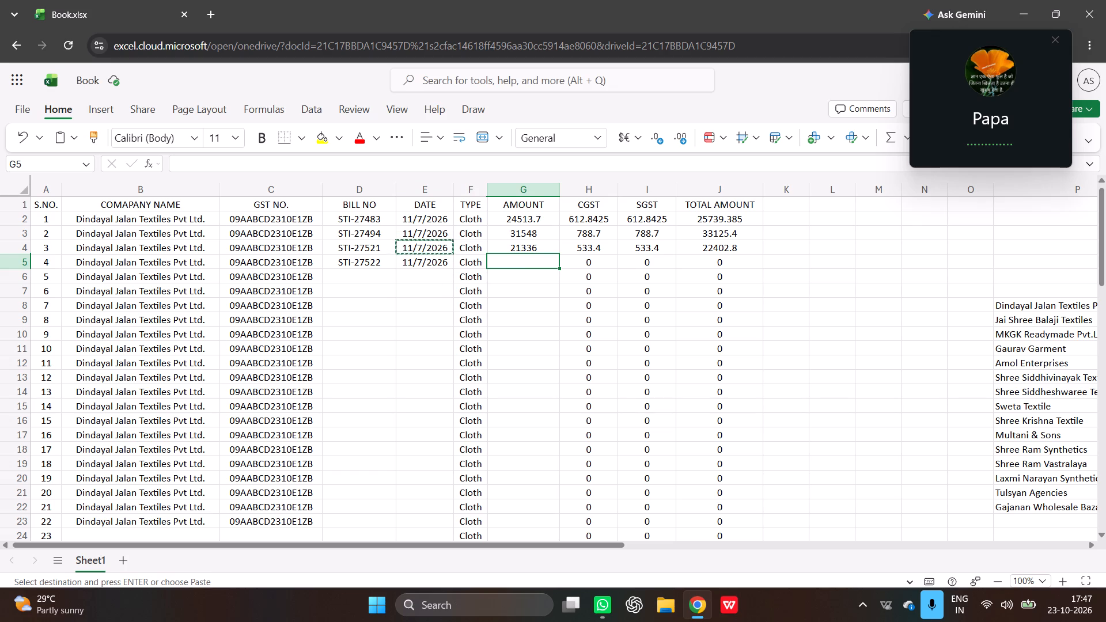
pyautogui.write('19')
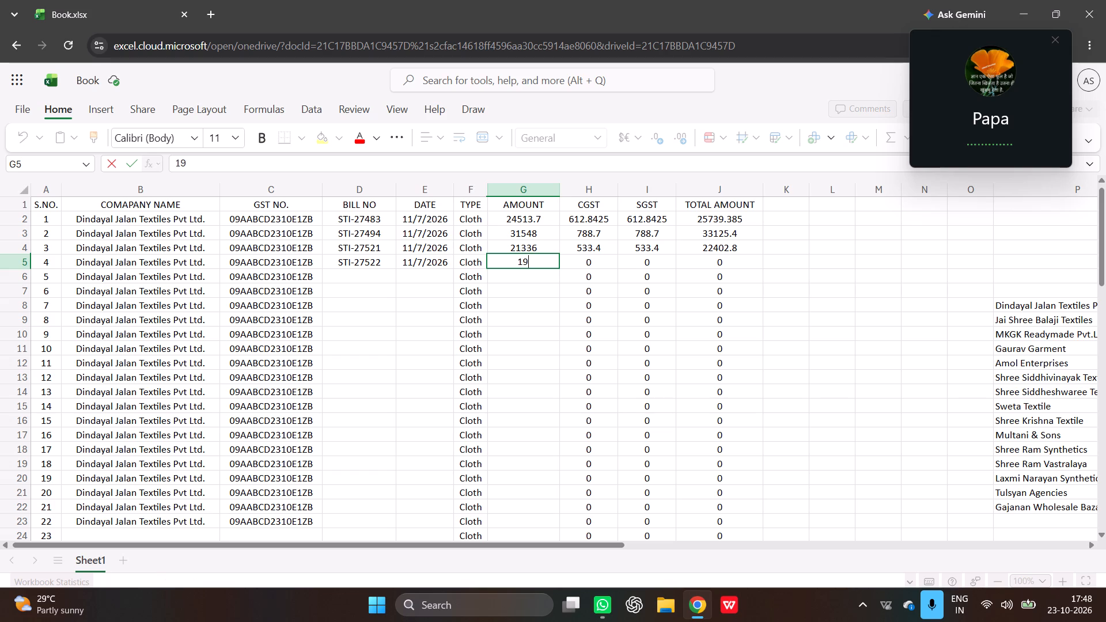
pyautogui.press('2')
pyautogui.write('44')
pyautogui.press('Return')
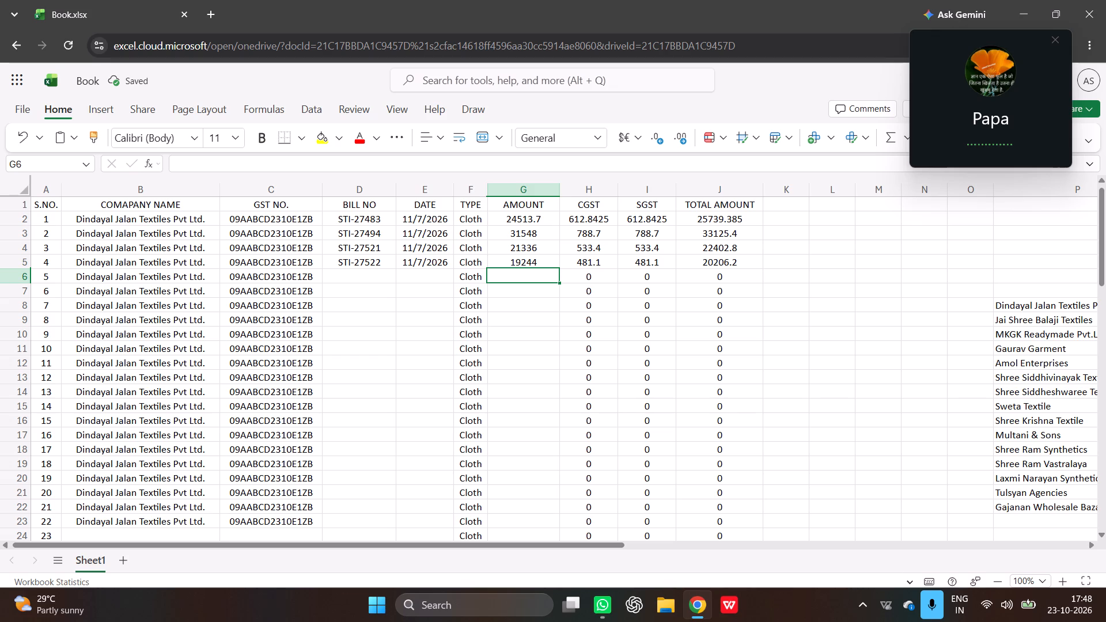
# Enter the bill number STI-52292 in cell D6 for serial number 5.
pyautogui.press('Left')
pyautogui.press('Left')
pyautogui.press('Left')
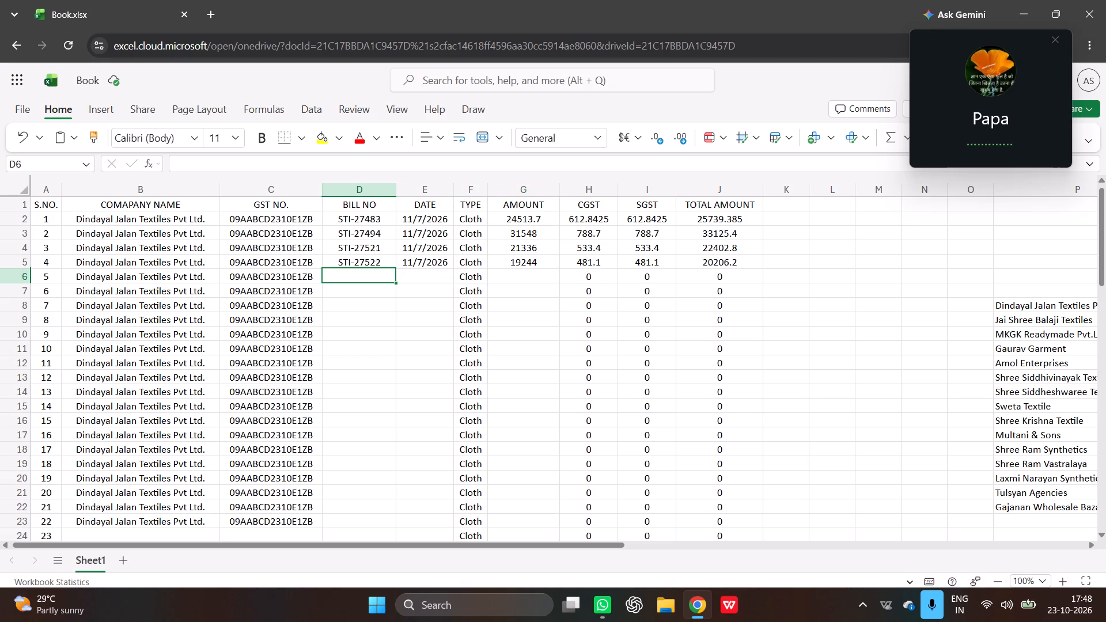
pyautogui.write('STI-')
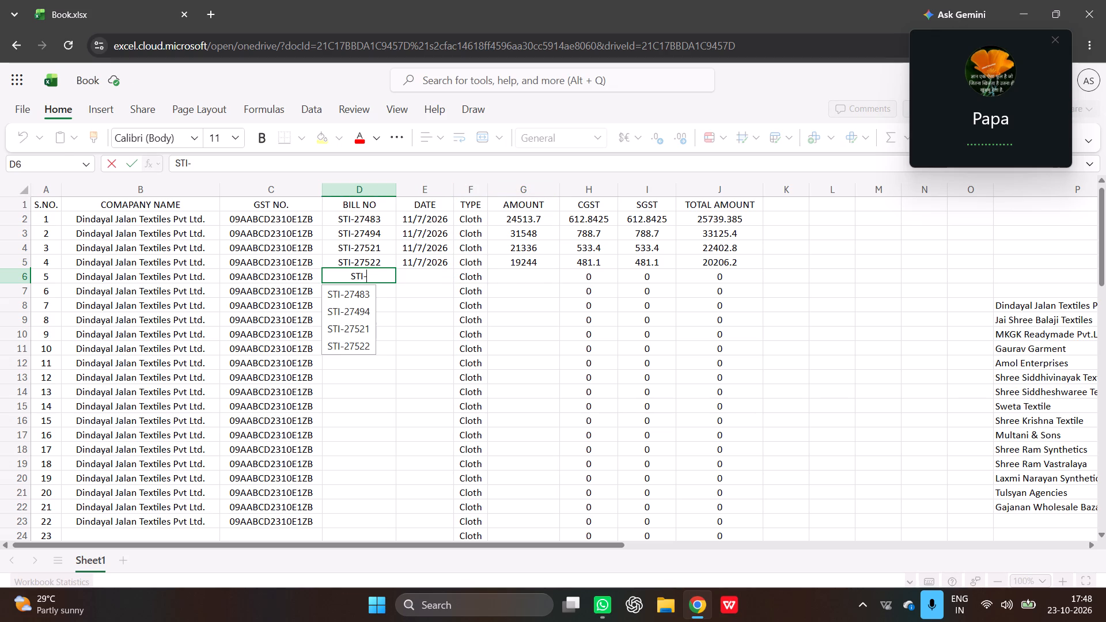
pyautogui.write('27')
pyautogui.press('5')
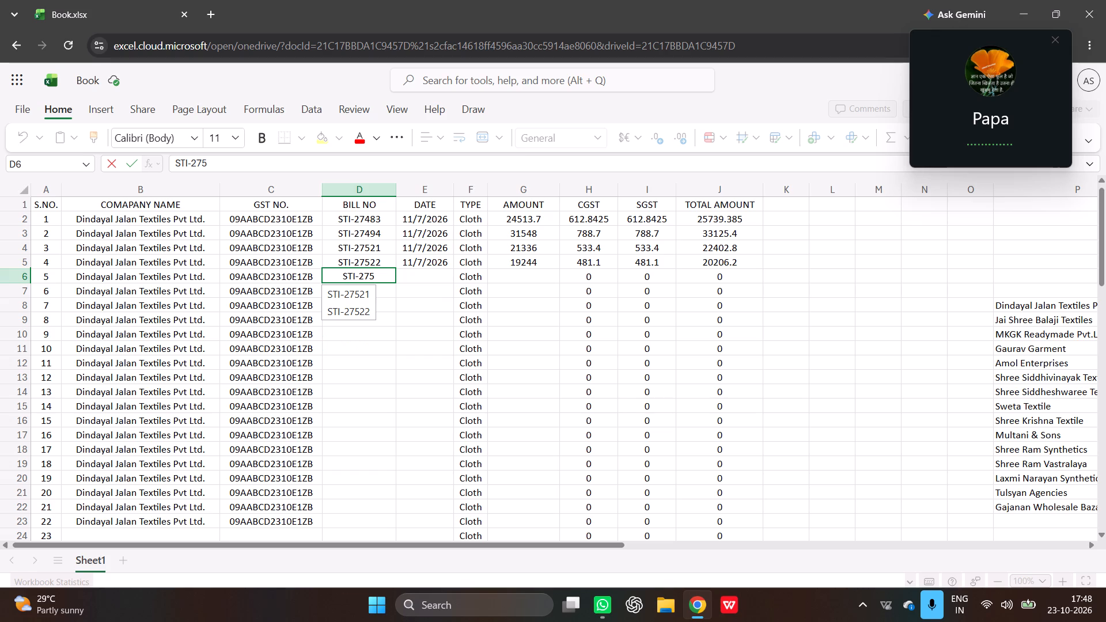
pyautogui.press('BackSpace')
pyautogui.press('BackSpace')
pyautogui.press('BackSpace')
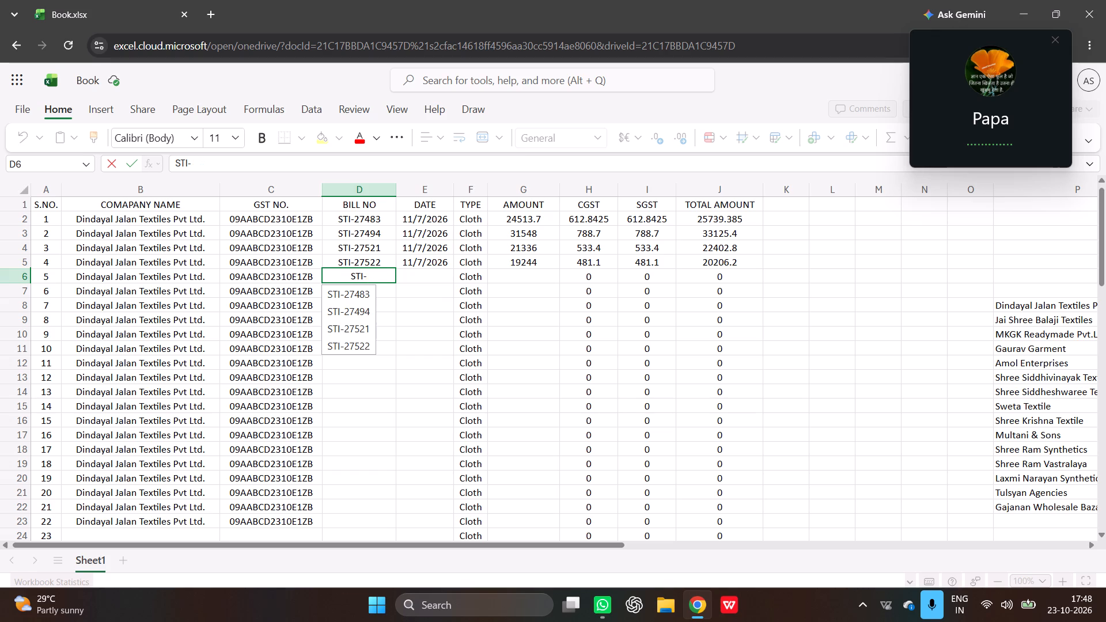
pyautogui.write('522')
pyautogui.press('9')
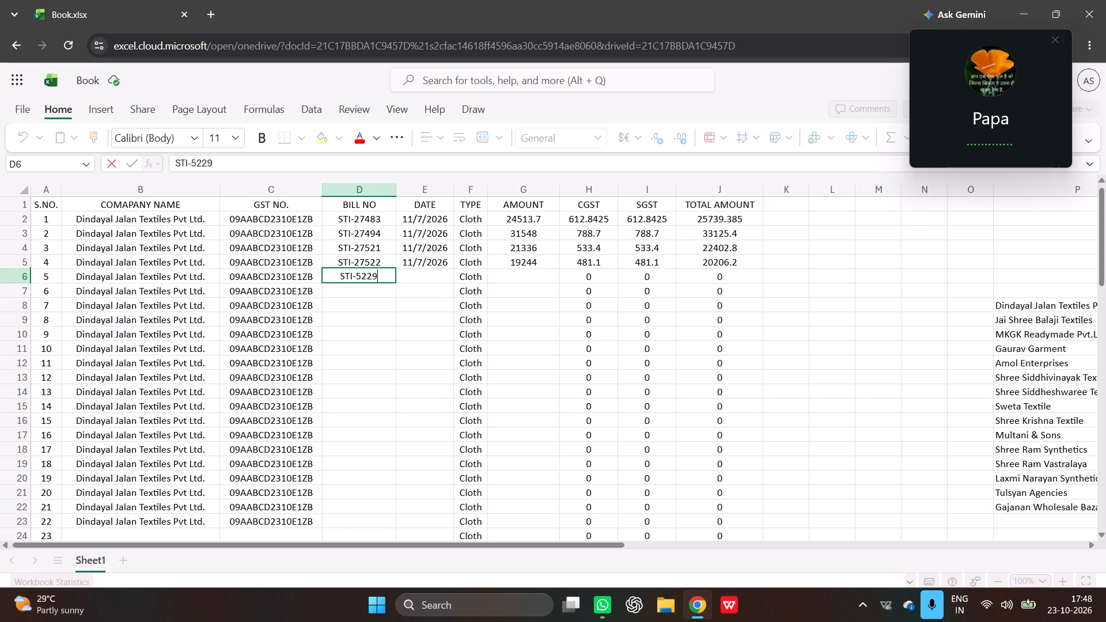
pyautogui.press('2')
pyautogui.press('Right')
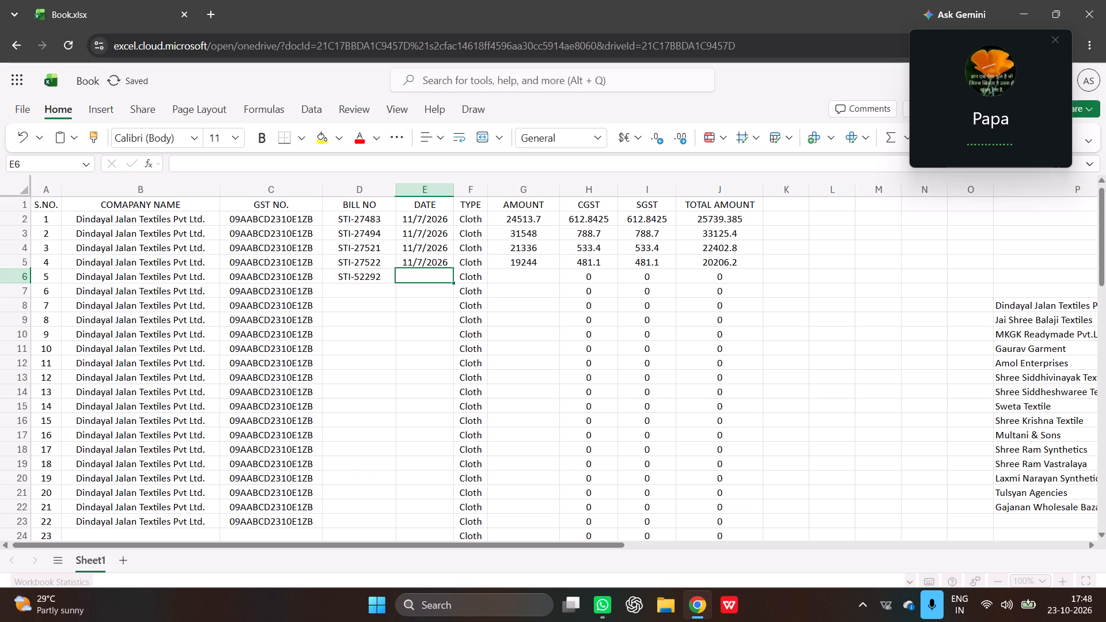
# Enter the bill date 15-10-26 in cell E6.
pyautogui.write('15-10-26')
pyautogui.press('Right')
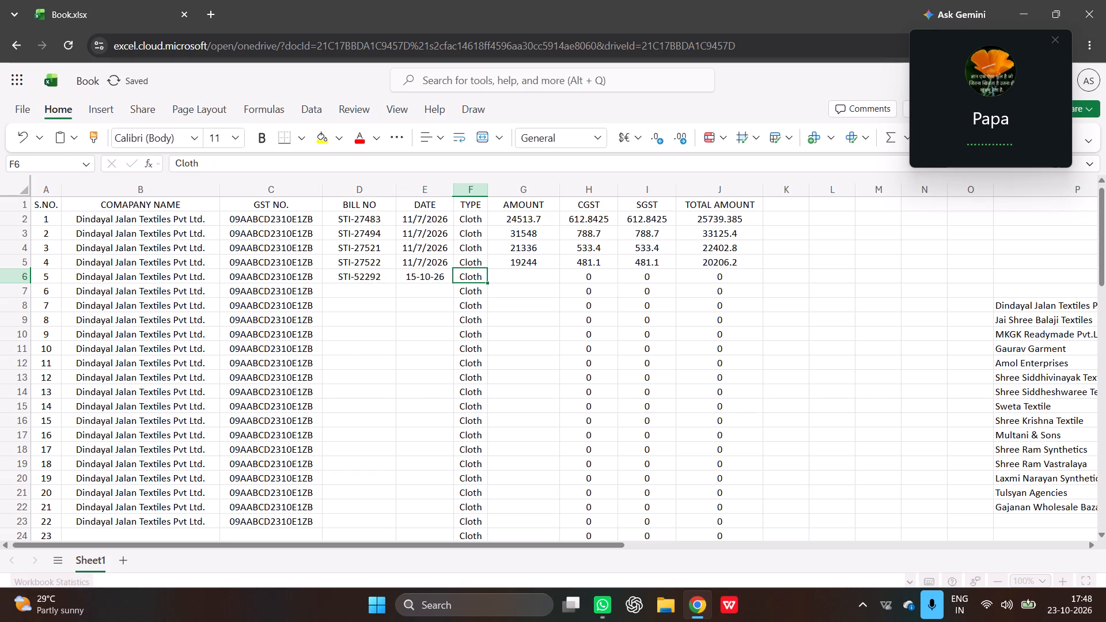
# Replace the bill date in cell E6 with 15/10/26, using slashes as separators.
pyautogui.press('Left')
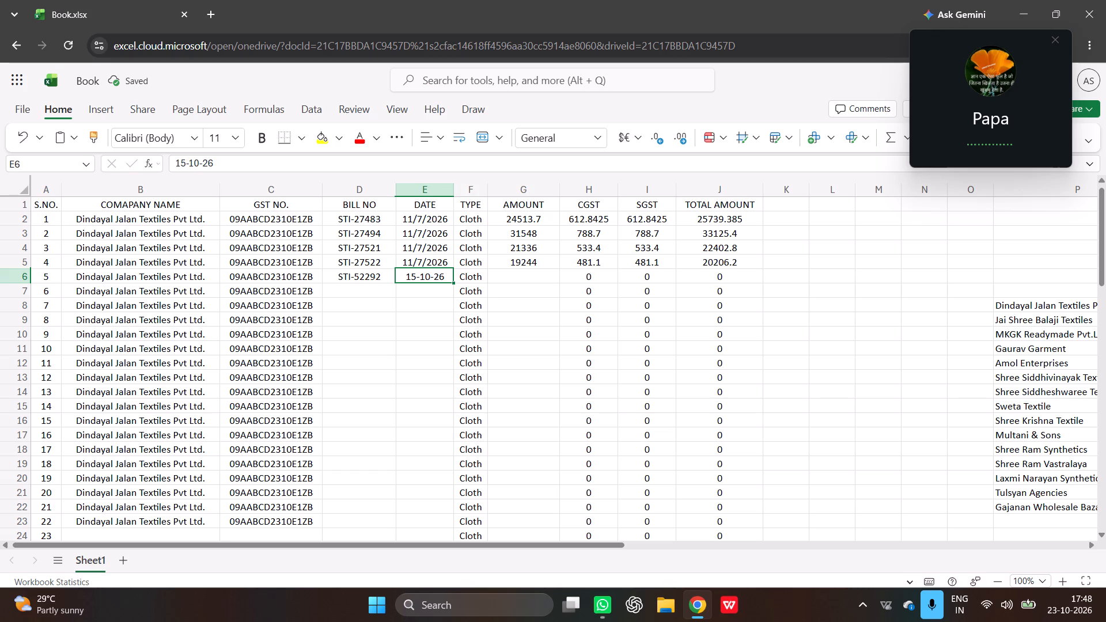
pyautogui.write('15/')
pyautogui.write('10/')
pyautogui.write('26')
pyautogui.press('Tab')
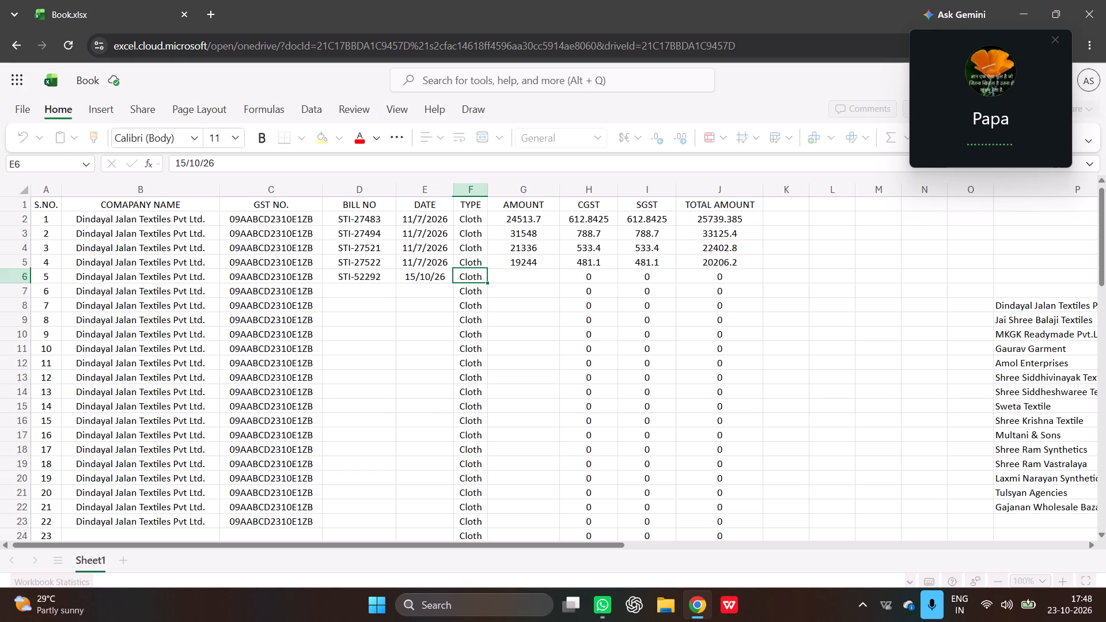
pyautogui.press('Tab')
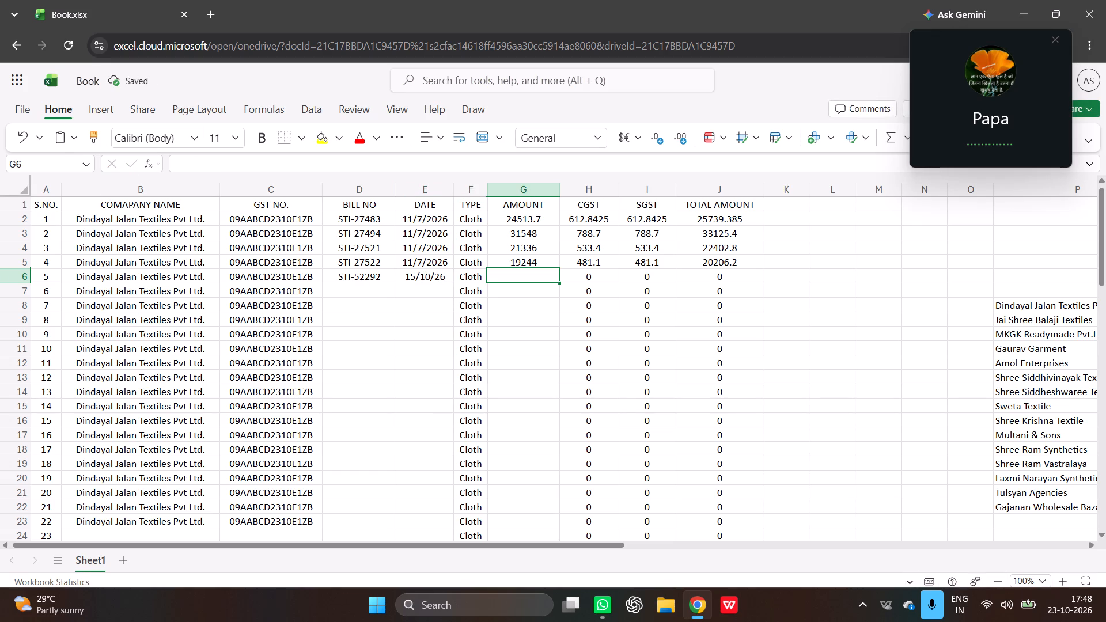
# Edit the date in cell E6 to use the four-digit year, making it 15/10/2026.
pyautogui.doubleClick(442, 274)
pyautogui.press('BackSpace')
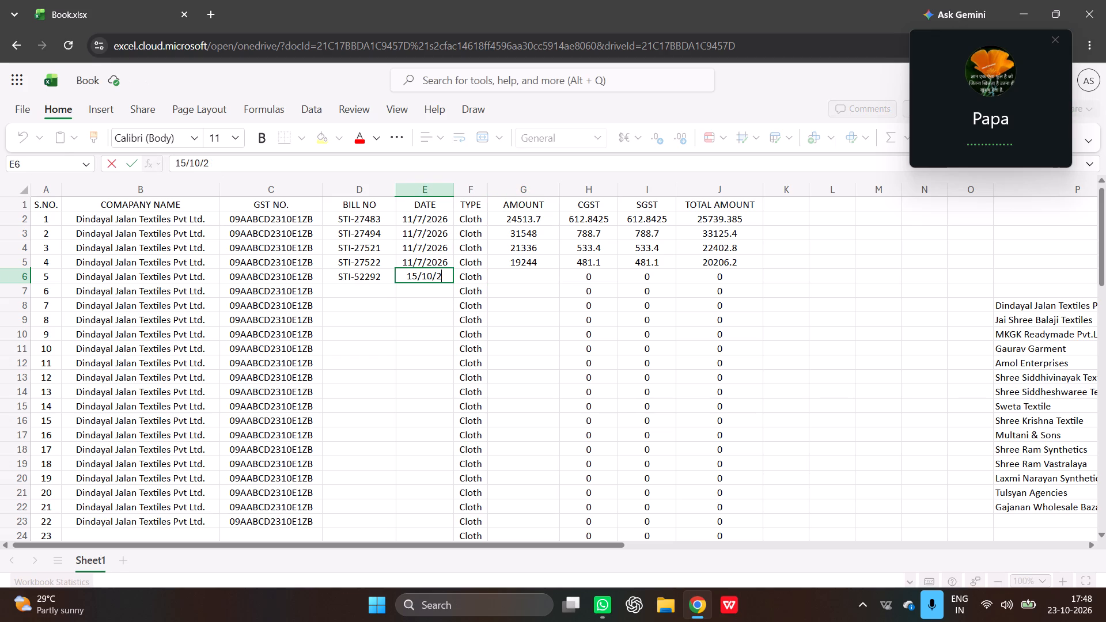
pyautogui.press('BackSpace')
pyautogui.write('202')
pyautogui.press('6')
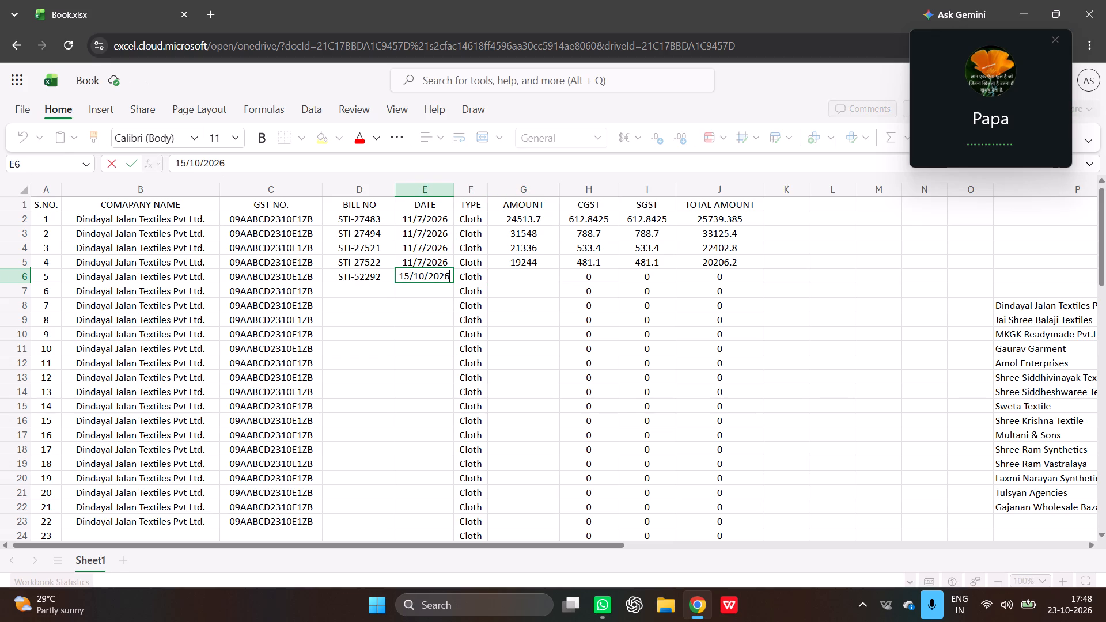
pyautogui.press('Tab')
# Enter the amount 23962 in cell G6 for bill STI-52292.
pyautogui.press('Tab')
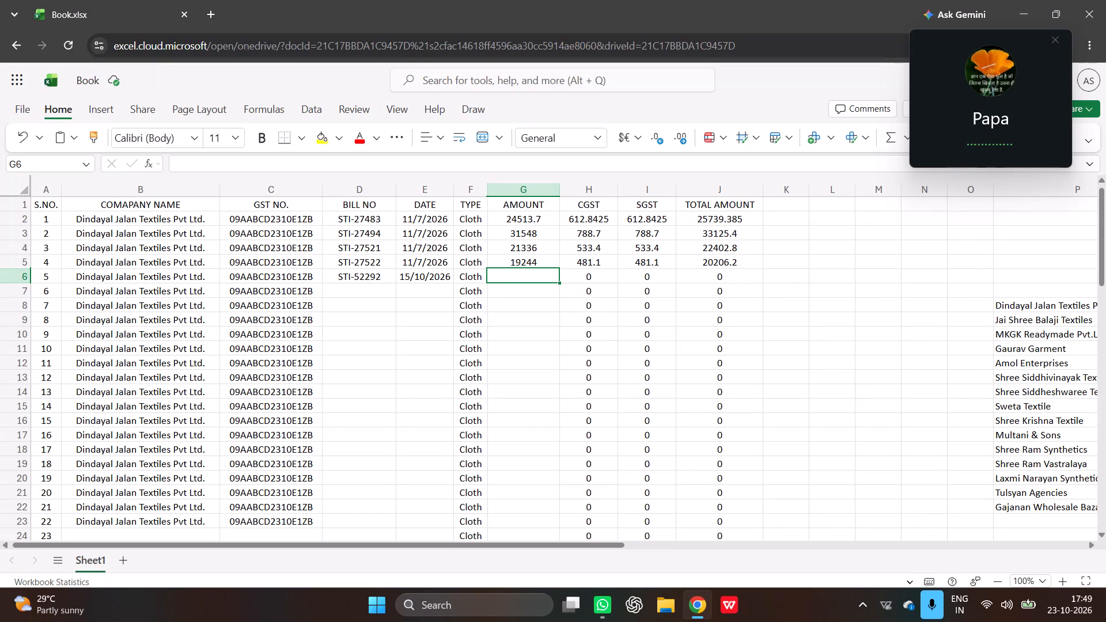
pyautogui.write('23')
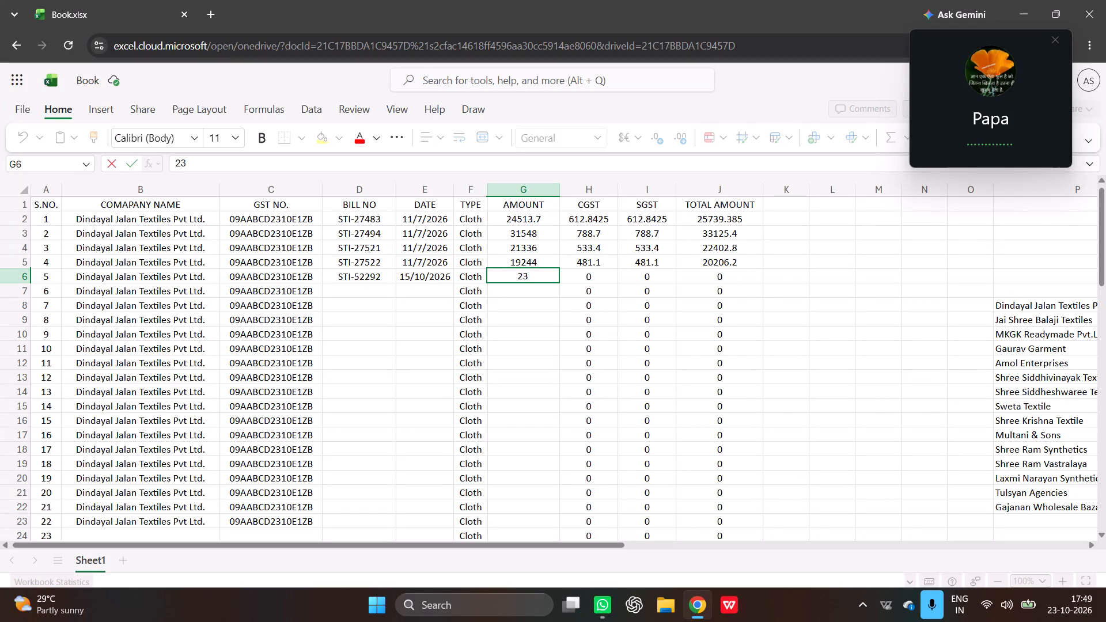
pyautogui.press('9')
pyautogui.write('62')
pyautogui.press('Return')
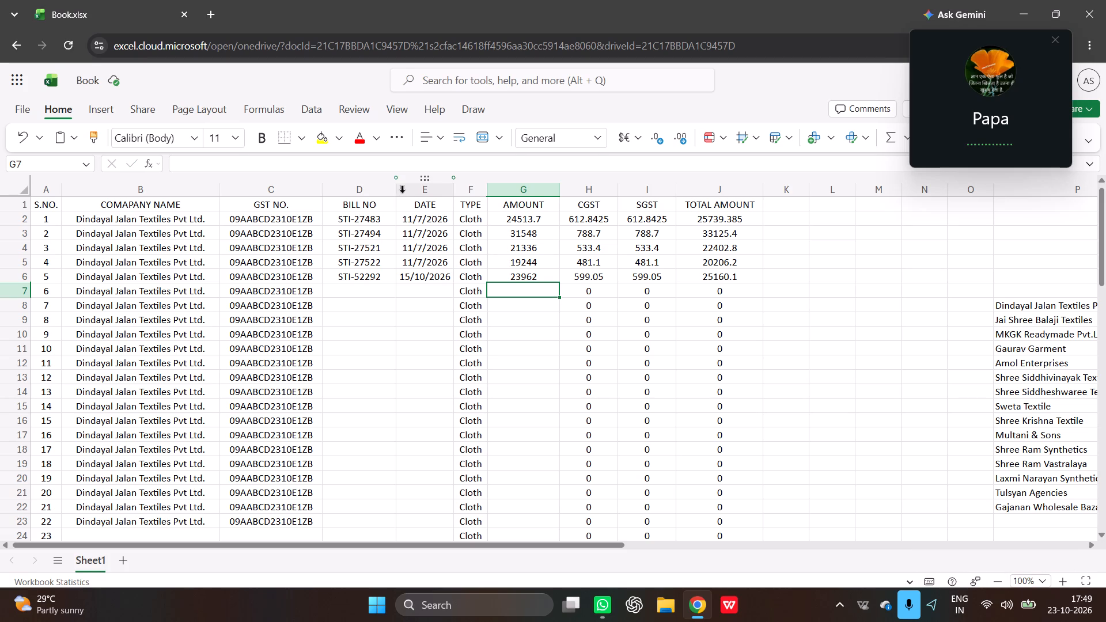
# Enter the bill number STI-52296 in cell D7 for serial number 6.
pyautogui.press('Left')
pyautogui.press('Left')
pyautogui.press('Left')
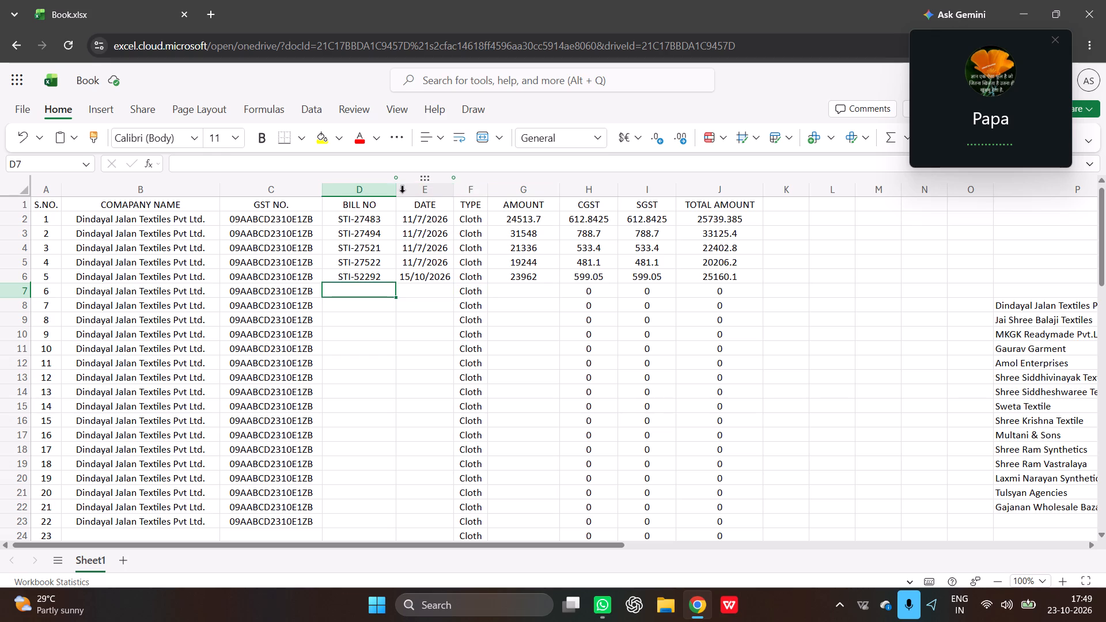
pyautogui.write('STI-')
pyautogui.write('566')
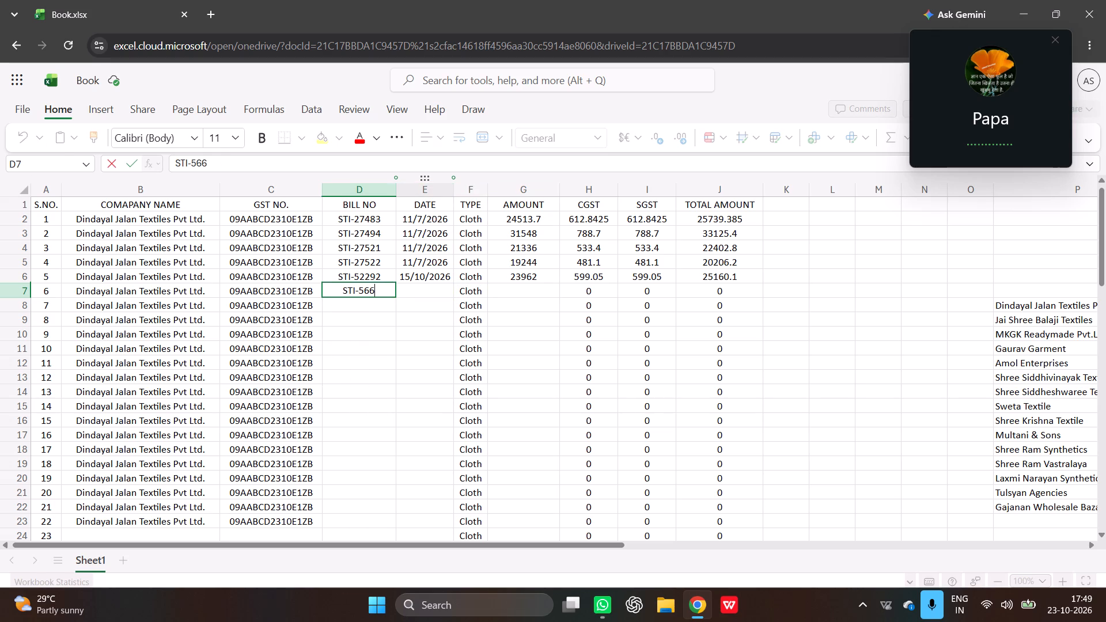
pyautogui.press('BackSpace')
pyautogui.press('BackSpace')
pyautogui.write('229')
pyautogui.press('6')
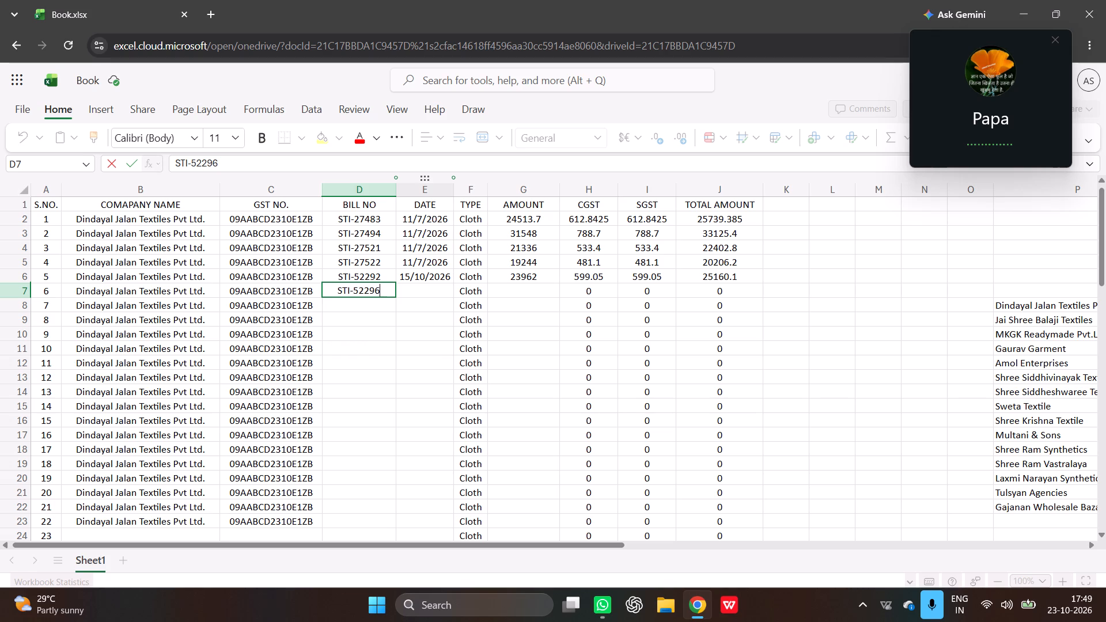
# Enter the amount 27364 in cell G7 for bill STI-52296.
pyautogui.press('Right')
pyautogui.press('Right')
pyautogui.press('Right')
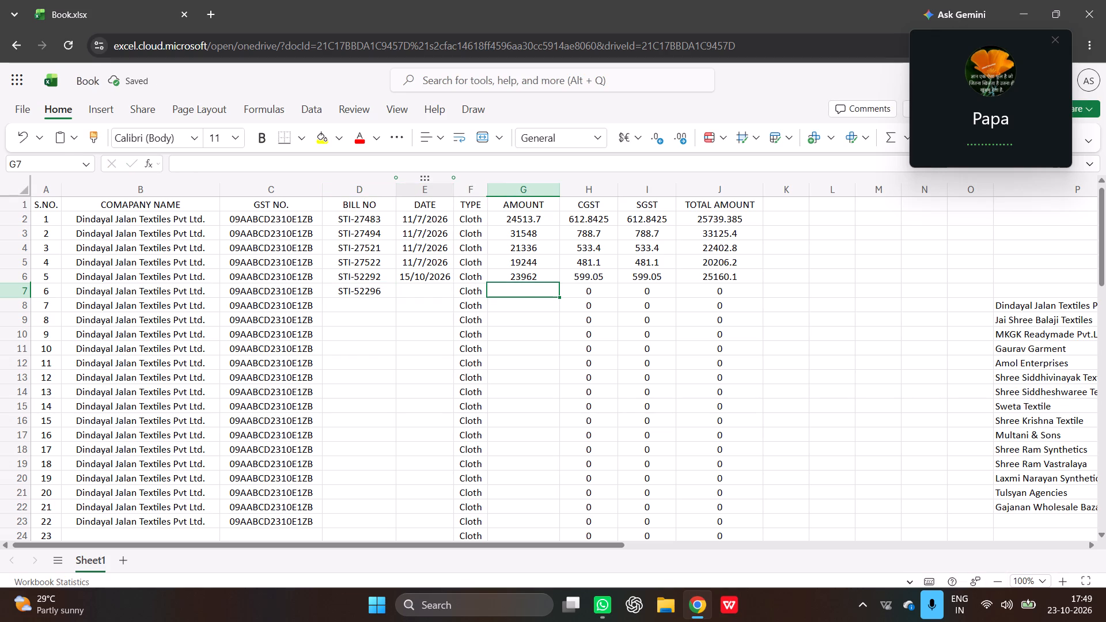
pyautogui.write('27')
pyautogui.write('364')
pyautogui.press('Return')
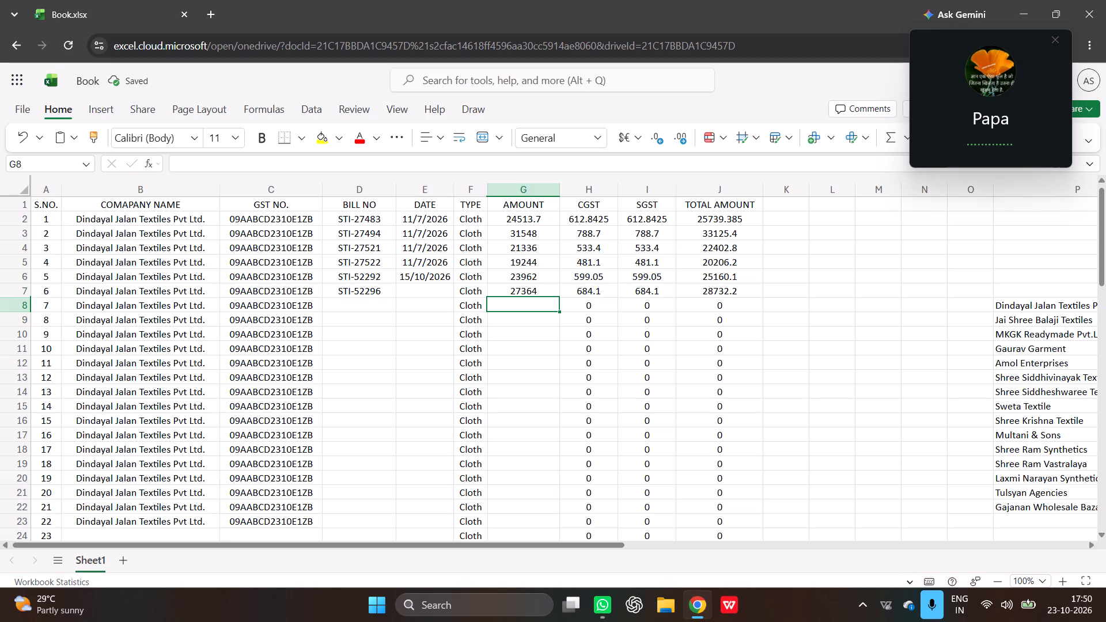
# Edit the amount in cell G7 to add the decimal part, making it 27364.8.
pyautogui.doubleClick(550, 288)
pyautogui.click(550, 290)
pyautogui.doubleClick(550, 290)
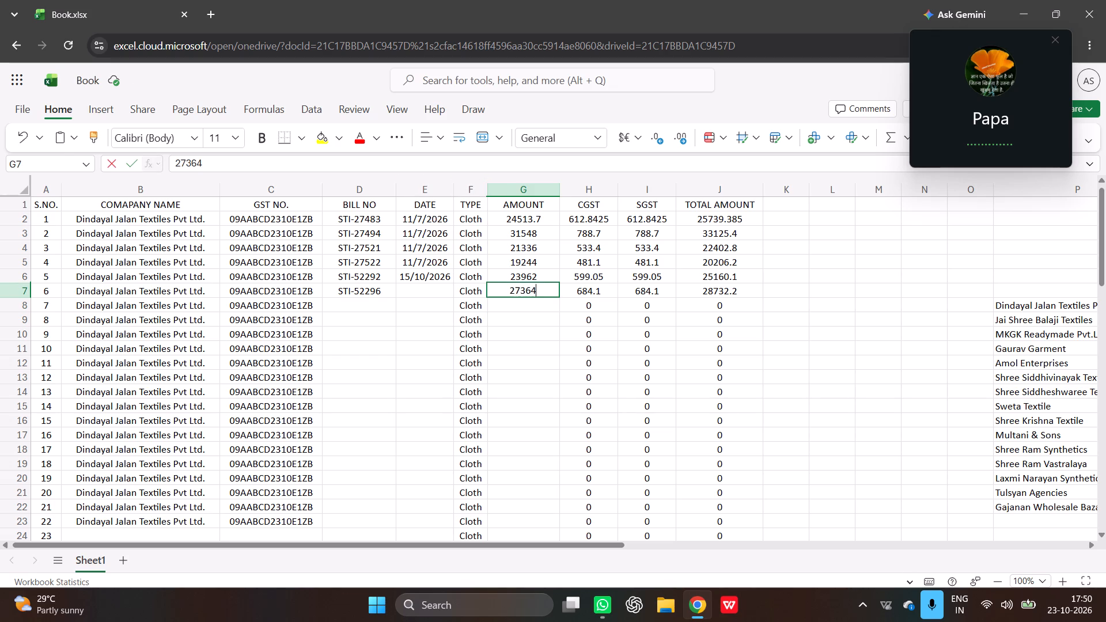
pyautogui.click(549, 291)
pyautogui.write('.8')
pyautogui.press('Return')
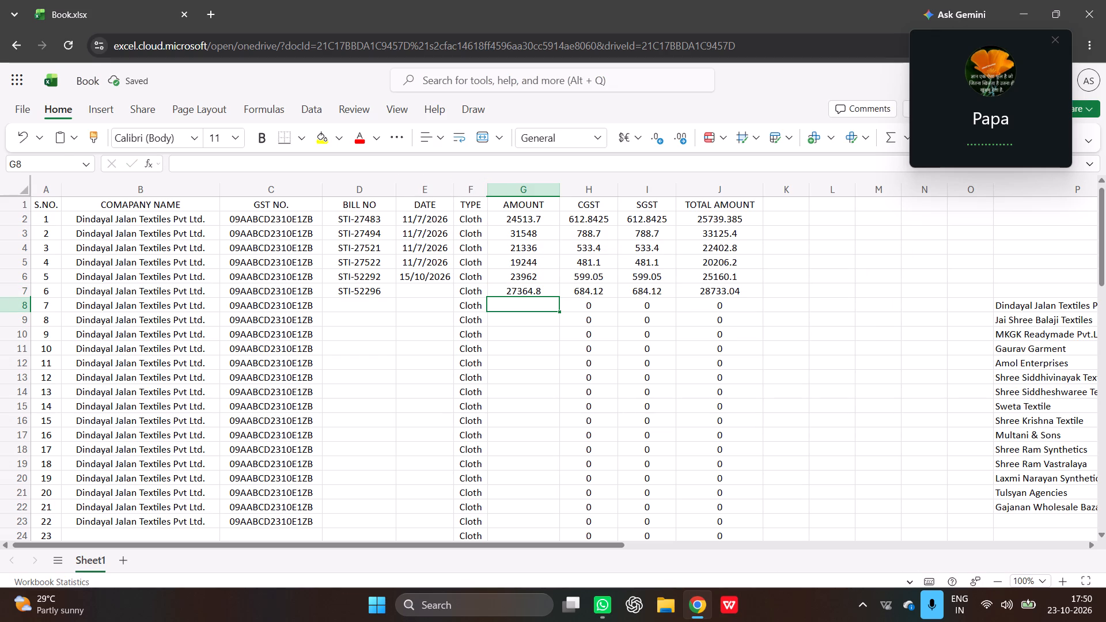
# Copy the bill date 15/10/2026 from cell E6 into cell E7.
pyautogui.click(444, 286)
pyautogui.press('Up')
pyautogui.hotkey('ctrl', 'c')
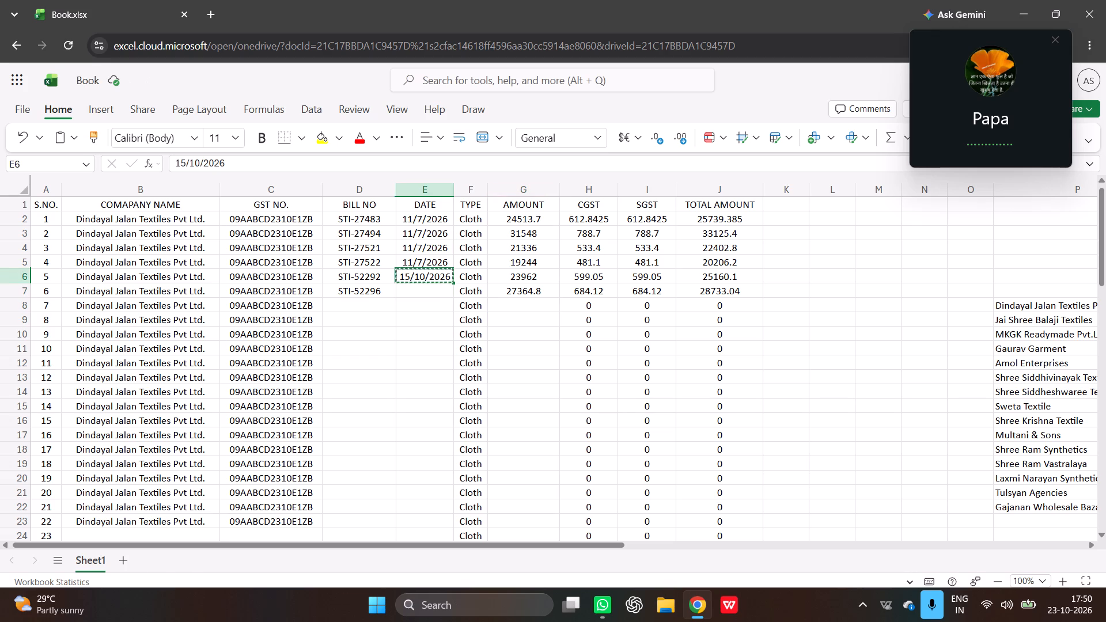
pyautogui.press('Down')
pyautogui.hotkey('ctrl', 'v')
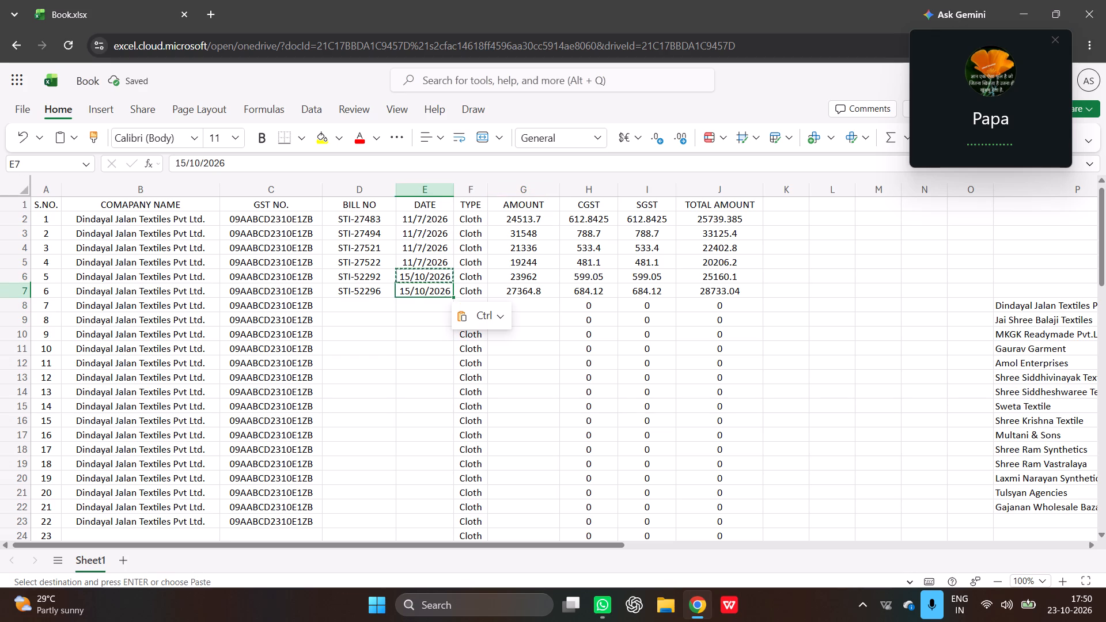
# Enter the bill number STI-52298 in cell D8 for serial number 7.
pyautogui.press('Down')
pyautogui.press('Left')
pyautogui.press('Left')
pyautogui.press('Right')
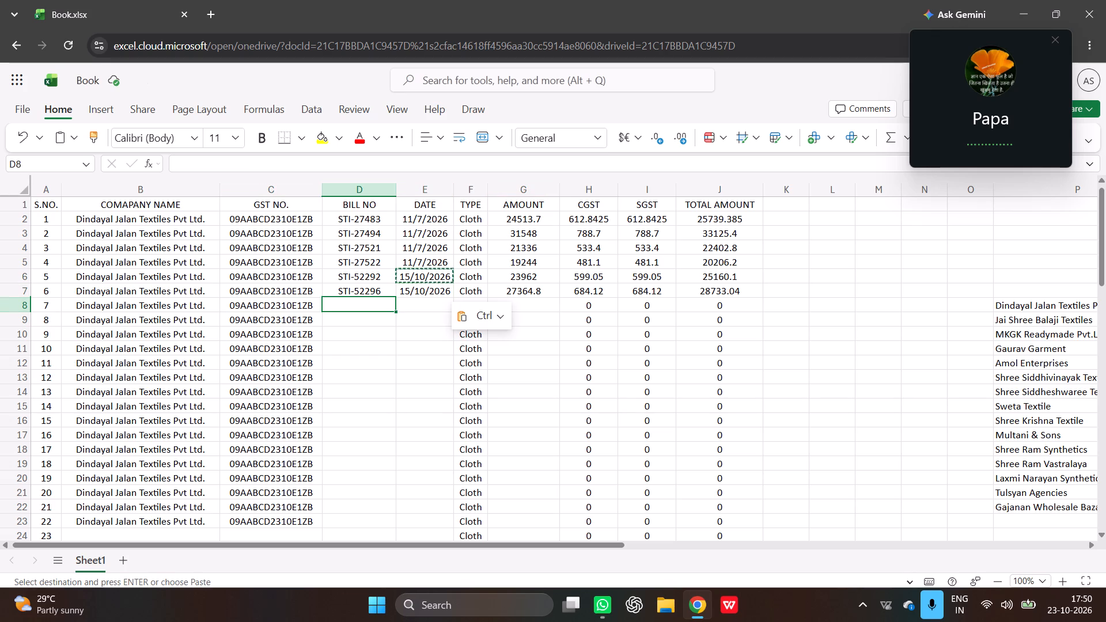
pyautogui.write('STI-')
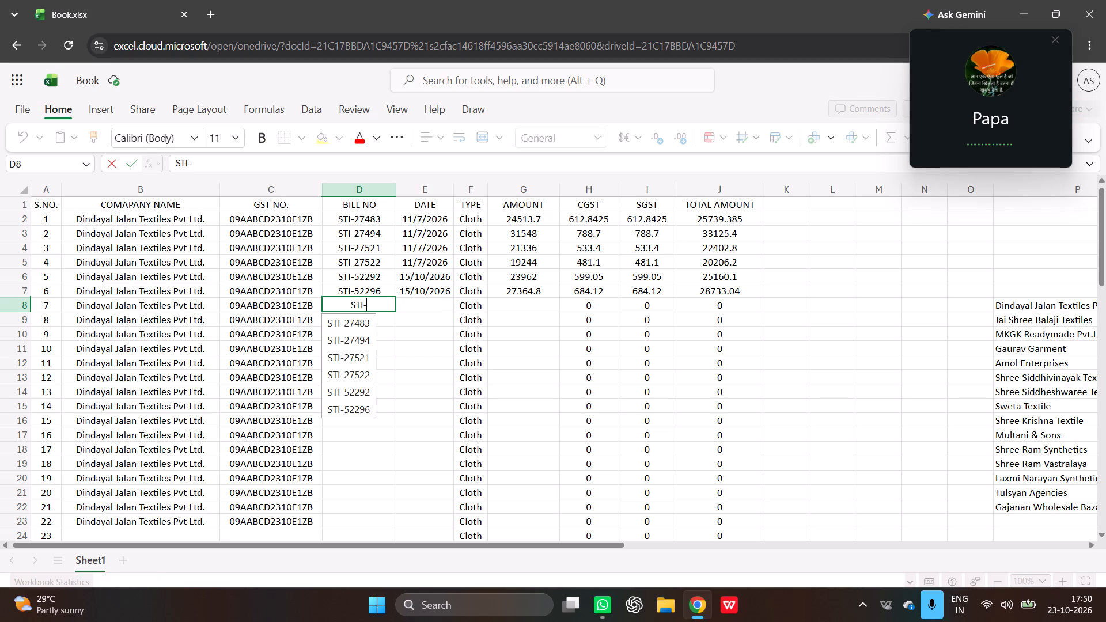
pyautogui.write('52298')
# Copy the bill date 15/10/2026 from cell E7 into cell E8.
pyautogui.press('Right')
pyautogui.press('Up')
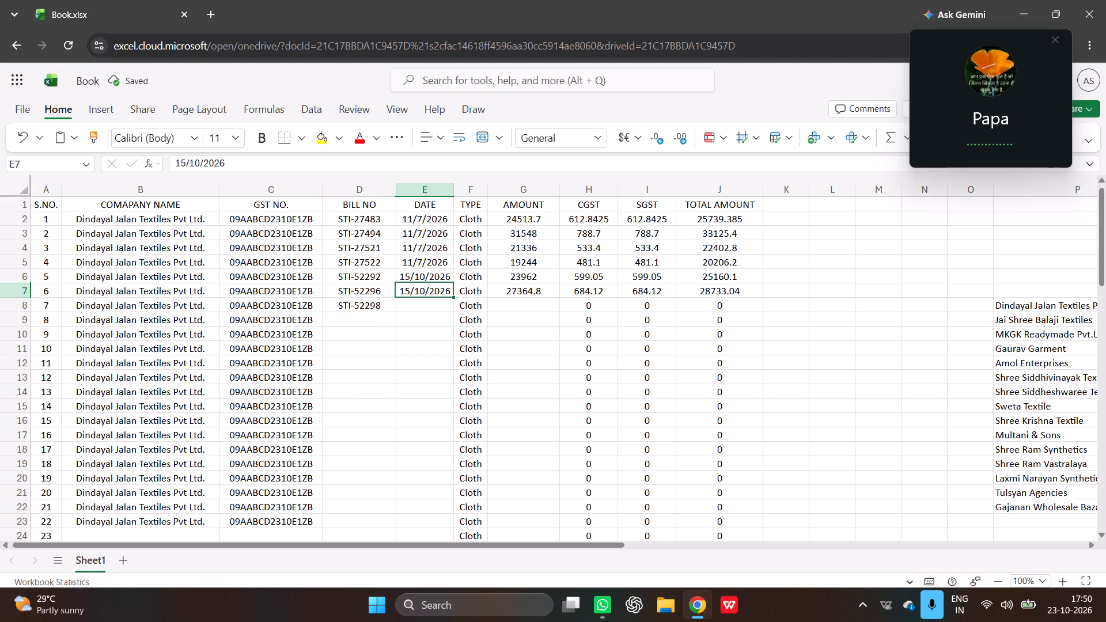
pyautogui.hotkey('ctrl', 'c')
pyautogui.press('Down')
pyautogui.hotkey('ctrl', 'v')
# Enter the amount 29503.5 in cell G8 for bill STI-52298.
pyautogui.press('Right')
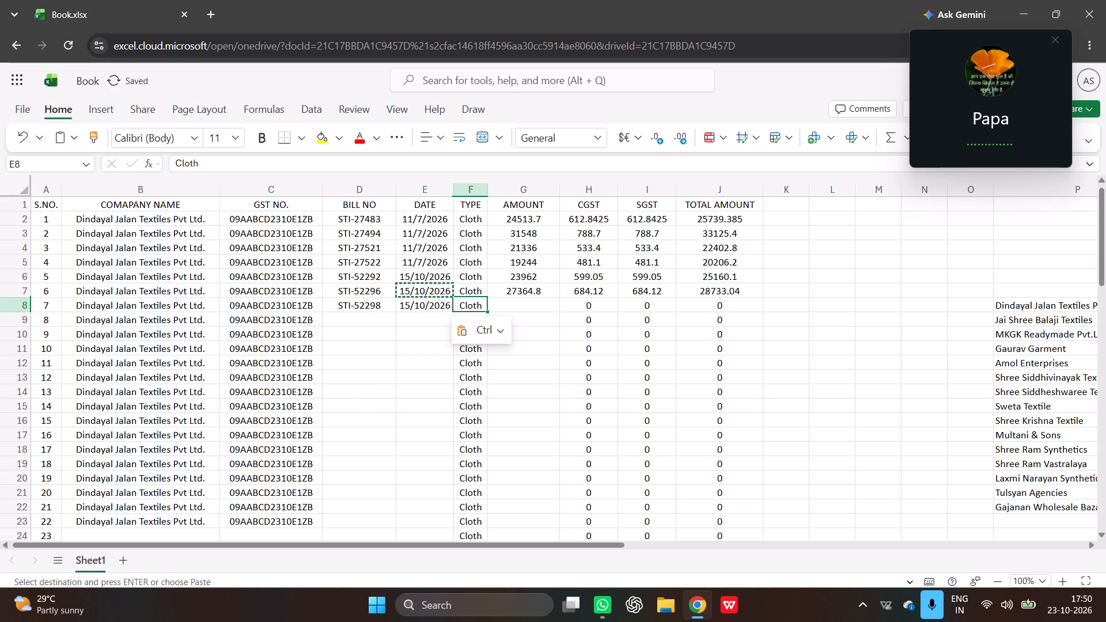
pyautogui.press('Right')
pyautogui.press('2')
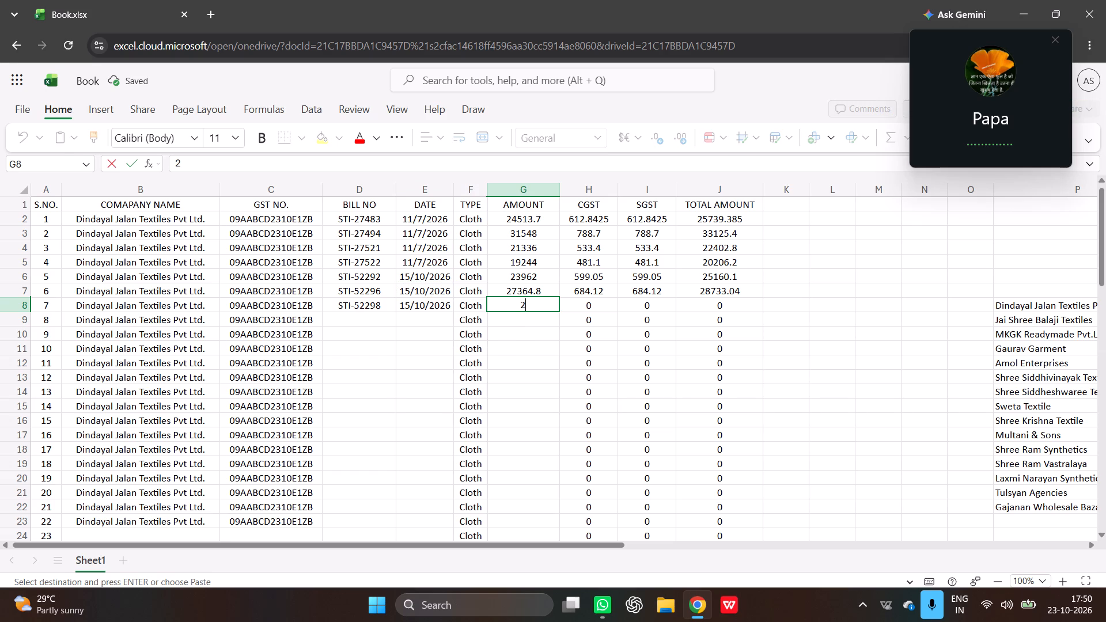
pyautogui.write('95')
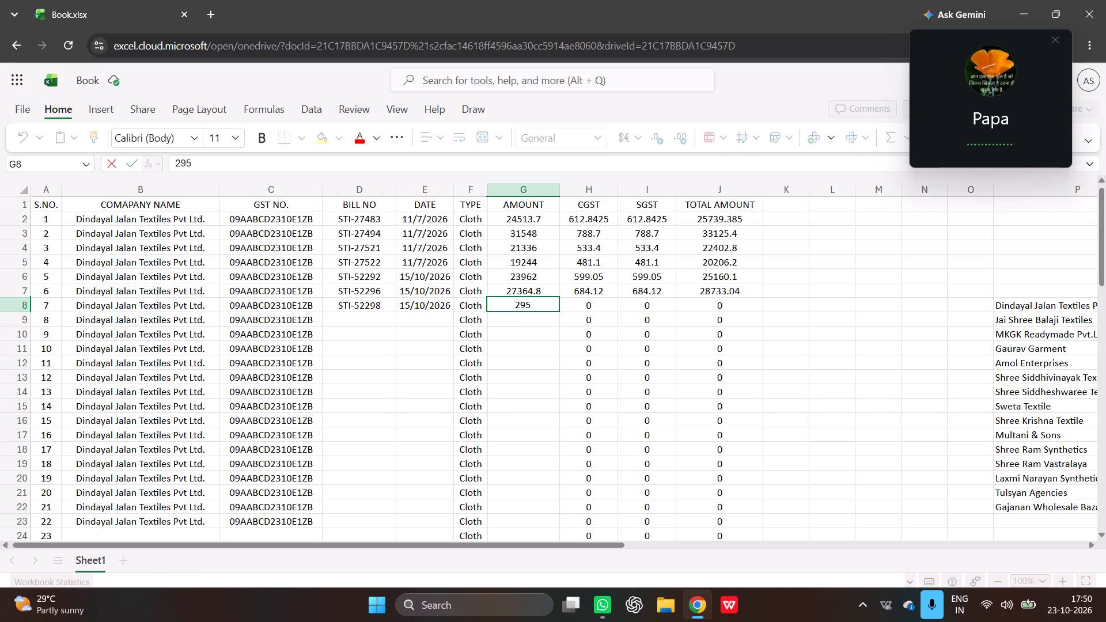
pyautogui.write('03.5')
pyautogui.press('Return')
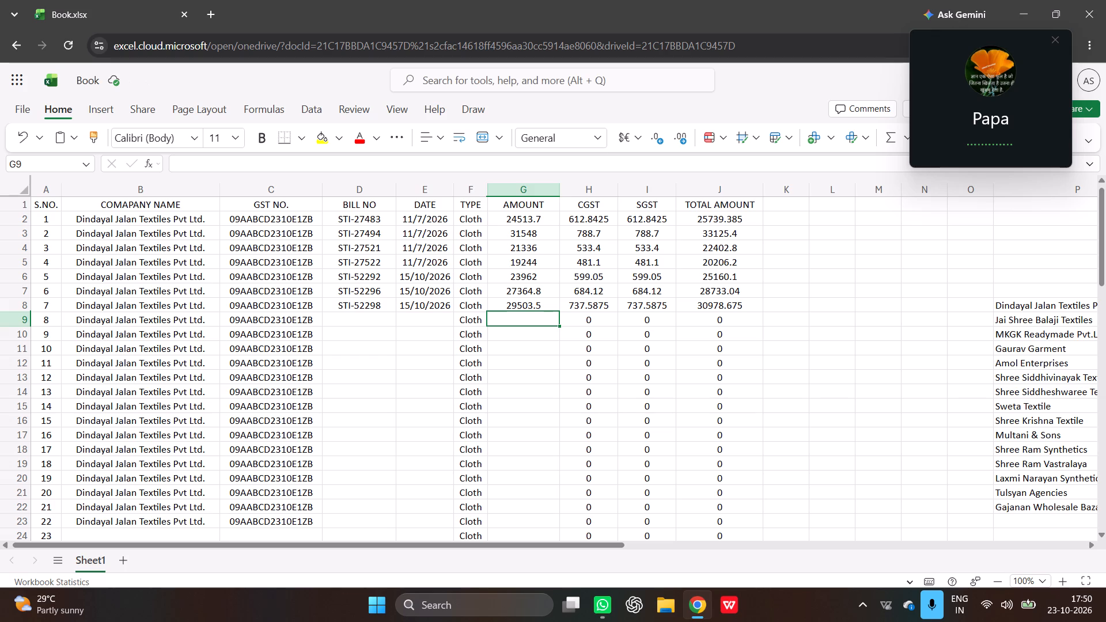
# Enter the bill number STI-52300 in cell D9 for serial number 8.
pyautogui.press('Left')
pyautogui.press('Left')
pyautogui.press('Left')
pyautogui.write('STI')
pyautogui.press('-')
pyautogui.write('522')
pyautogui.press('BackSpace')
pyautogui.write('300')
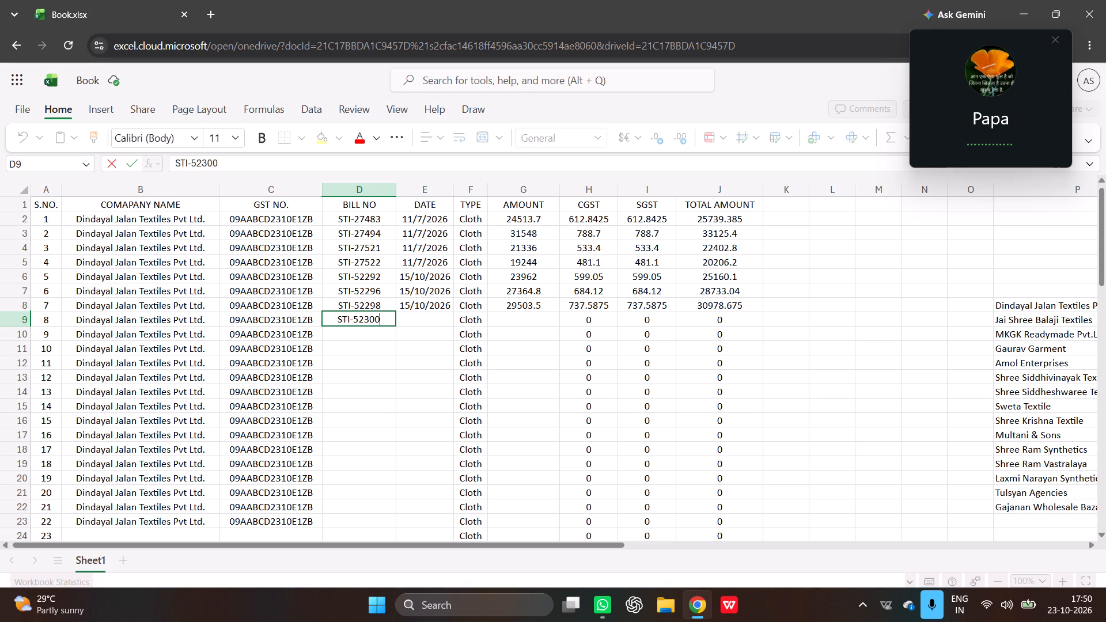
# Copy the bill date 15/10/2026 from cell E8 into cell E9.
pyautogui.press('Tab')
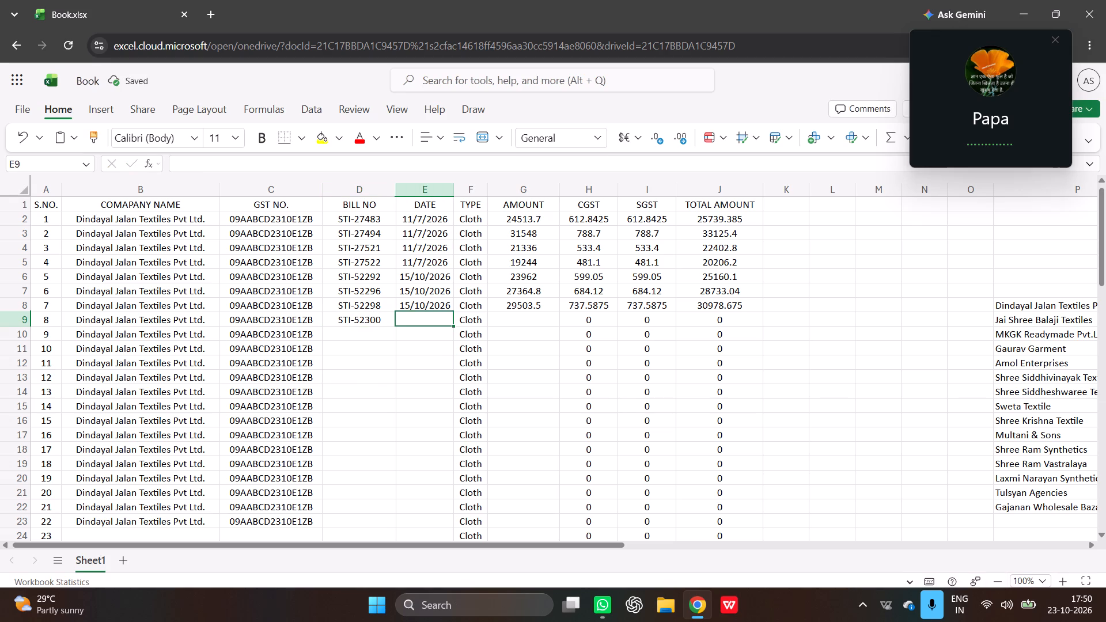
pyautogui.press('Up')
pyautogui.hotkey('ctrl', 'c')
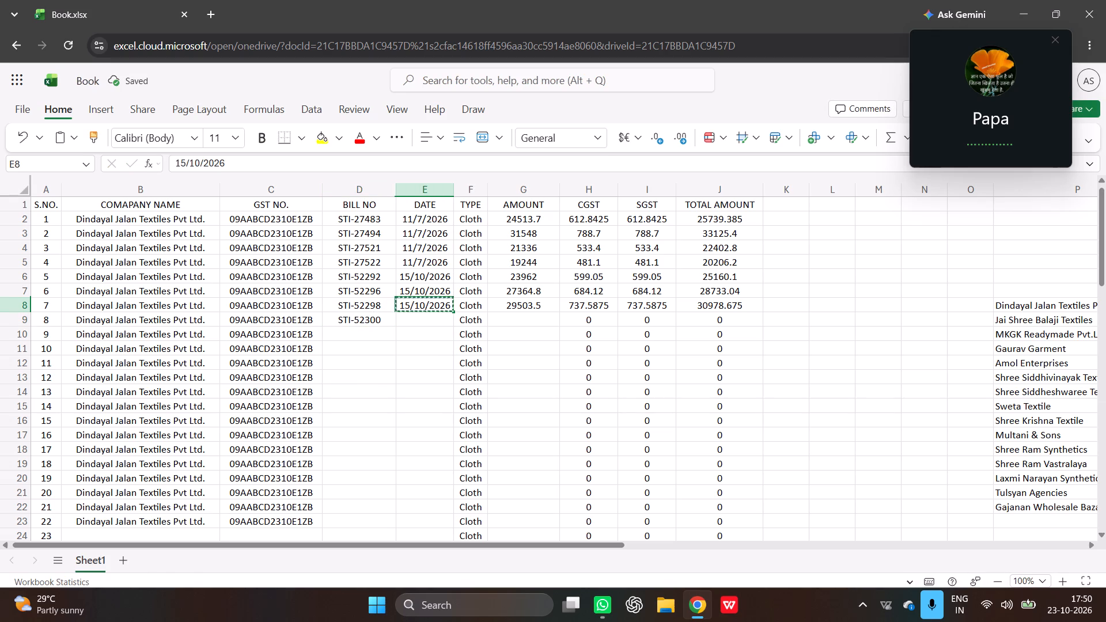
pyautogui.press('Down')
pyautogui.hotkey('ctrl', 'v')
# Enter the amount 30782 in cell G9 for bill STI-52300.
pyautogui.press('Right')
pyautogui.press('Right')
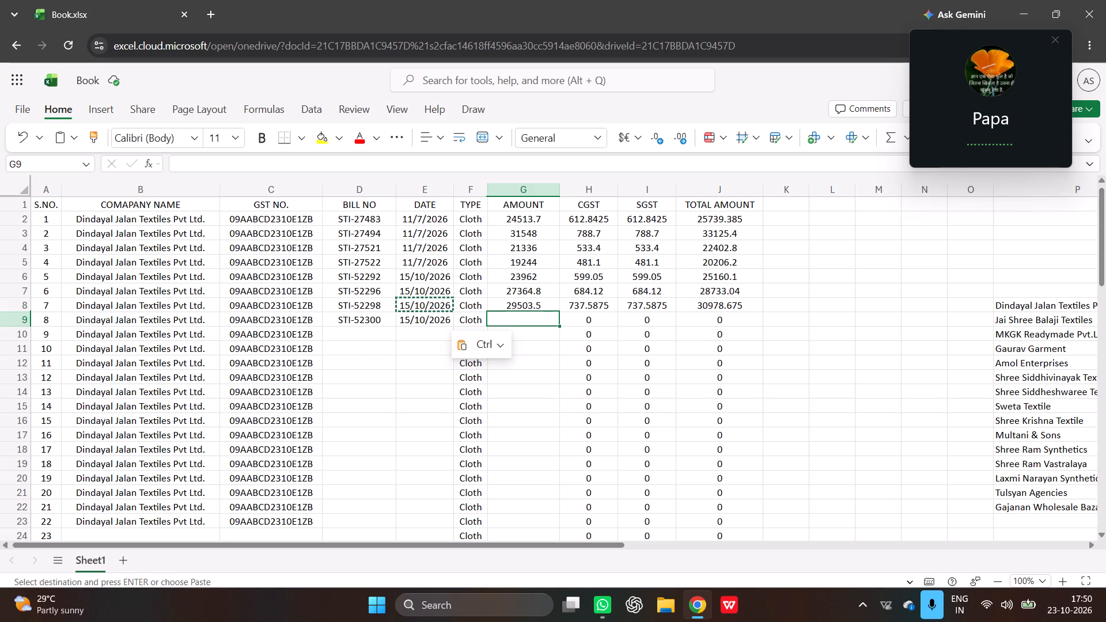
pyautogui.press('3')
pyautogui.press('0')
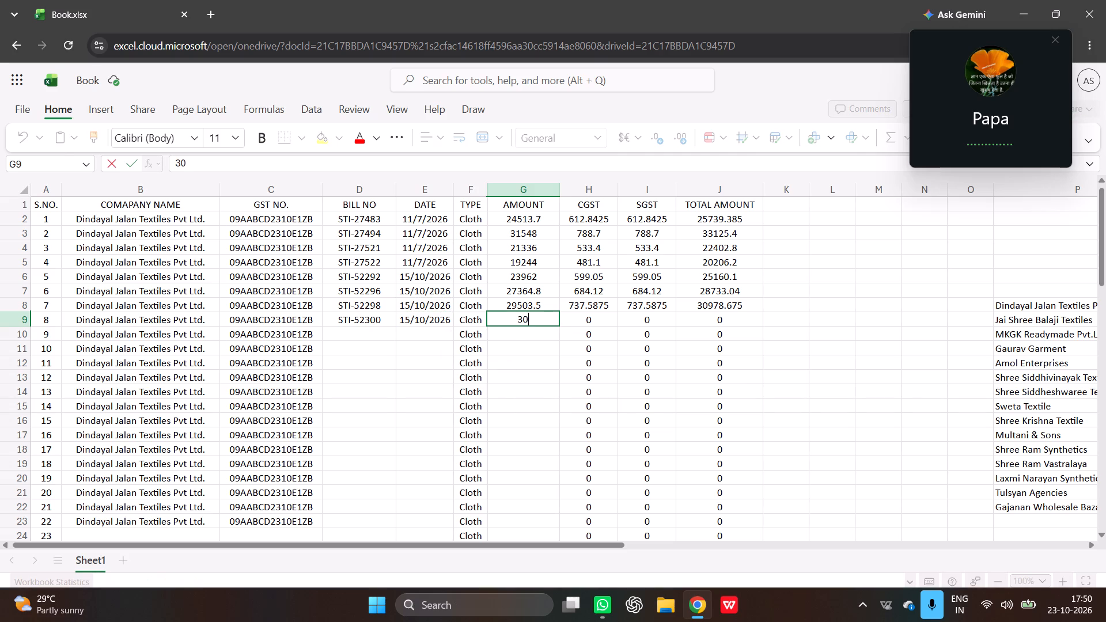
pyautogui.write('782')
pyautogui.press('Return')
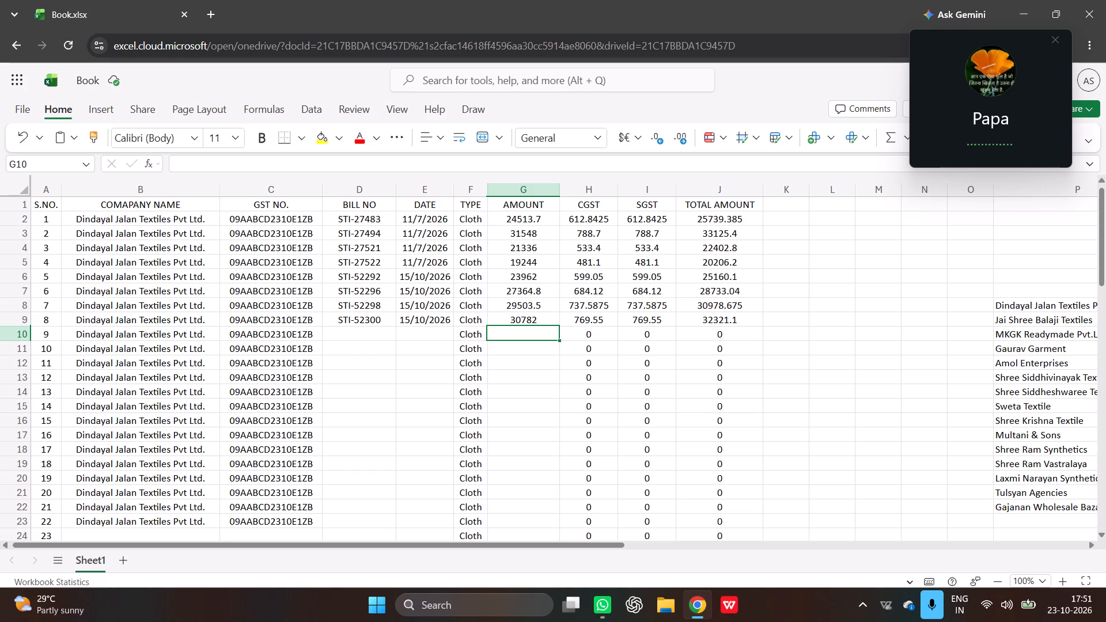
# Correct the amount in cell G9 to 30842.
pyautogui.doubleClick(546, 320)
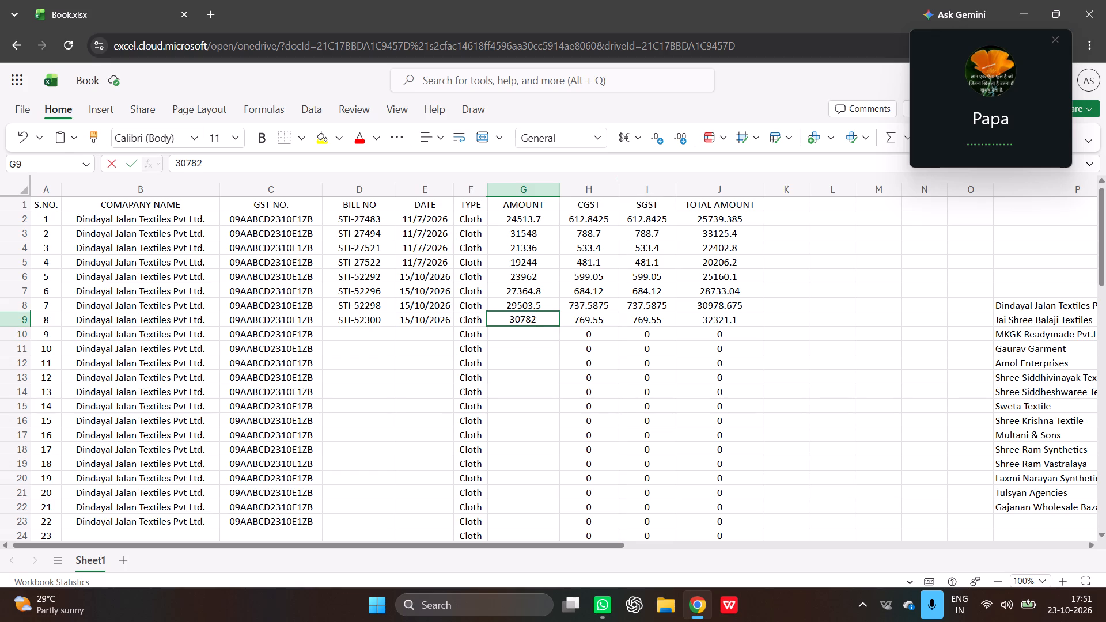
pyautogui.press('BackSpace')
pyautogui.press('BackSpace')
pyautogui.press('BackSpace')
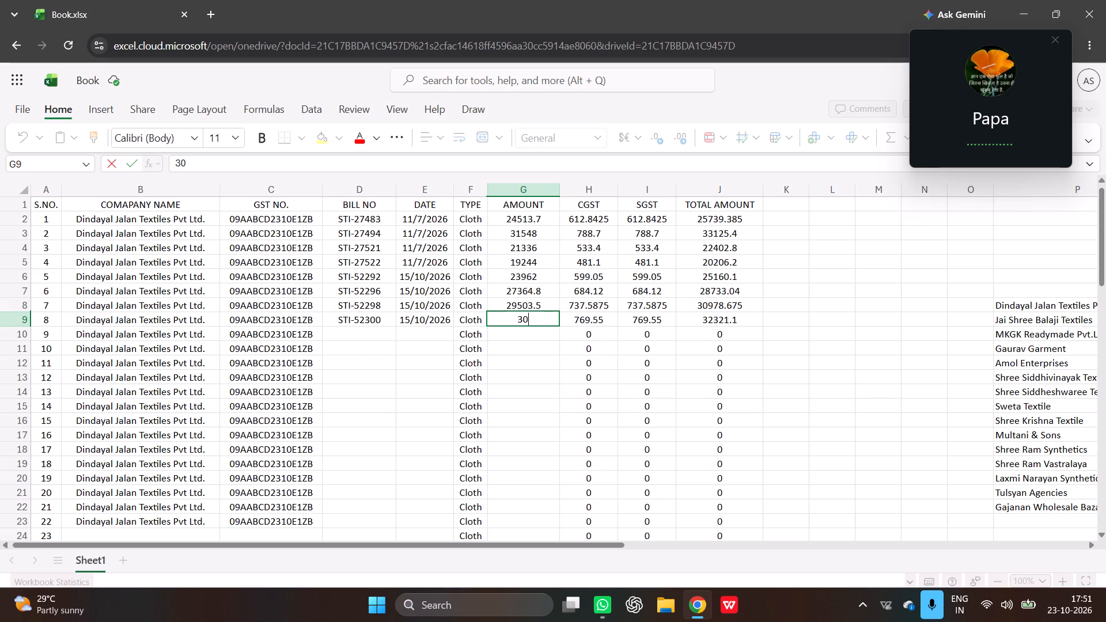
pyautogui.press('8')
pyautogui.write('42')
pyautogui.press('Return')
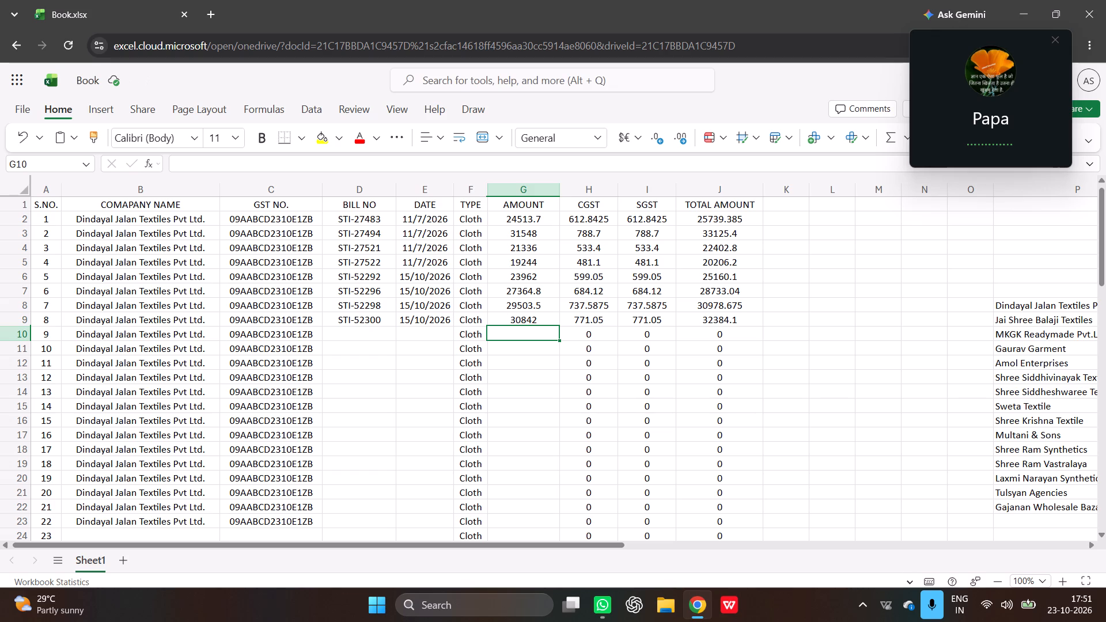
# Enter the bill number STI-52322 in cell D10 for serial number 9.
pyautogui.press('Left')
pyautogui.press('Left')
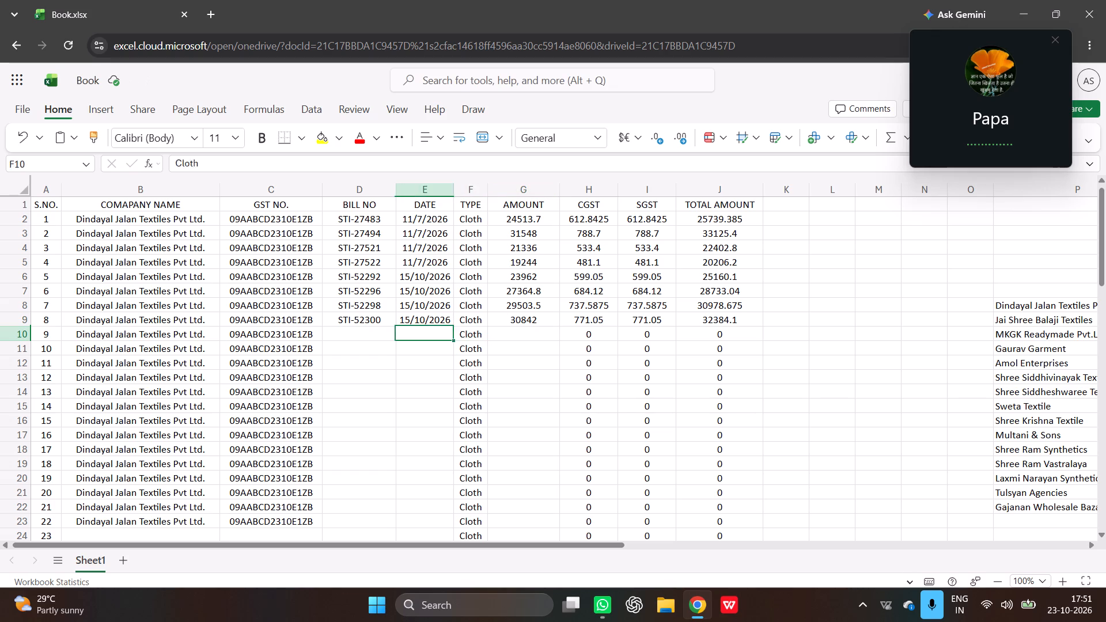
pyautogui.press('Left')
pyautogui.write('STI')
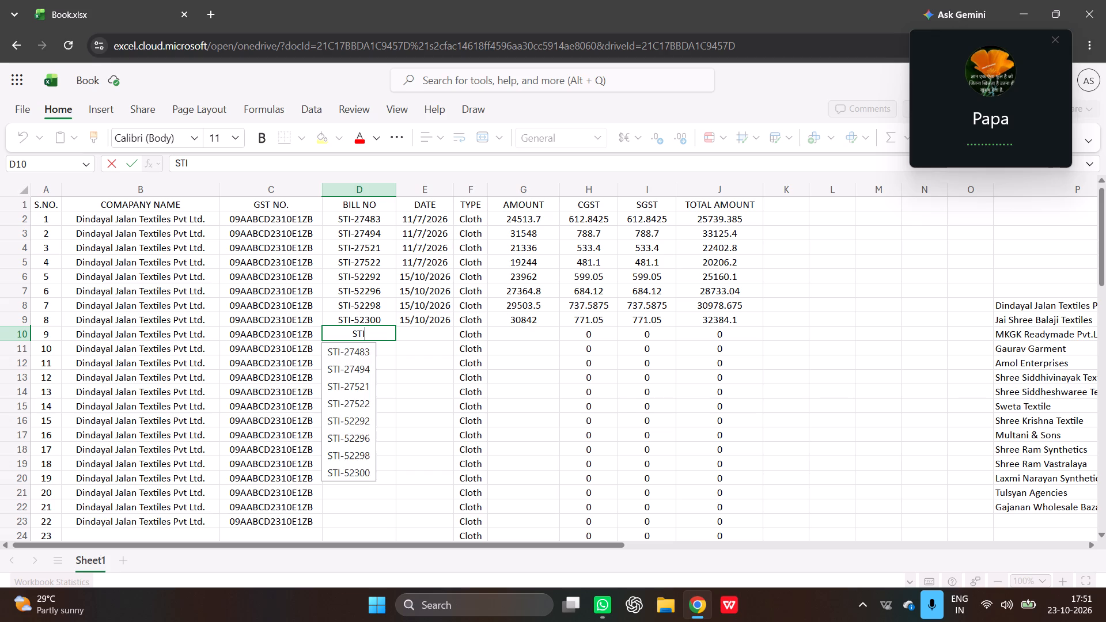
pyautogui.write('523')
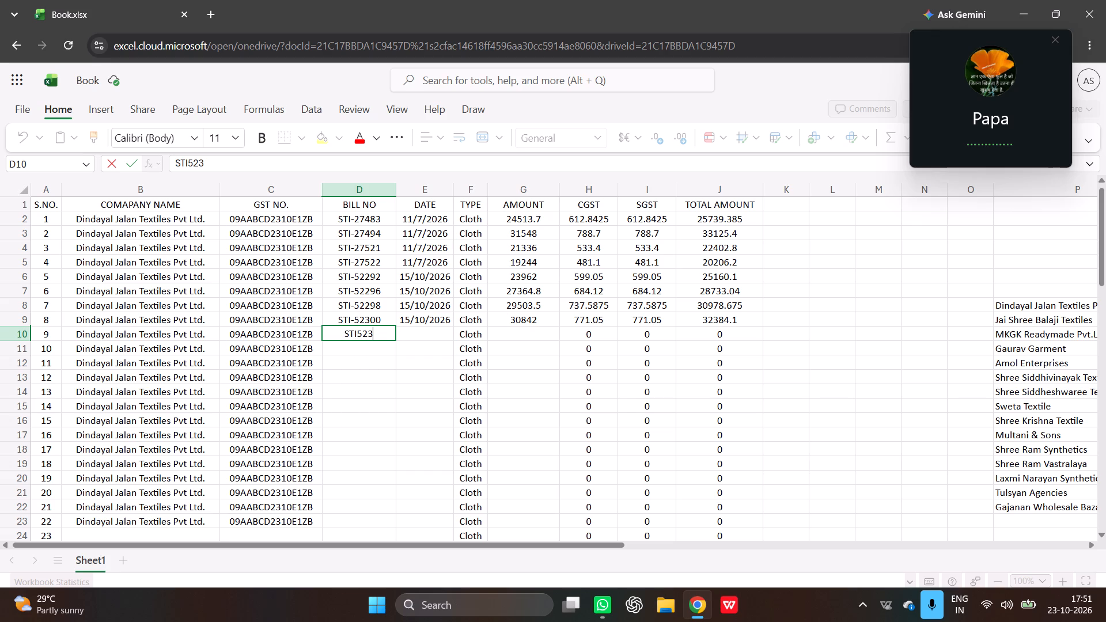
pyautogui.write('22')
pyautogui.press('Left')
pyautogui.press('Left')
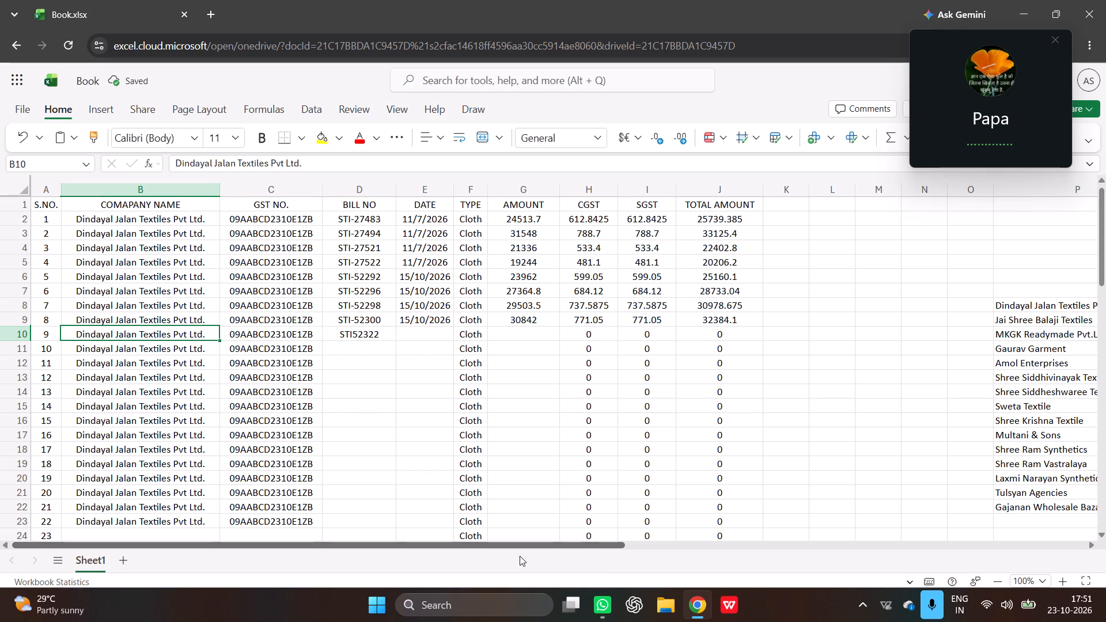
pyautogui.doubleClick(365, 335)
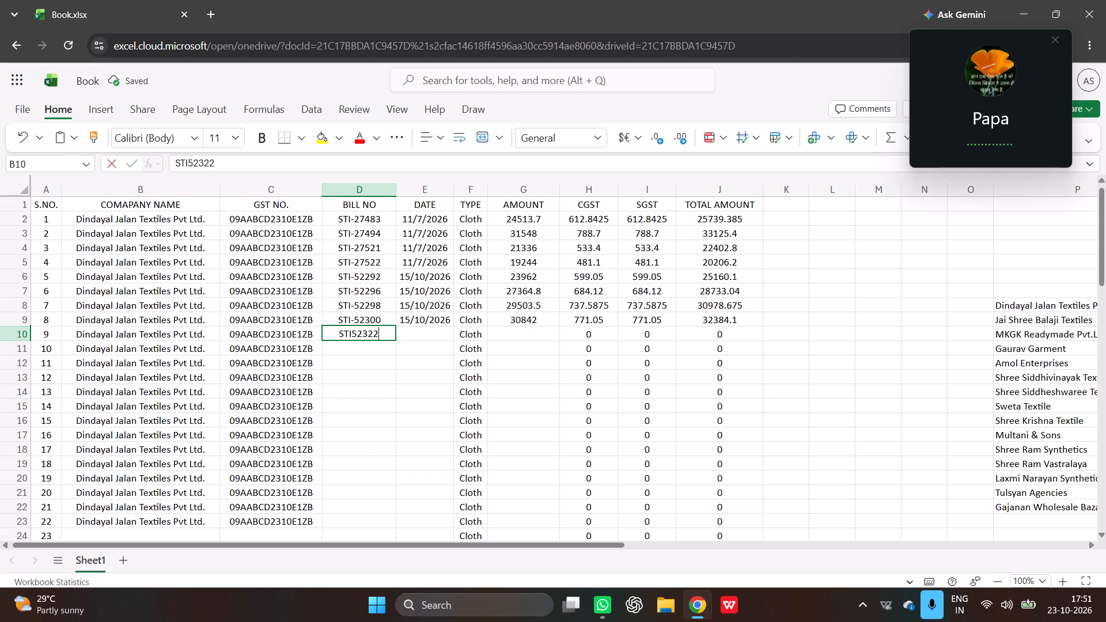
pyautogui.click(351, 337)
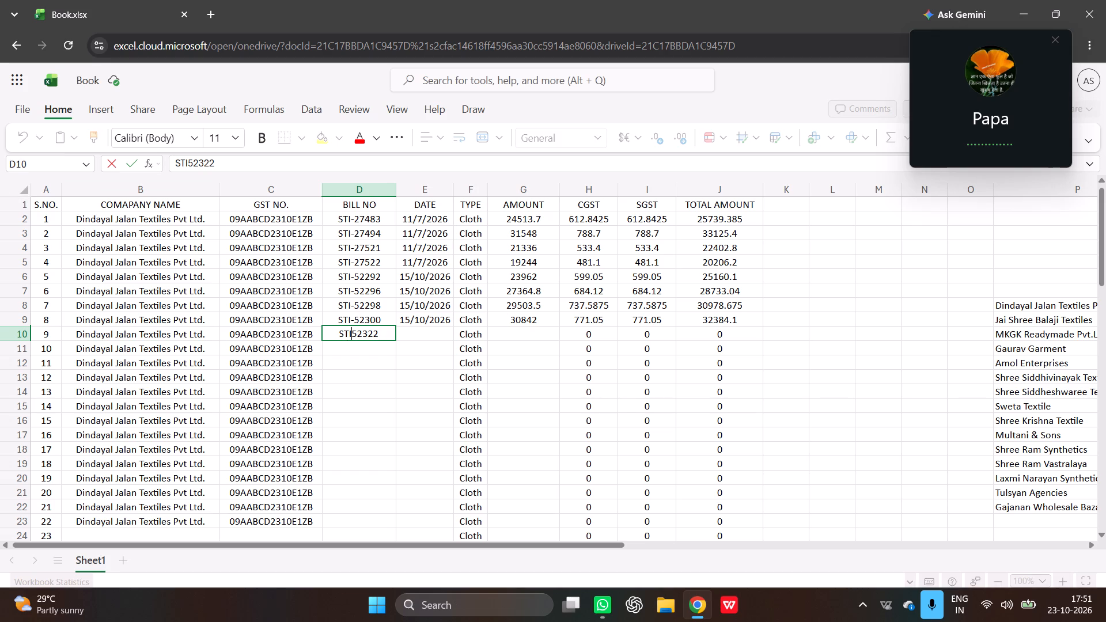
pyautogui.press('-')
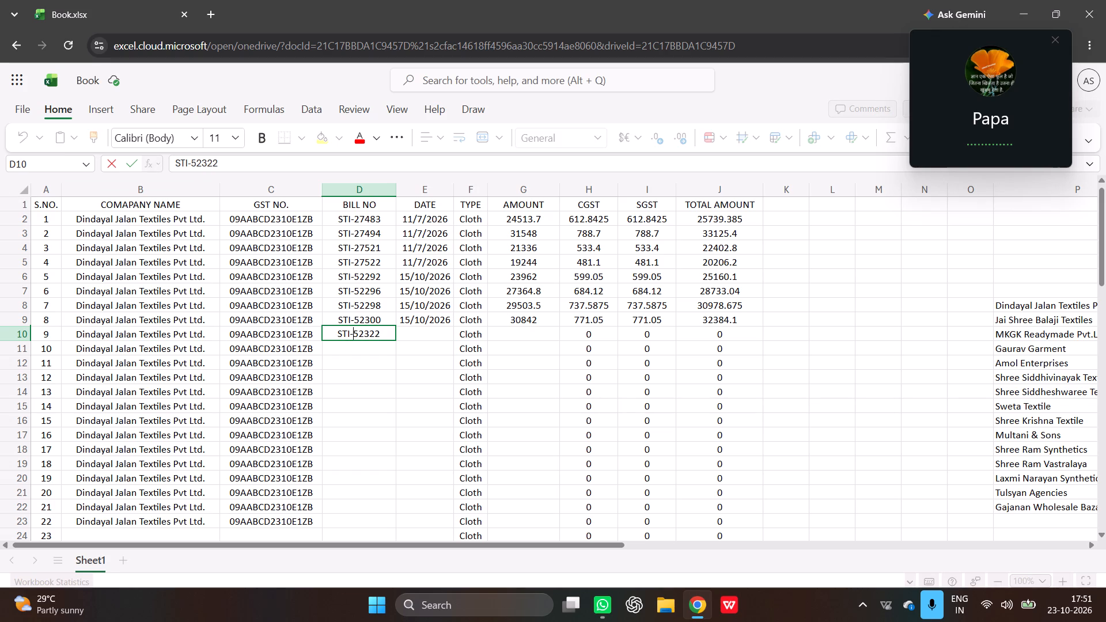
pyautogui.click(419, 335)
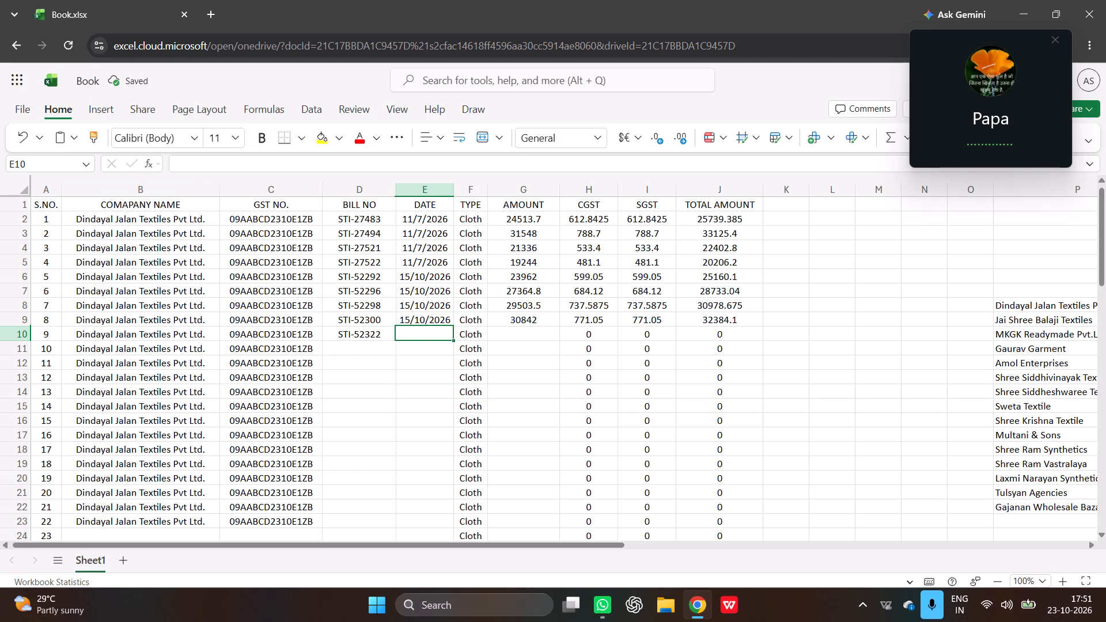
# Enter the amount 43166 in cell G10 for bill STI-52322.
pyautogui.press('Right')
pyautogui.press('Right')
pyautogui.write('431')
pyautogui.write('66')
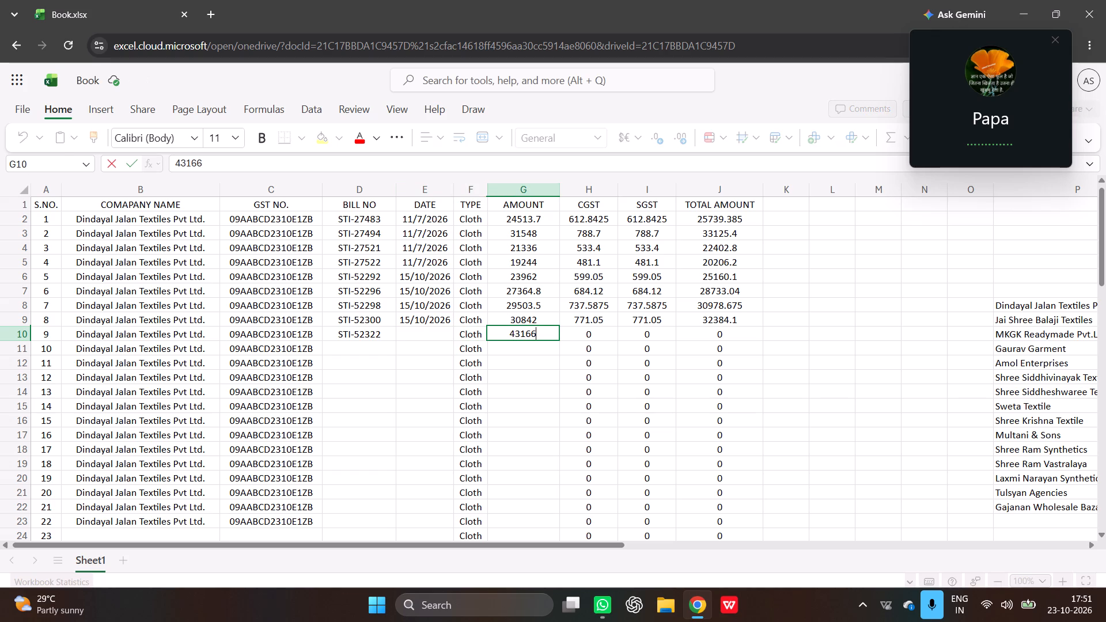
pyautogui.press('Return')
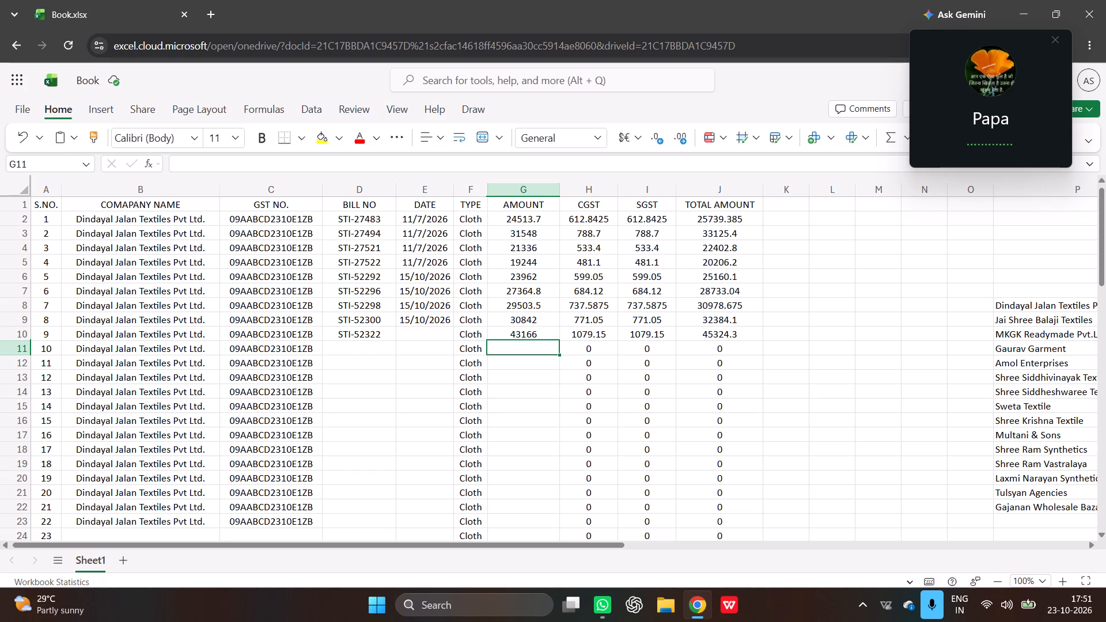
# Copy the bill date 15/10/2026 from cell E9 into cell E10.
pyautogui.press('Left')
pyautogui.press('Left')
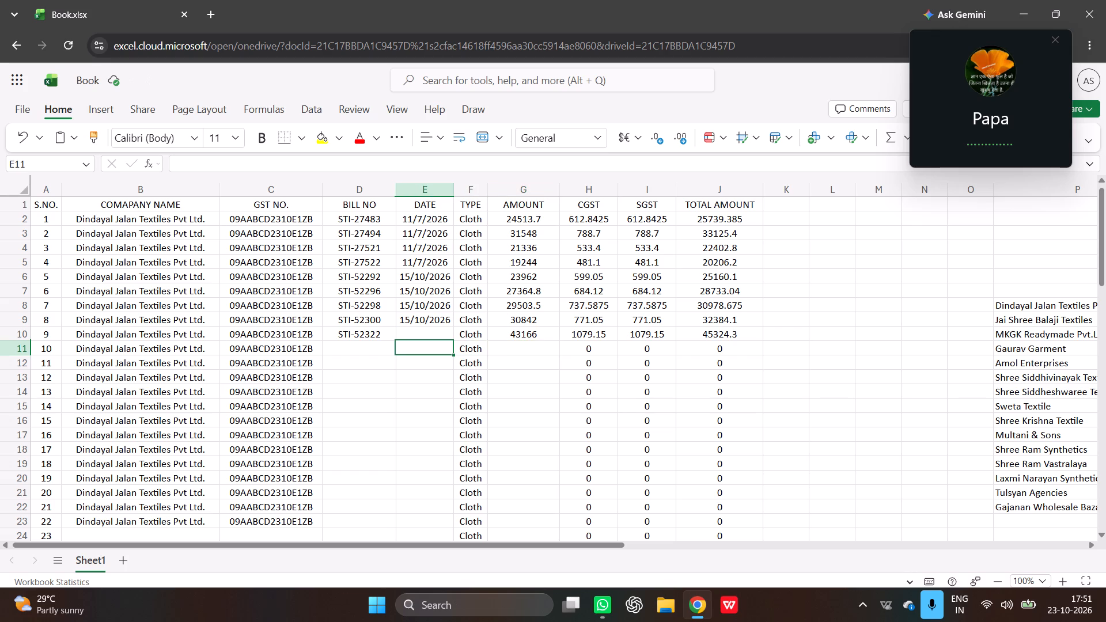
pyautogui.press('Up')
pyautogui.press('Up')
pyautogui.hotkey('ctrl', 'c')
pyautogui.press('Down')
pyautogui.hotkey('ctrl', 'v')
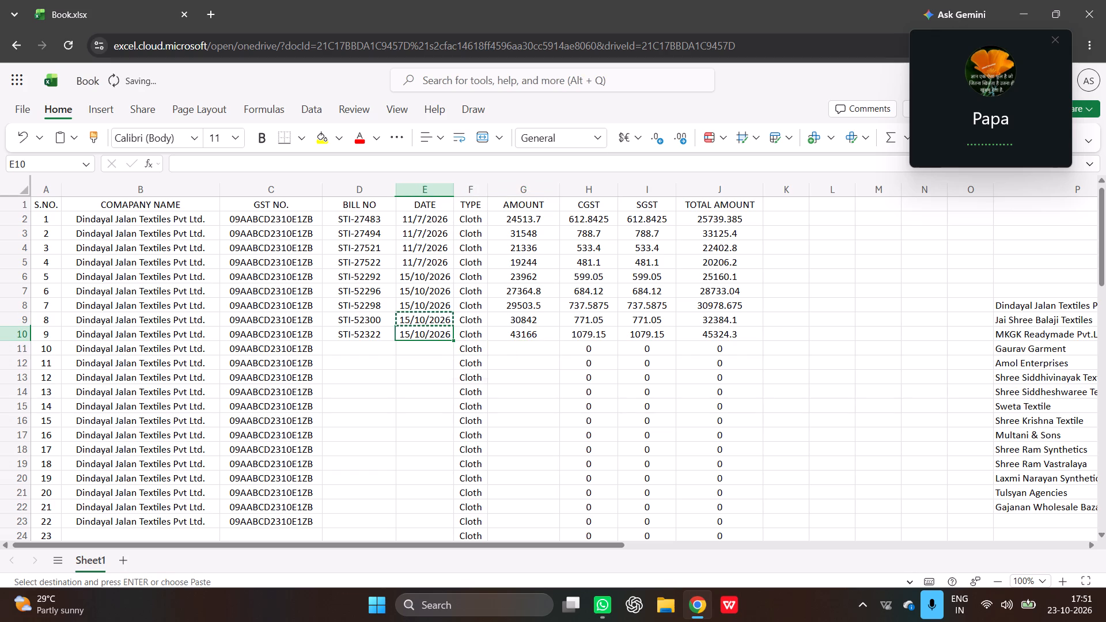
pyautogui.moveTo(142, 348); pyautogui.dragTo(268, 517)
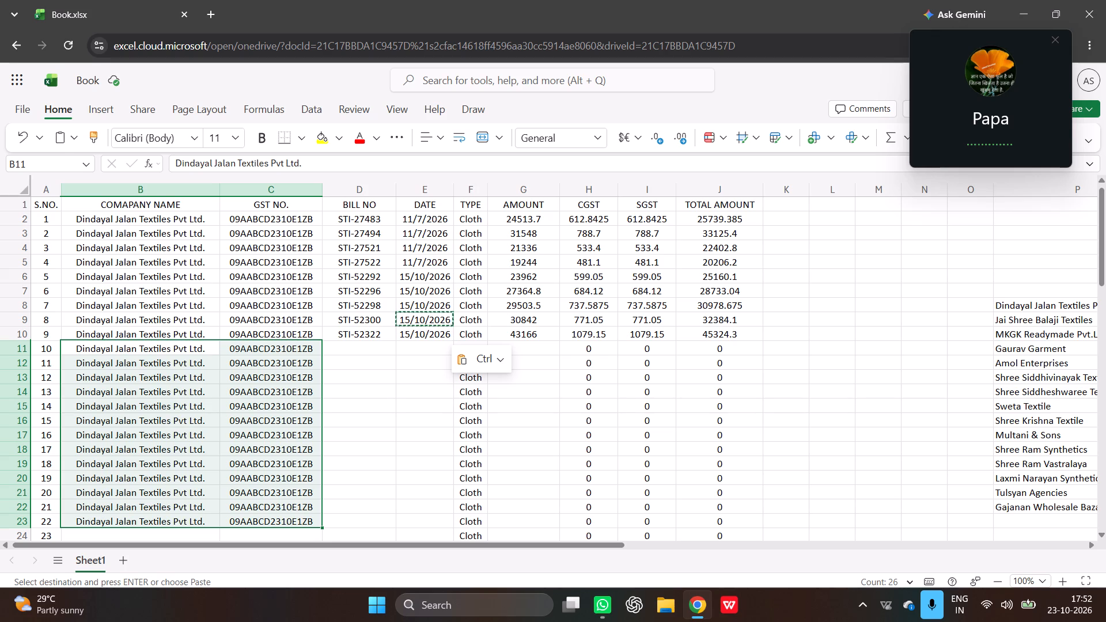
pyautogui.press('BackSpace')
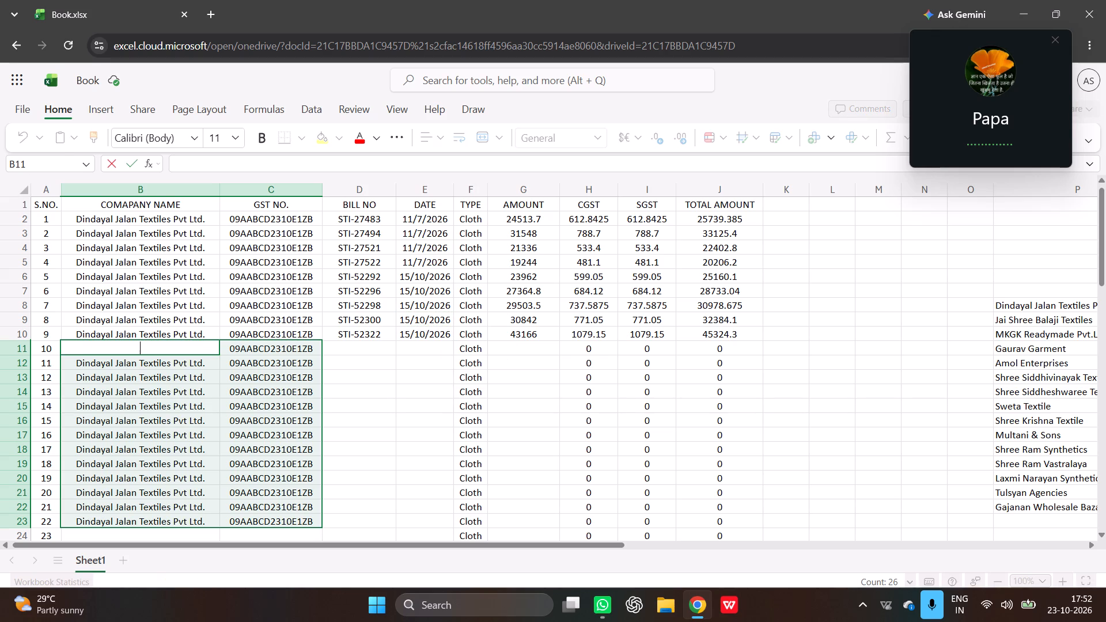
pyautogui.press('Delete')
pyautogui.click(213, 397)
pyautogui.moveTo(158, 350); pyautogui.dragTo(159, 350)
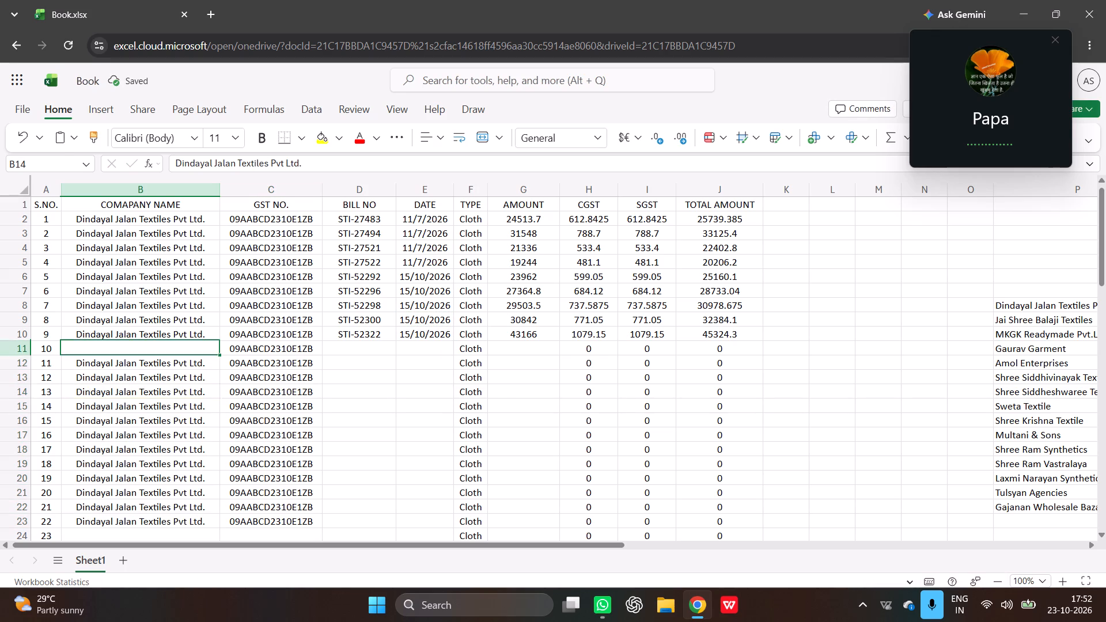
pyautogui.moveTo(159, 350); pyautogui.dragTo(268, 520)
pyautogui.press('Delete')
pyautogui.press('Delete')
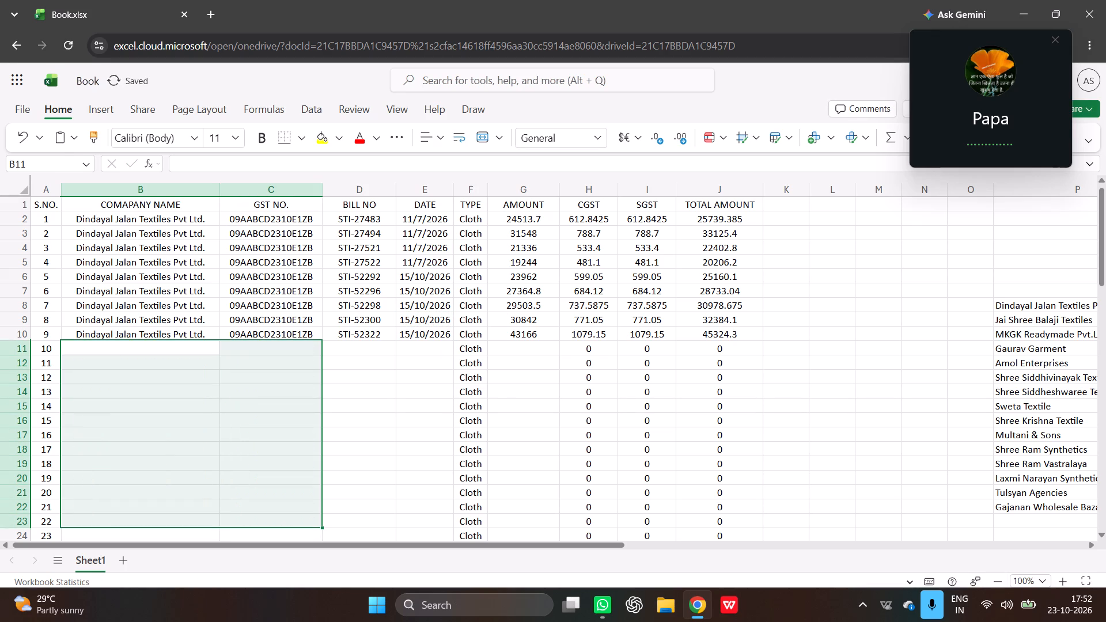
pyautogui.click(263, 378)
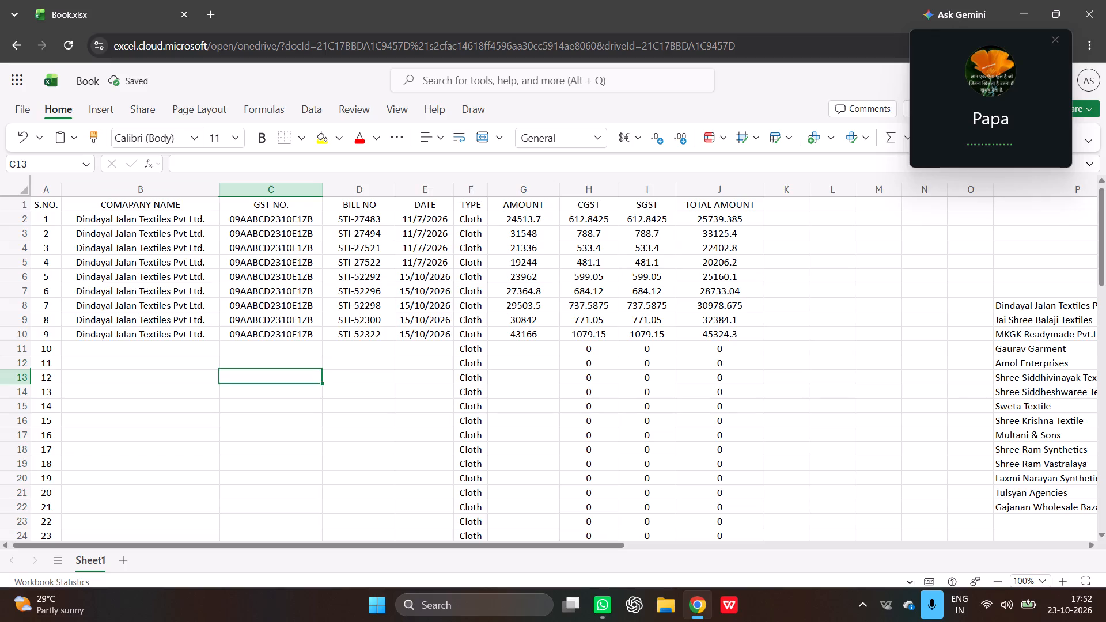
# Copy the Jai Shree Balaji Textiles name and GST number from P9:Q9 into every row of B11:C23.
pyautogui.moveTo(1022, 320); pyautogui.dragTo(1071, 320)
pyautogui.scroll(5, 1060, 318)
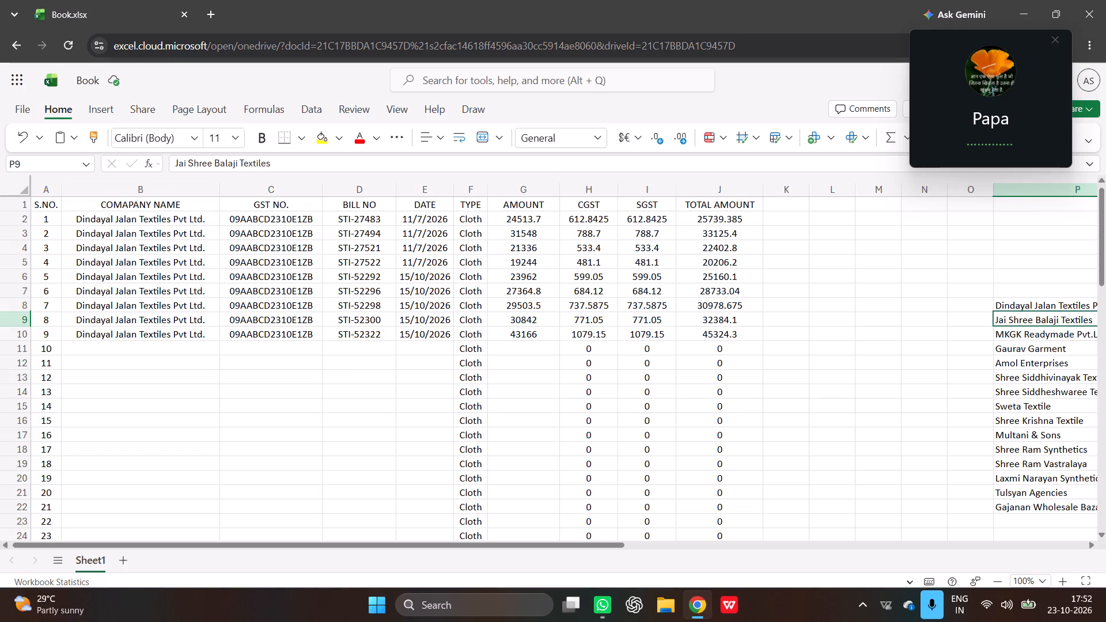
pyautogui.press('Right')
pyautogui.press('Right')
pyautogui.press('Right')
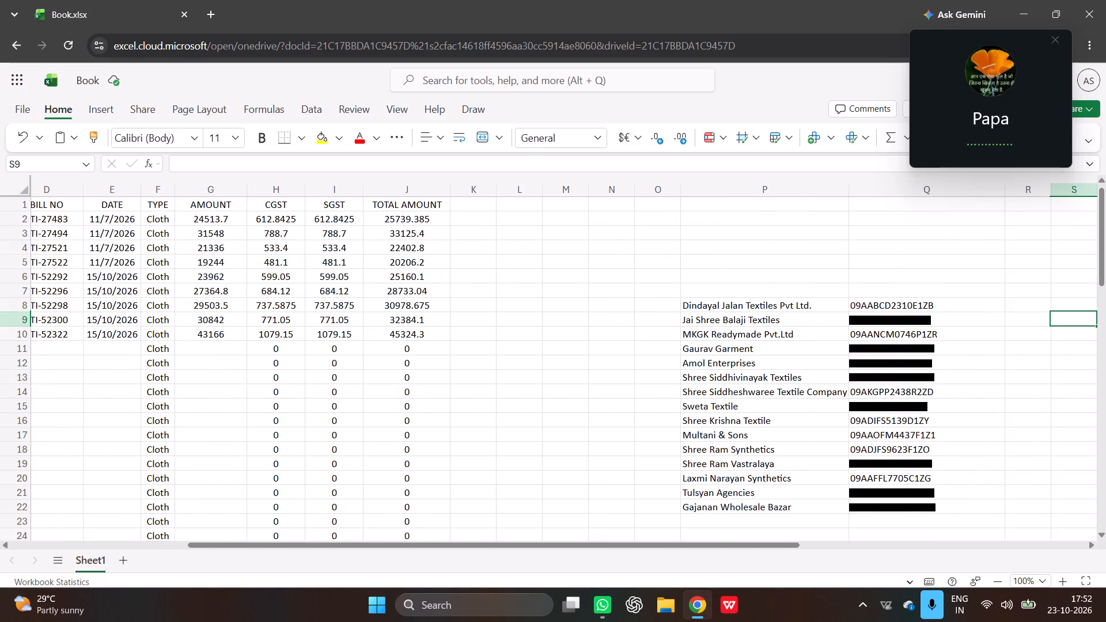
pyautogui.moveTo(757, 320); pyautogui.dragTo(873, 318)
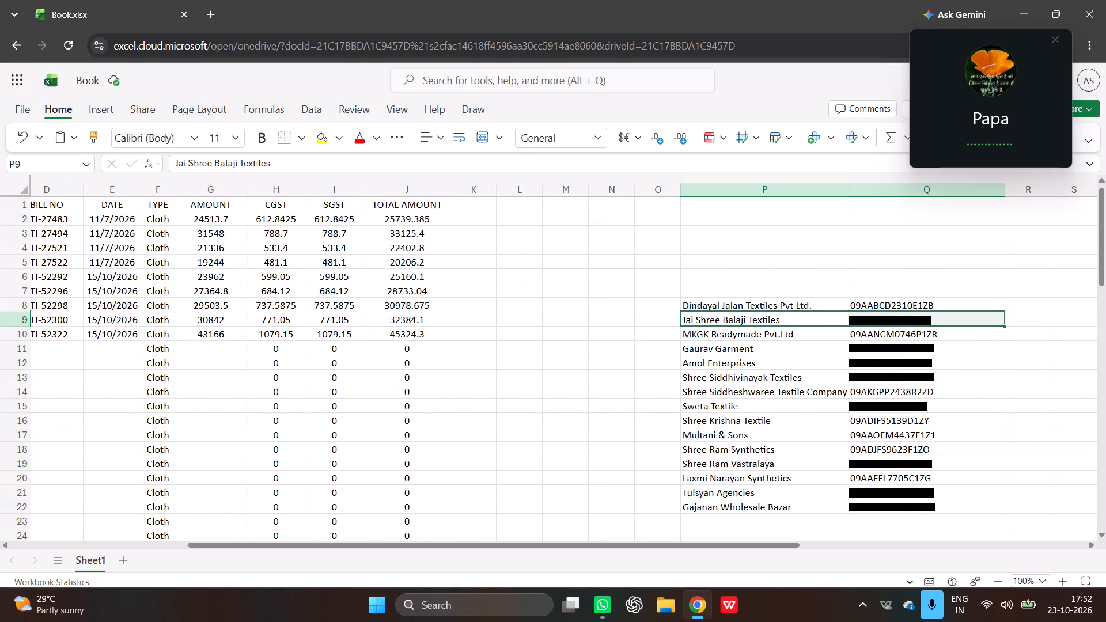
pyautogui.hotkey('ctrl', 'c')
pyautogui.press('Left')
pyautogui.press('Left')
pyautogui.press('Left')
pyautogui.press('Left')
pyautogui.press('Left')
pyautogui.press('Left')
pyautogui.press('Left')
pyautogui.press('Left')
pyautogui.press('Left')
pyautogui.press('Left')
pyautogui.press('Left')
pyautogui.press('Left')
pyautogui.press('Left')
pyautogui.press('Left')
pyautogui.press('Left')
pyautogui.press('Left')
pyautogui.press('Left')
pyautogui.press('Left')
pyautogui.press('Left')
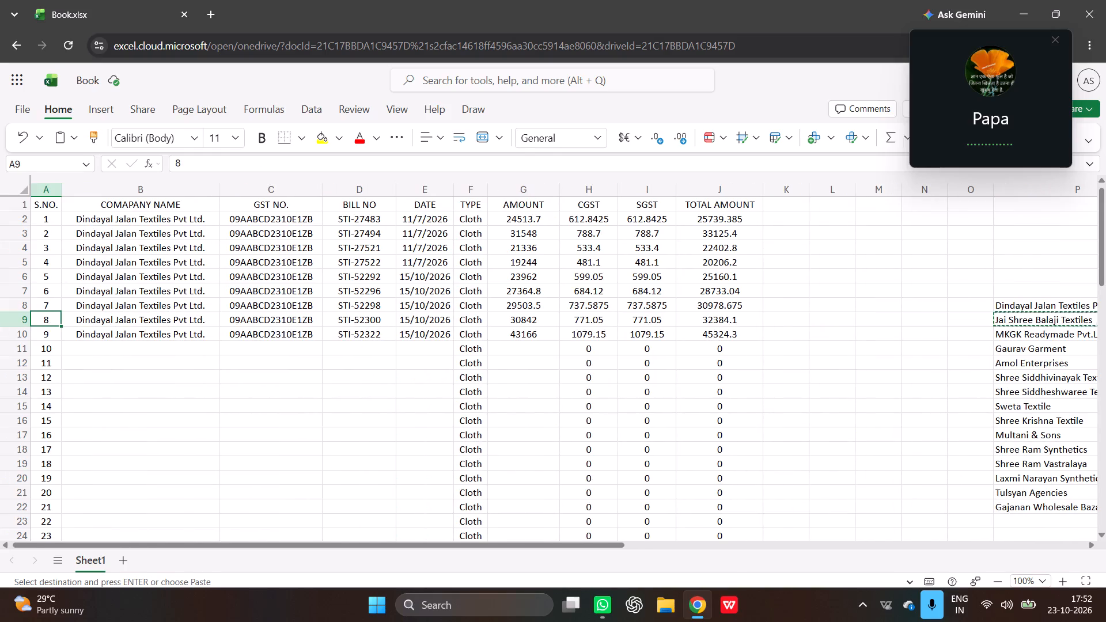
pyautogui.click(149, 348)
pyautogui.moveTo(156, 347); pyautogui.dragTo(247, 354)
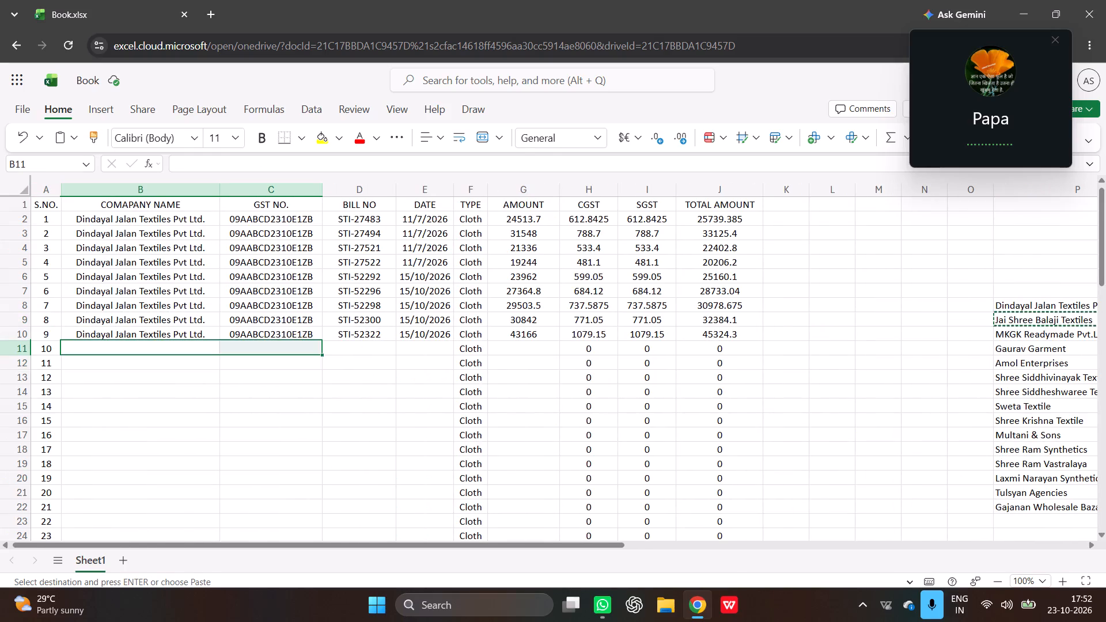
pyautogui.moveTo(193, 346); pyautogui.dragTo(255, 519)
pyautogui.hotkey('ctrl', 'v')
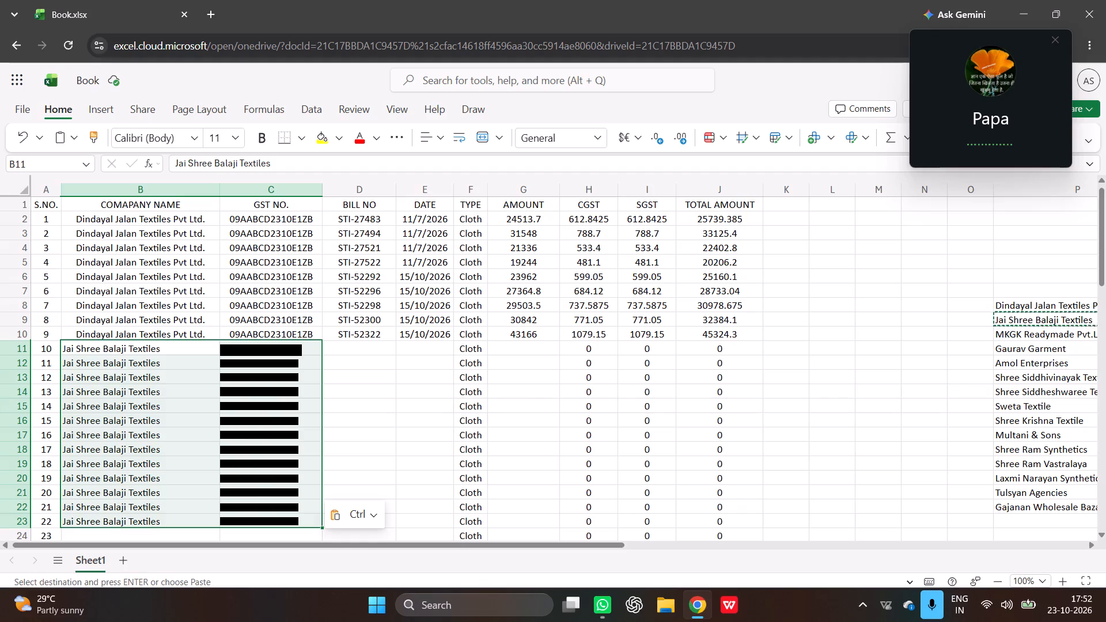
# Clear the company names, GST numbers, bill numbers, dates and amounts from rows 6 to 10.
pyautogui.click(362, 276)
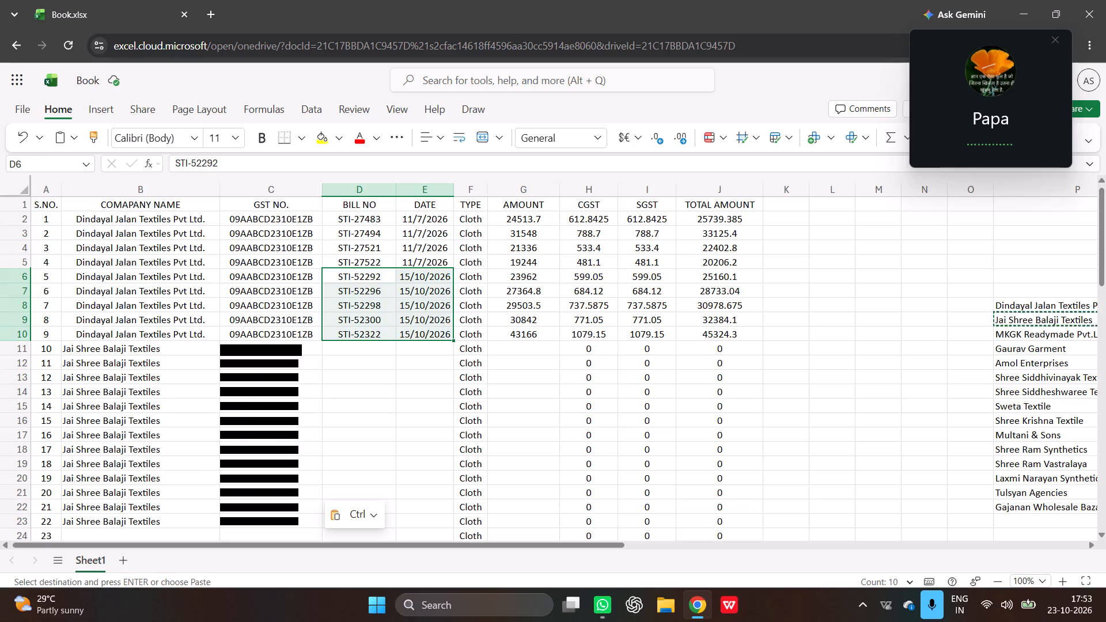
pyautogui.press('Delete')
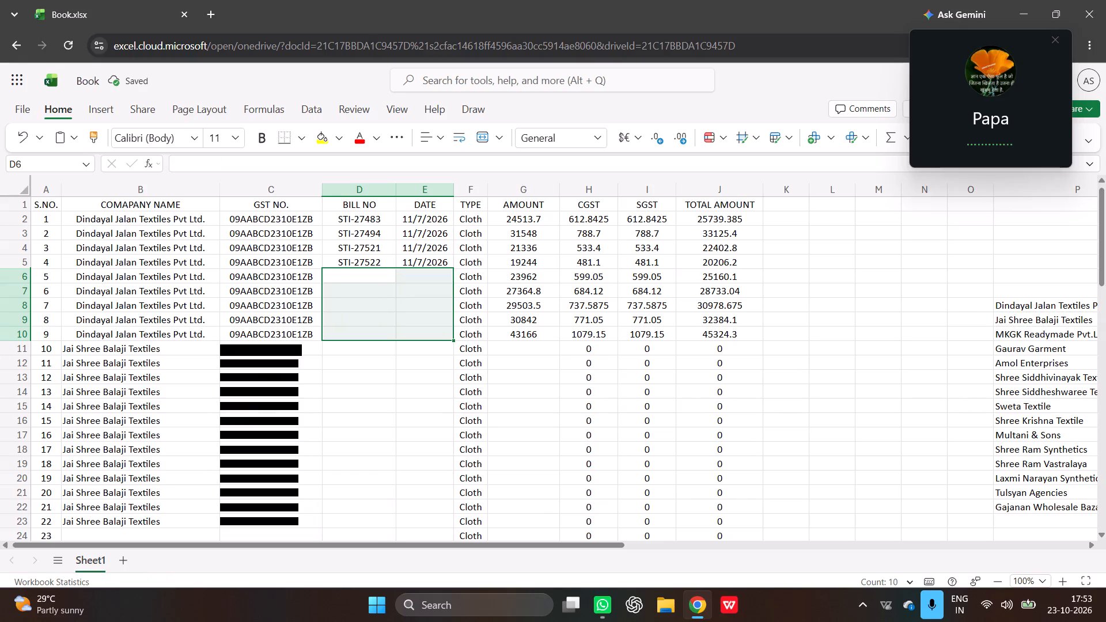
pyautogui.moveTo(109, 276); pyautogui.dragTo(256, 319)
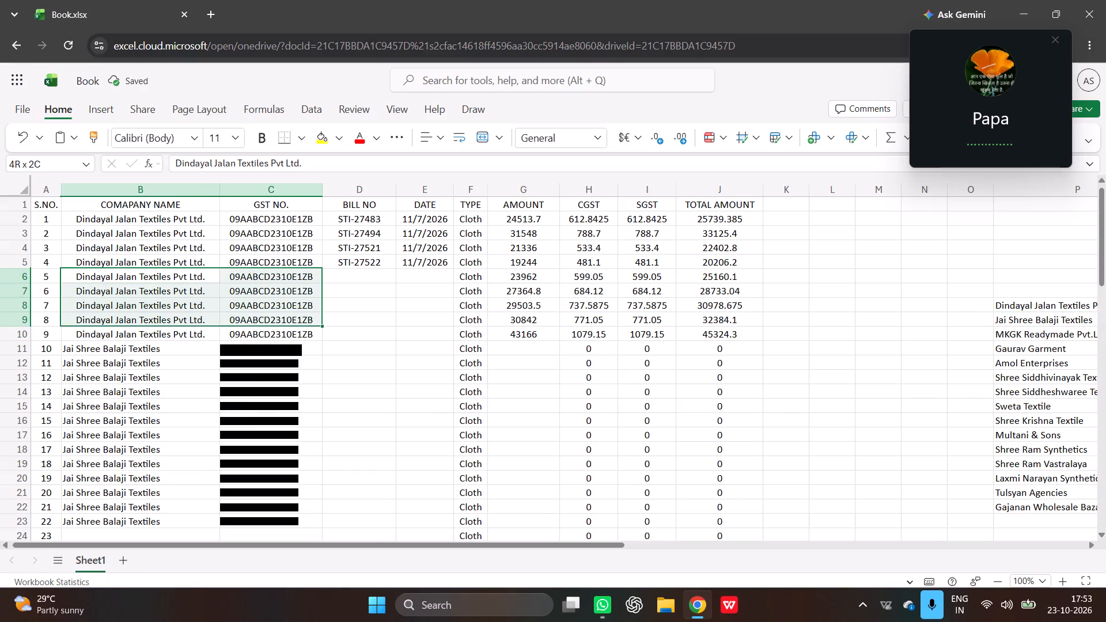
pyautogui.moveTo(256, 319); pyautogui.dragTo(261, 330)
pyautogui.press('Delete')
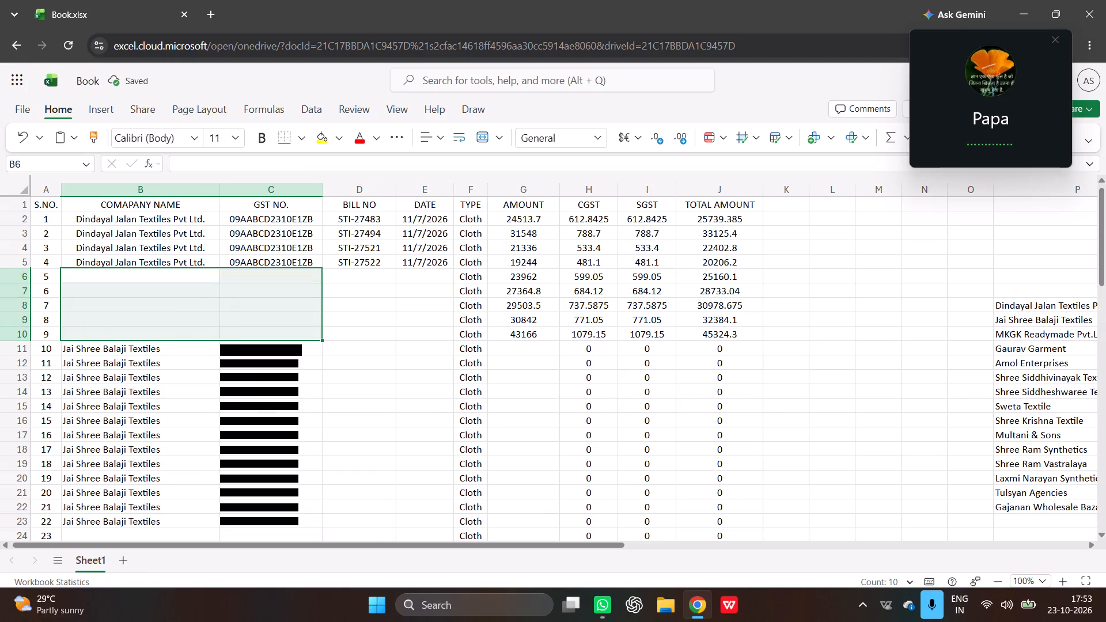
pyautogui.moveTo(516, 276); pyautogui.dragTo(558, 337)
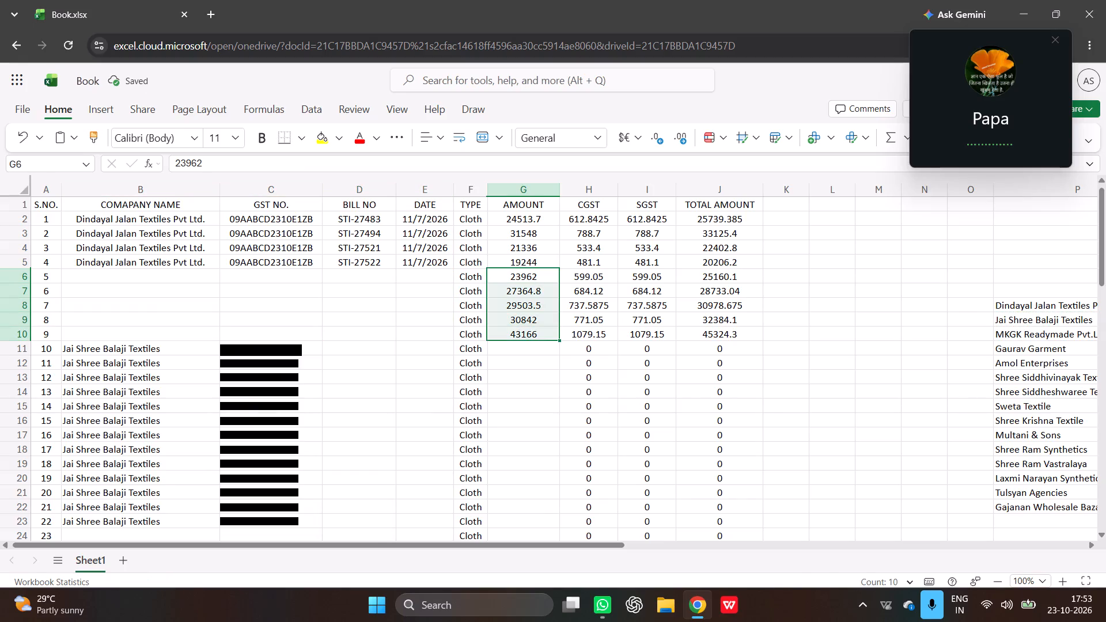
pyautogui.press('Delete')
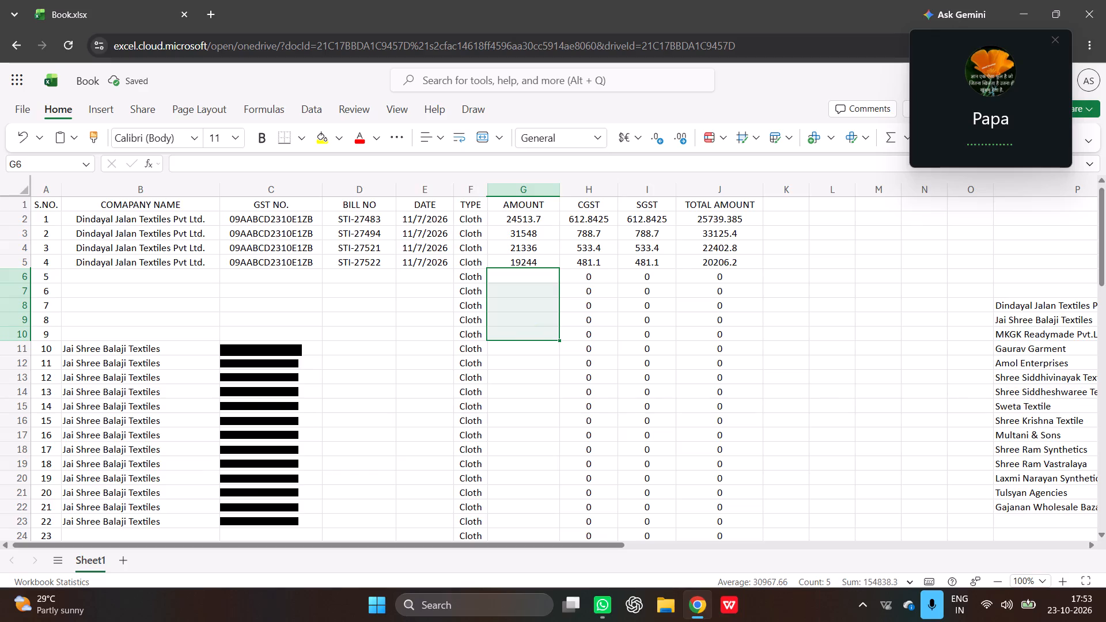
# Copy the Jai Shree Balaji Textiles name and GST number from B11:C11 into every row of B6:C10.
pyautogui.click(126, 347)
pyautogui.moveTo(128, 349); pyautogui.dragTo(260, 350)
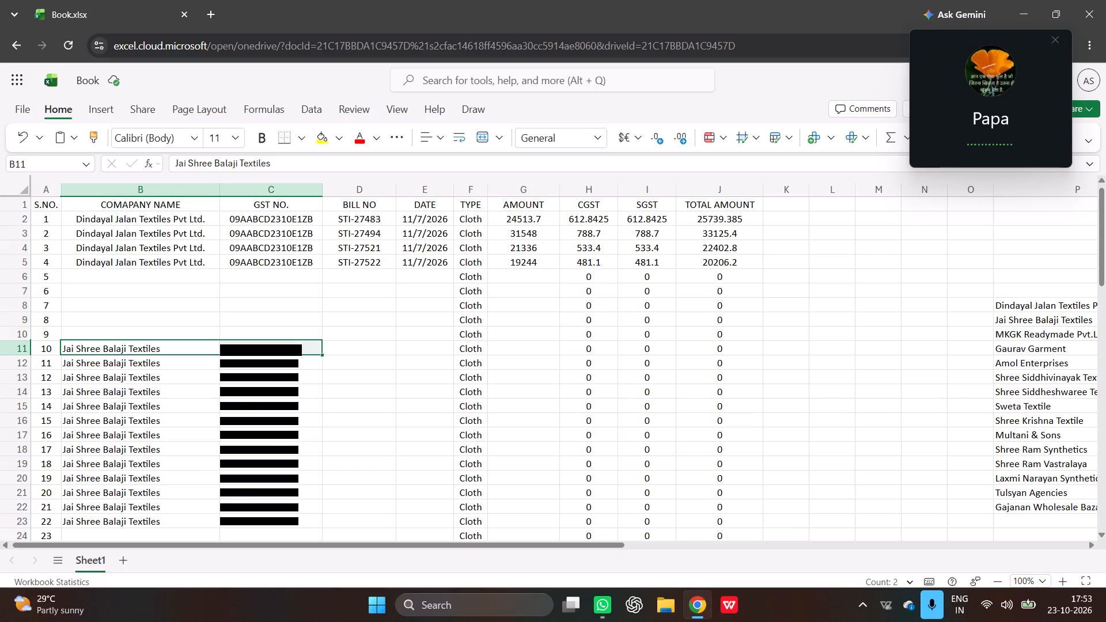
pyautogui.hotkey('ctrl', 'c')
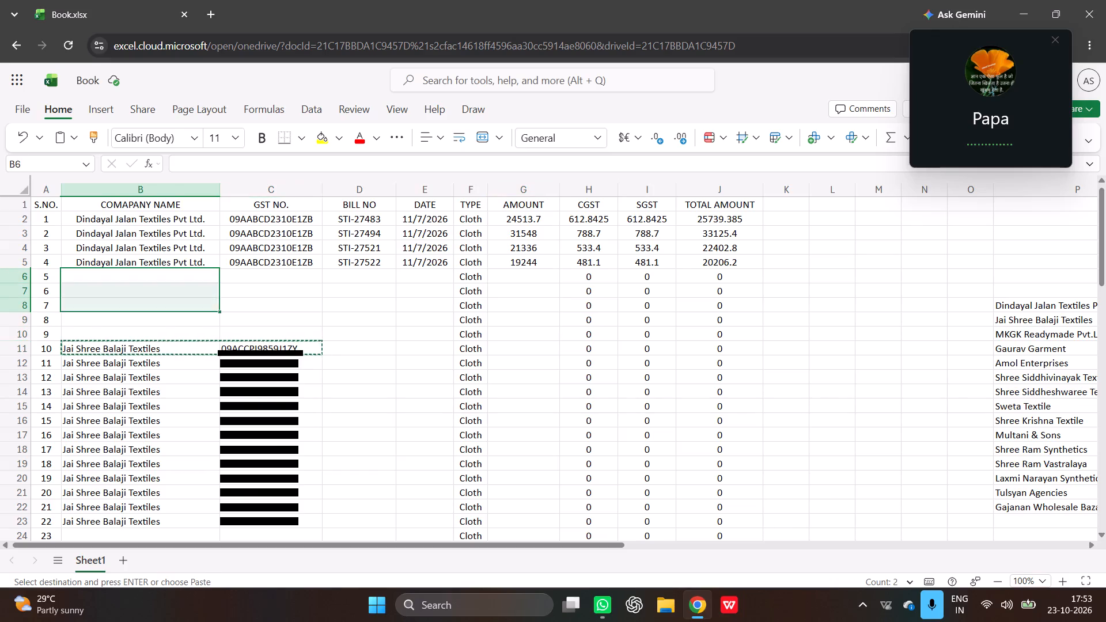
pyautogui.hotkey('ctrl', 'v')
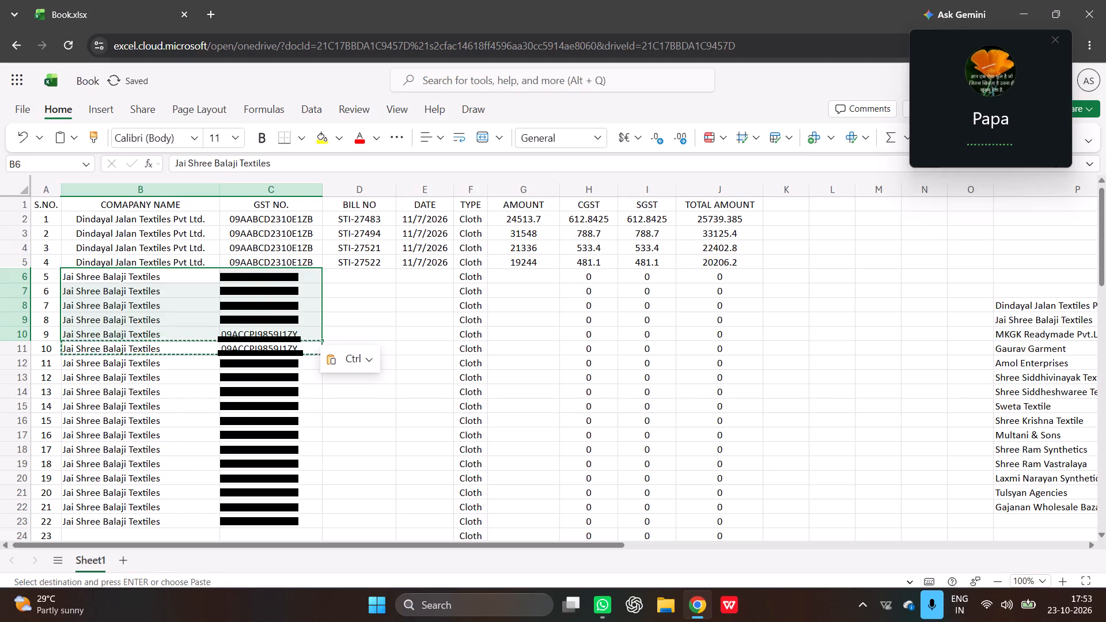
# Select the bill number cell D6 for serial number 5.
pyautogui.click(368, 273)
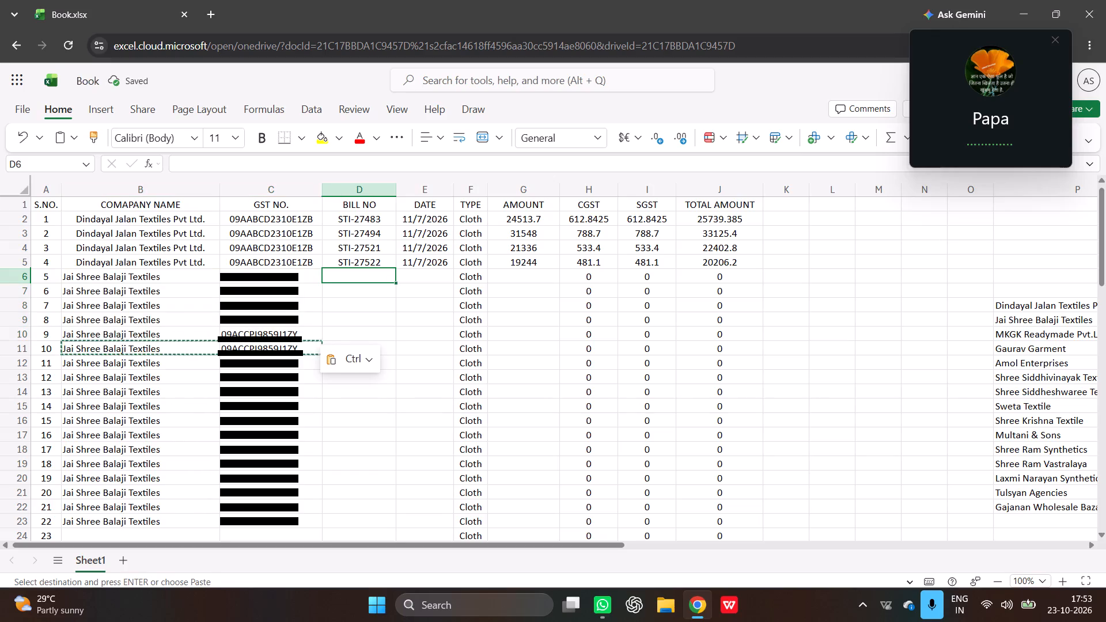
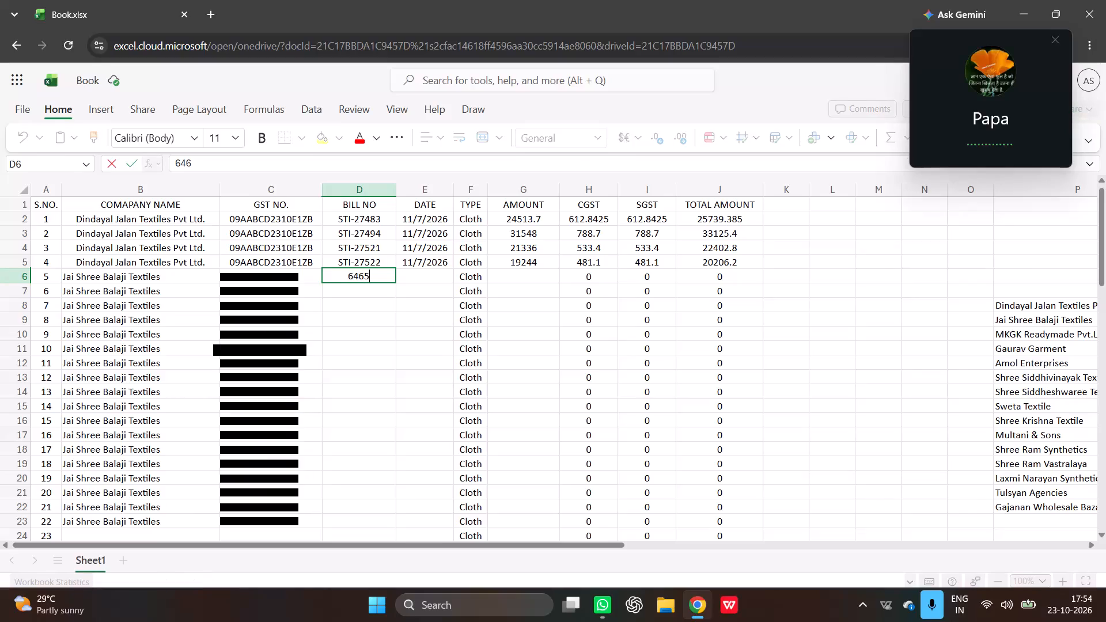
# Finish the bill number entry for serial number 5 and enter the date 30/07/2026 in E6.
pyautogui.press('Tab')
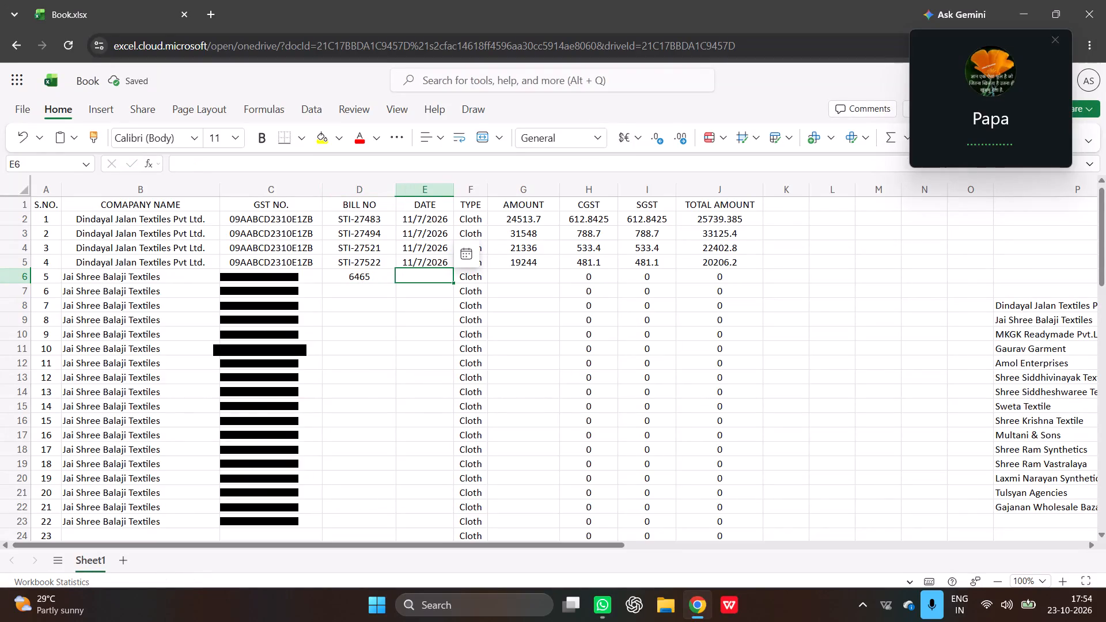
pyautogui.write('30-')
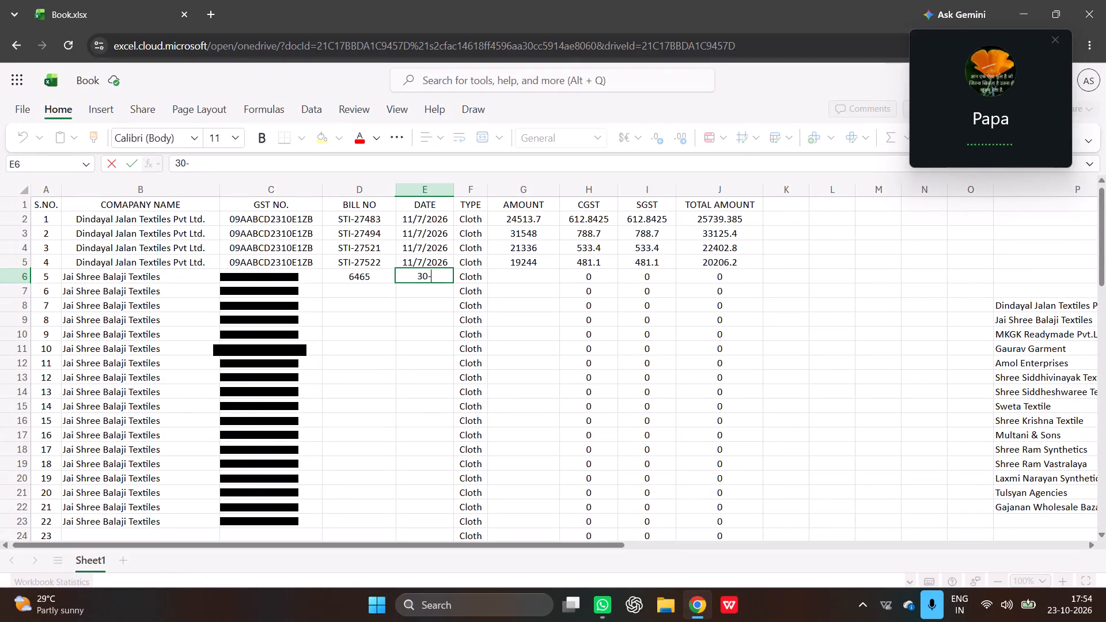
pyautogui.press('BackSpace')
pyautogui.press('/')
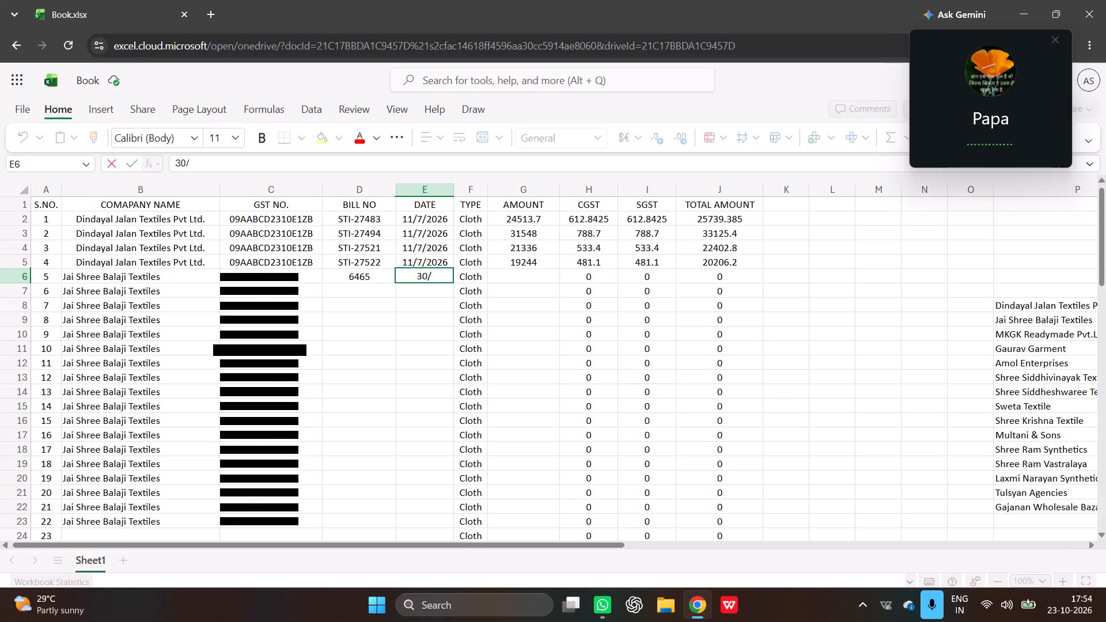
pyautogui.write('07')
pyautogui.press('/')
pyautogui.write('2026')
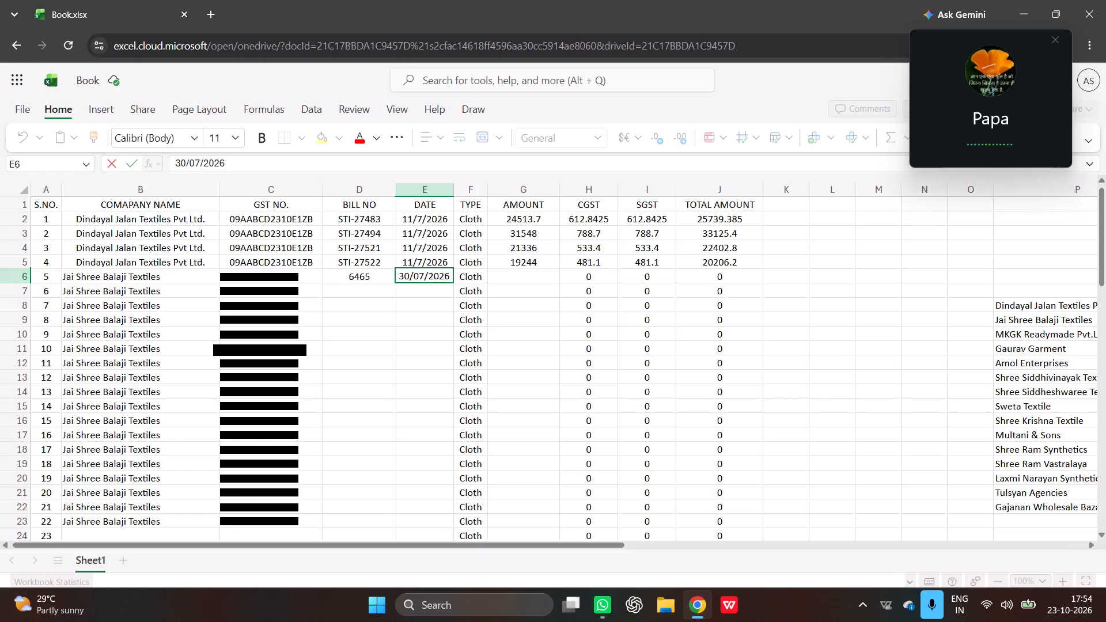
pyautogui.press('Tab')
# Enter the amount 55122.26 in G6 for serial number 5.
pyautogui.press('Tab')
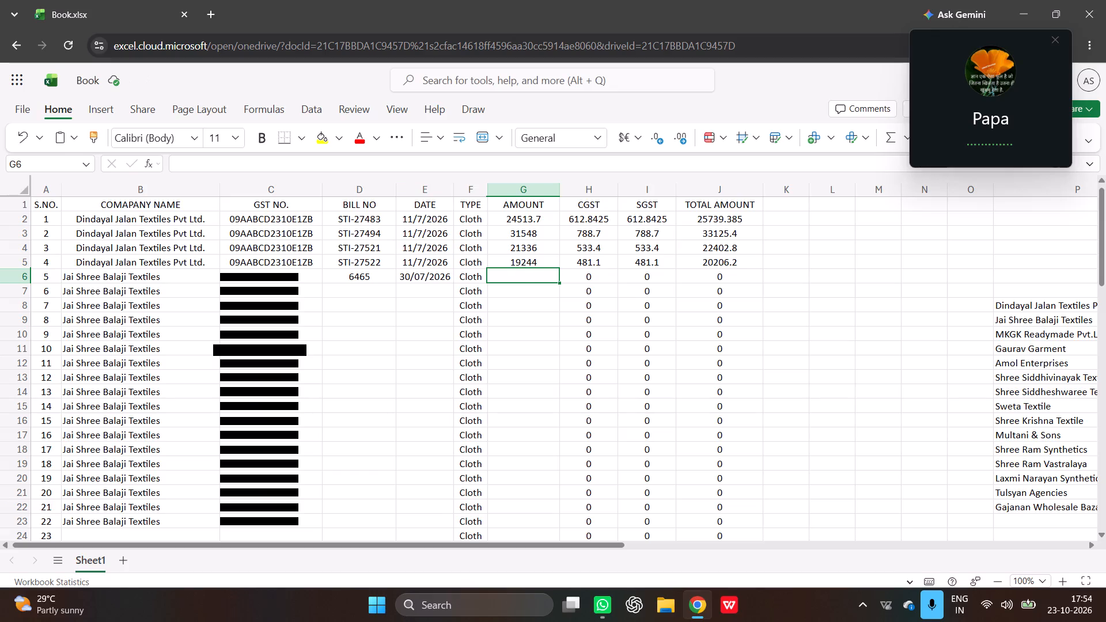
pyautogui.write('5515')
pyautogui.press('BackSpace')
pyautogui.write('22')
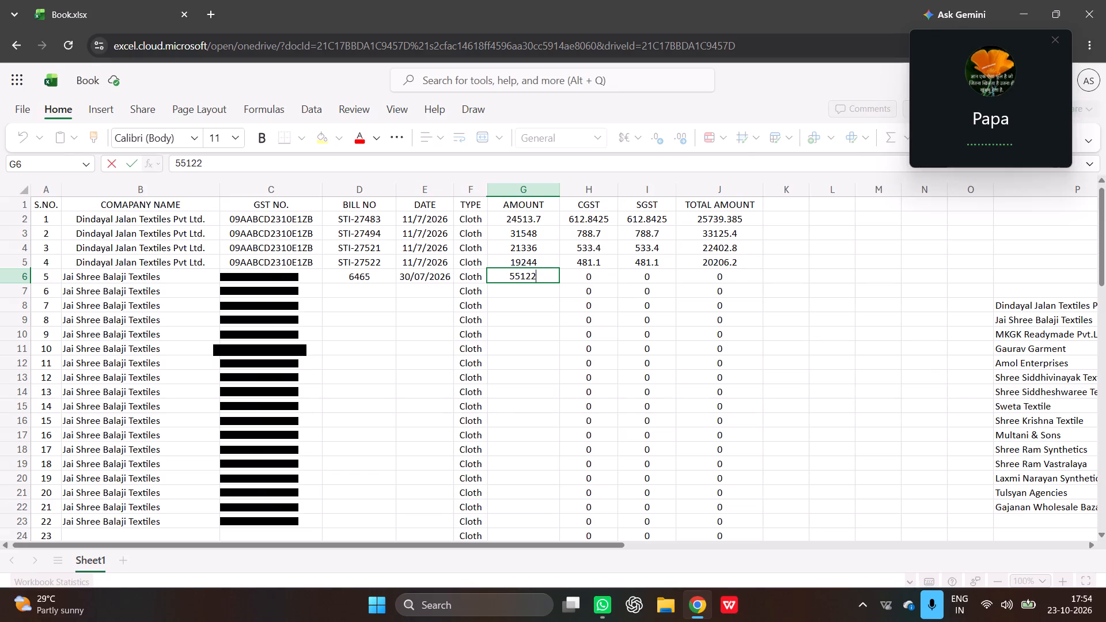
pyautogui.press('Return')
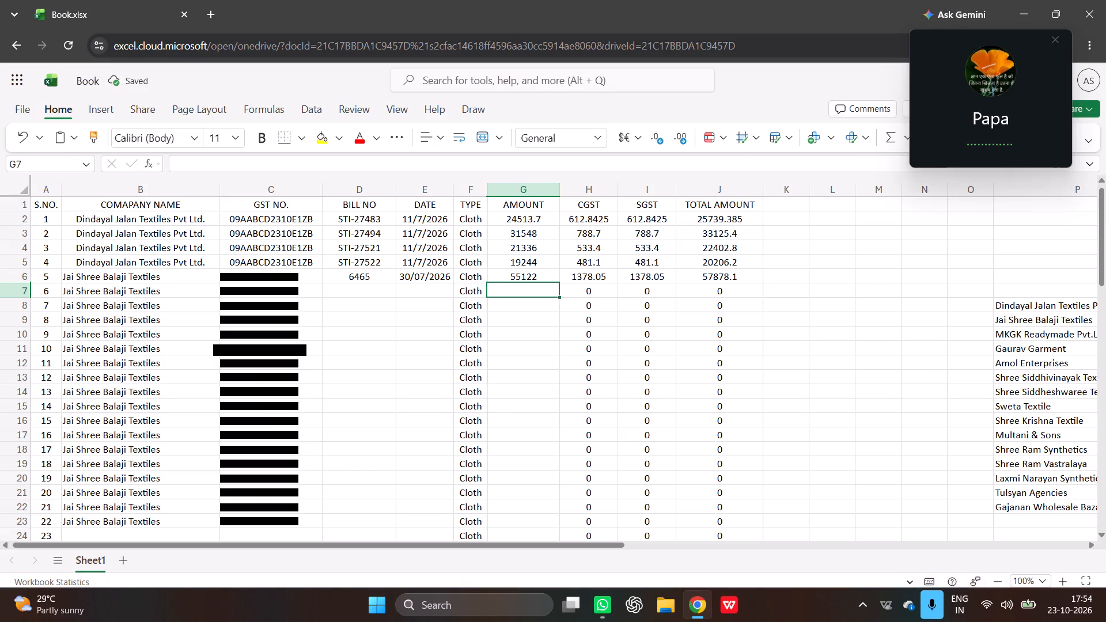
pyautogui.doubleClick(553, 276)
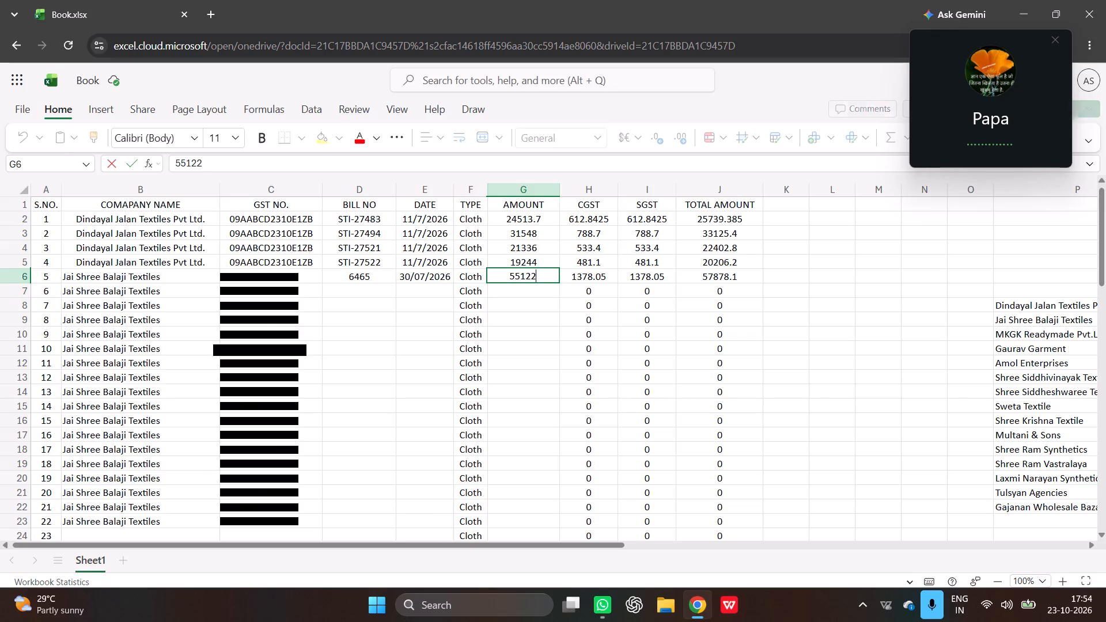
pyautogui.press('.')
pyautogui.write('26')
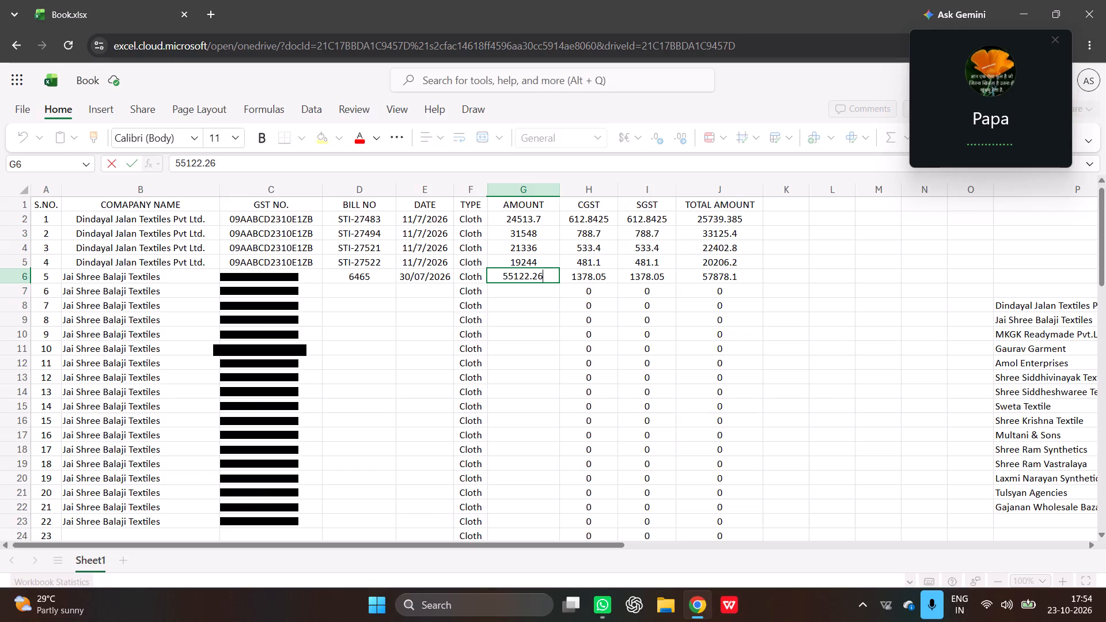
pyautogui.press('Return')
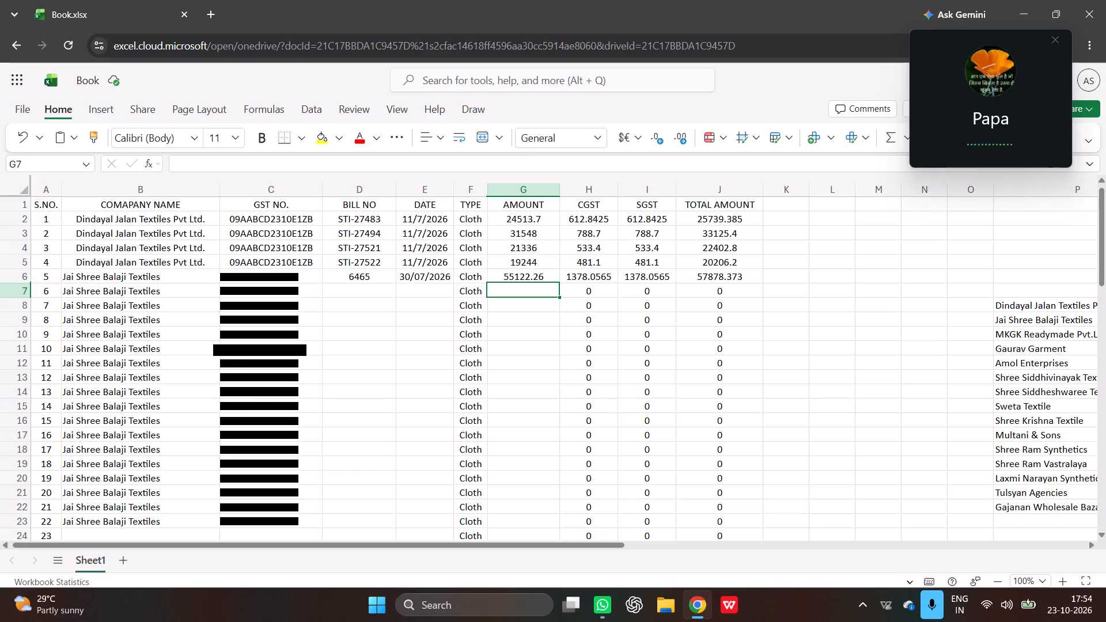
# Enter bill number 6466 in D7 for serial number 6 and copy the date from E6 into E7.
pyautogui.press('Left')
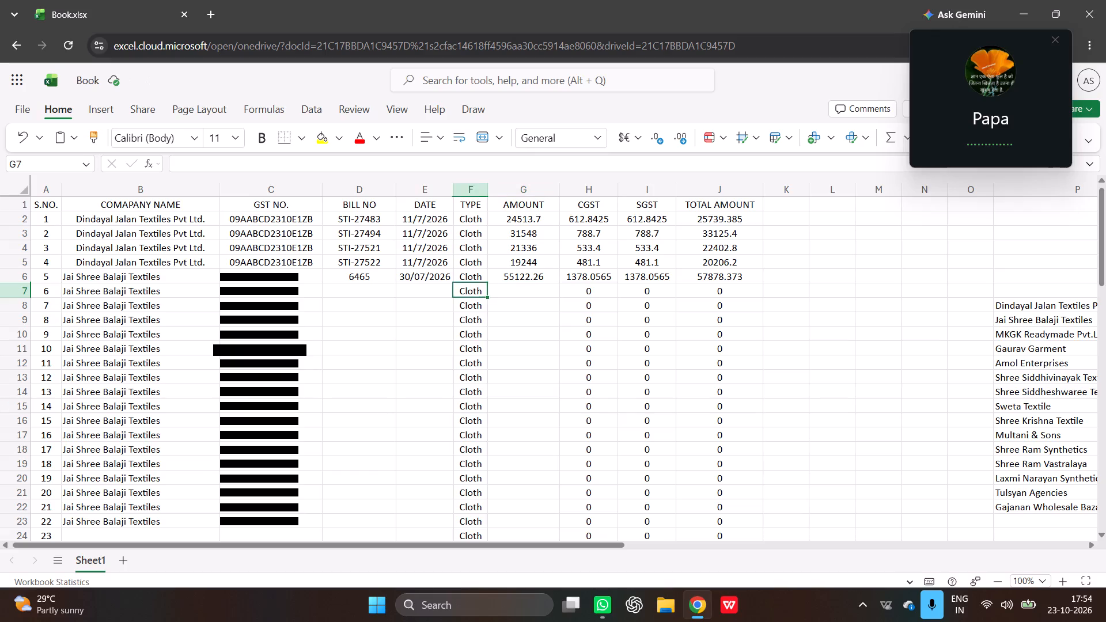
pyautogui.press('Left')
pyautogui.press('Left')
pyautogui.press('6')
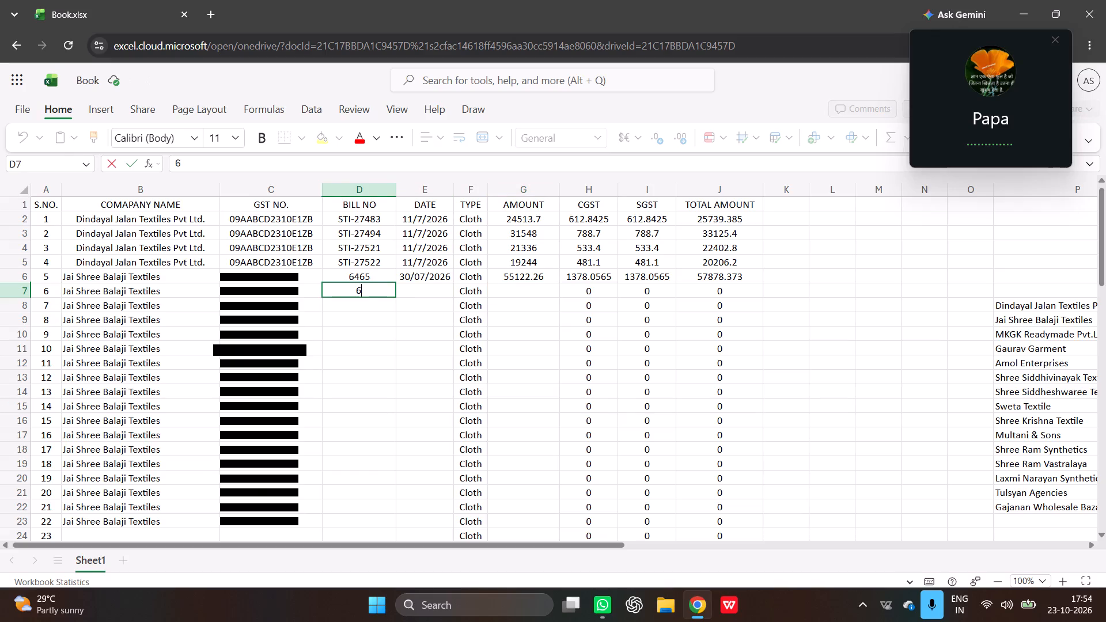
pyautogui.press('4')
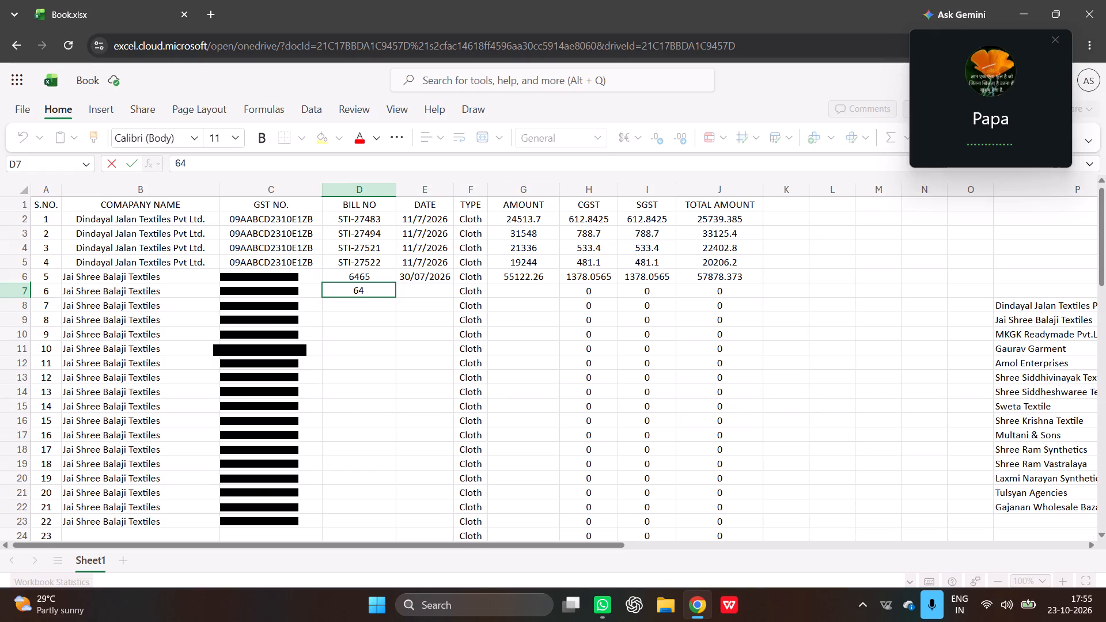
pyautogui.write('66')
pyautogui.press('Tab')
pyautogui.press('Up')
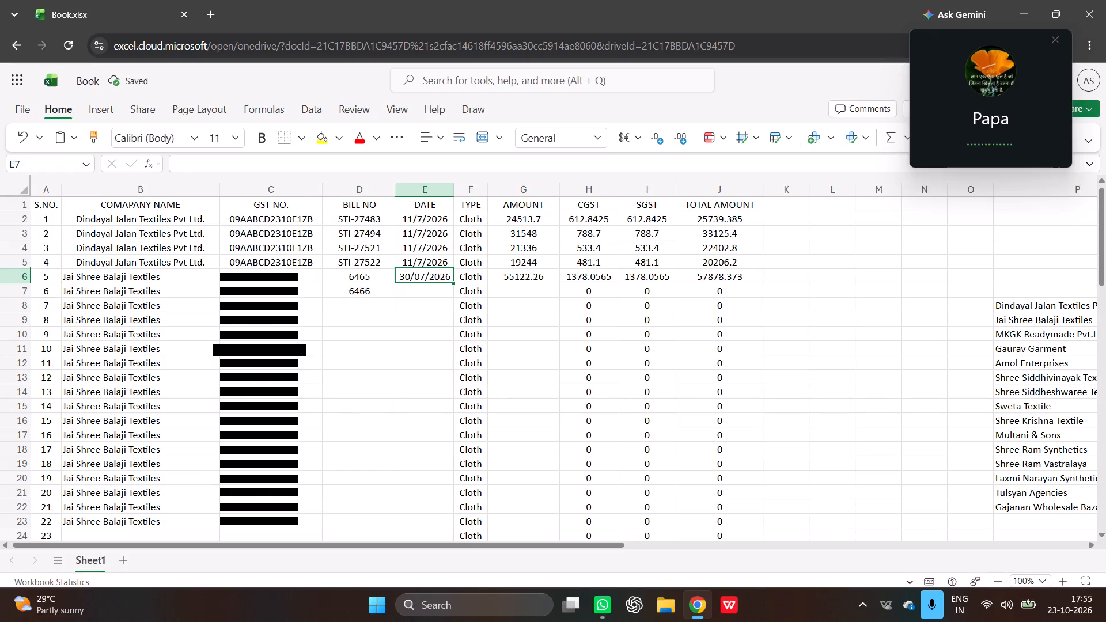
pyautogui.hotkey('ctrl', 'c')
pyautogui.press('Down')
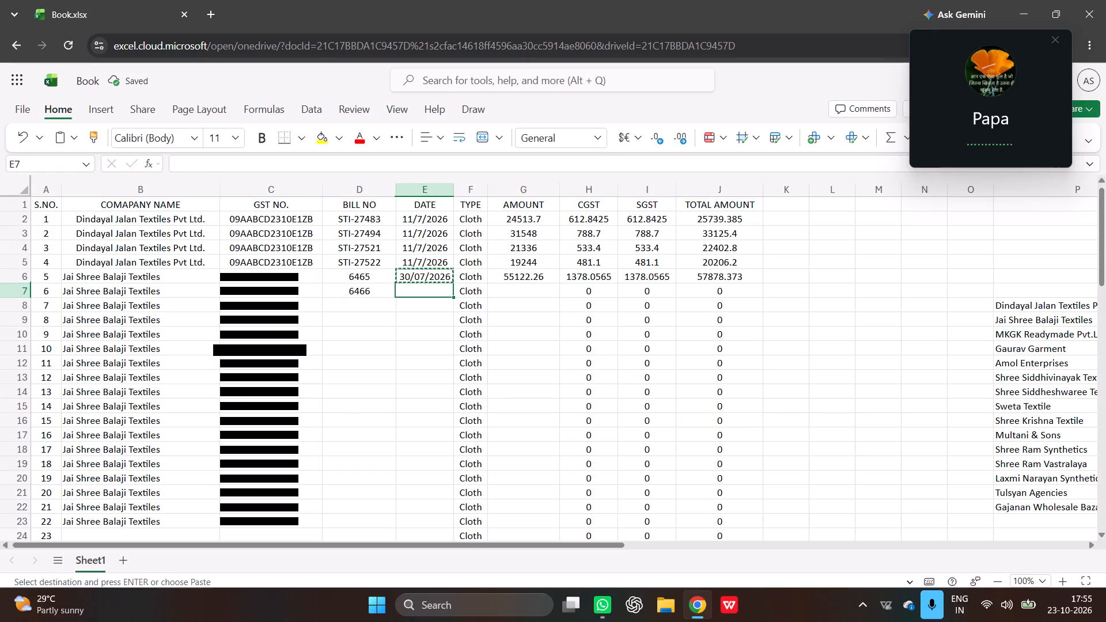
pyautogui.hotkey('ctrl', 'v')
# Enter the amount 1985.75 in G7 for serial number 6.
pyautogui.press('Right')
pyautogui.press('Right')
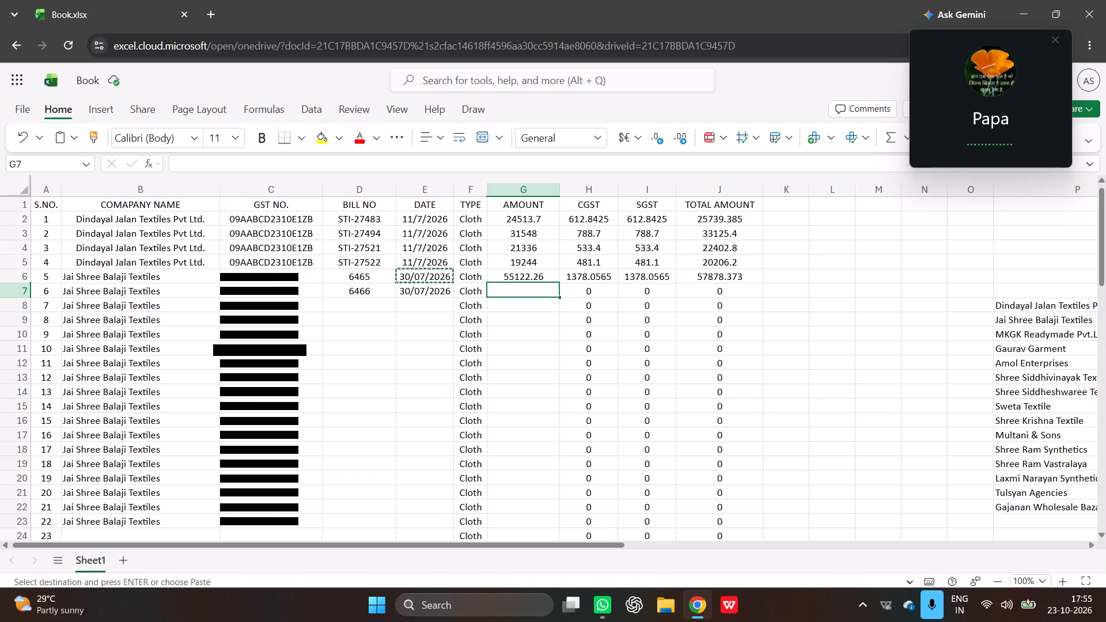
pyautogui.write('19')
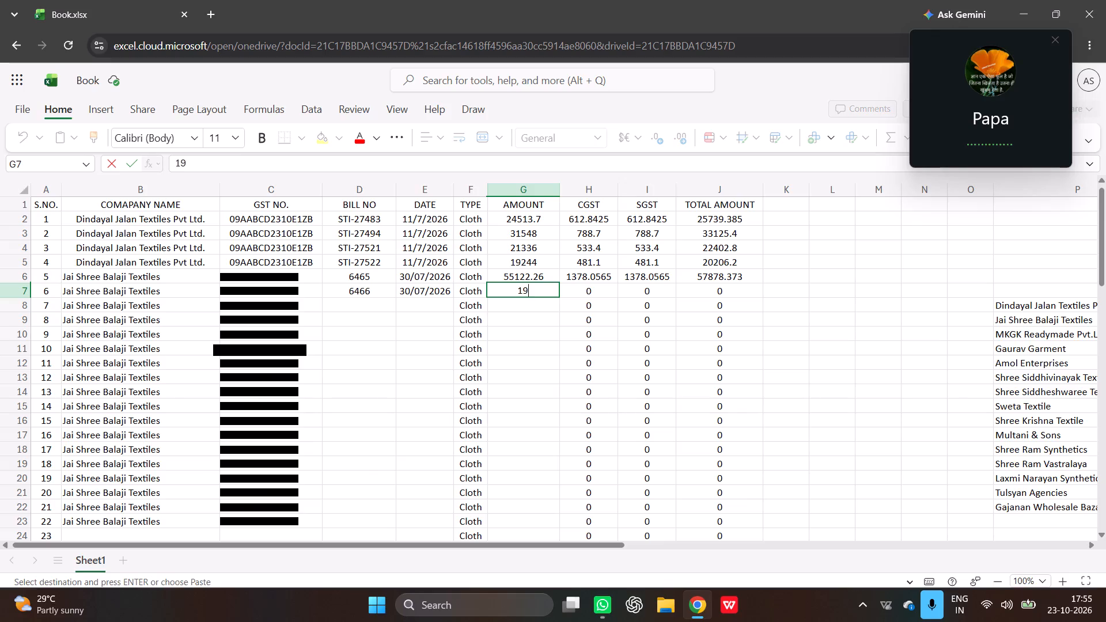
pyautogui.write('85.')
pyautogui.write('75')
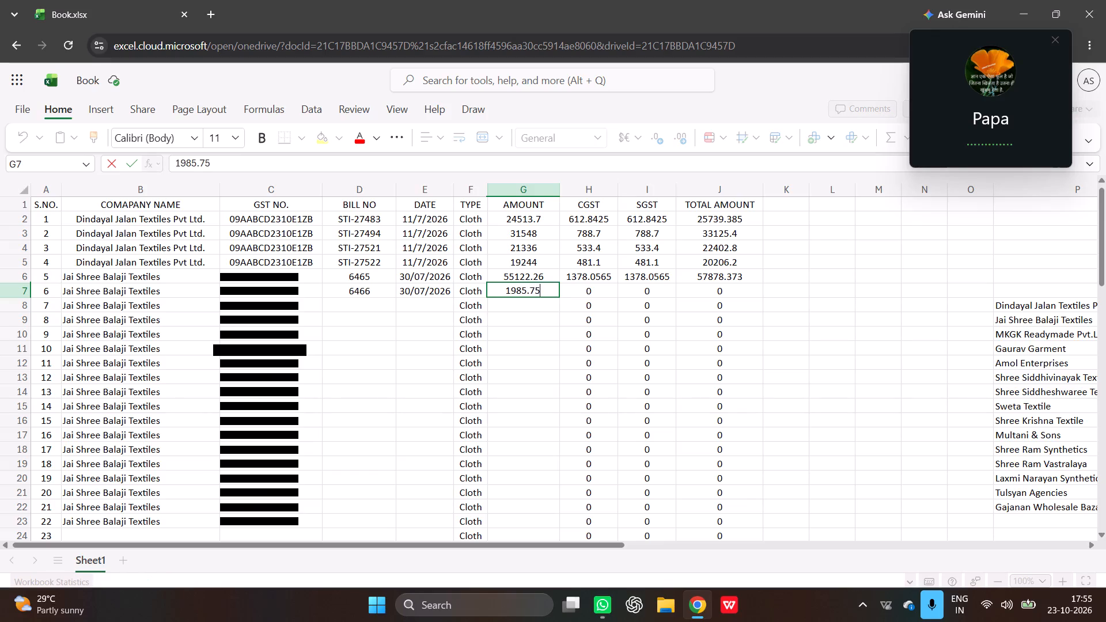
pyautogui.press('Return')
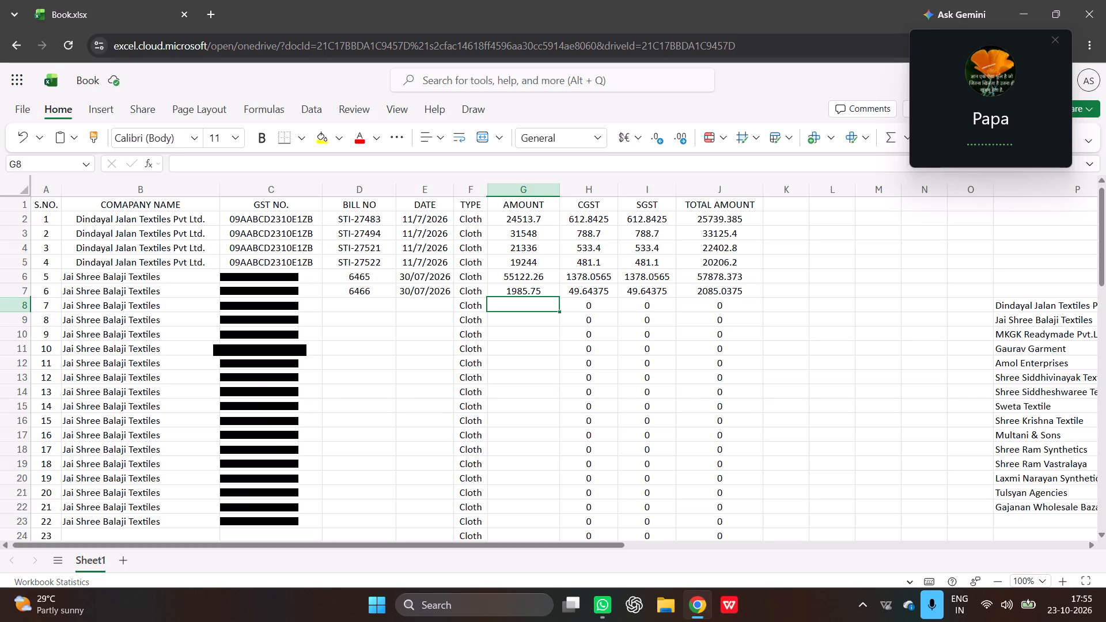
# Enter the date 08/08/2026 in E8 for serial number 7.
pyautogui.click(363, 307)
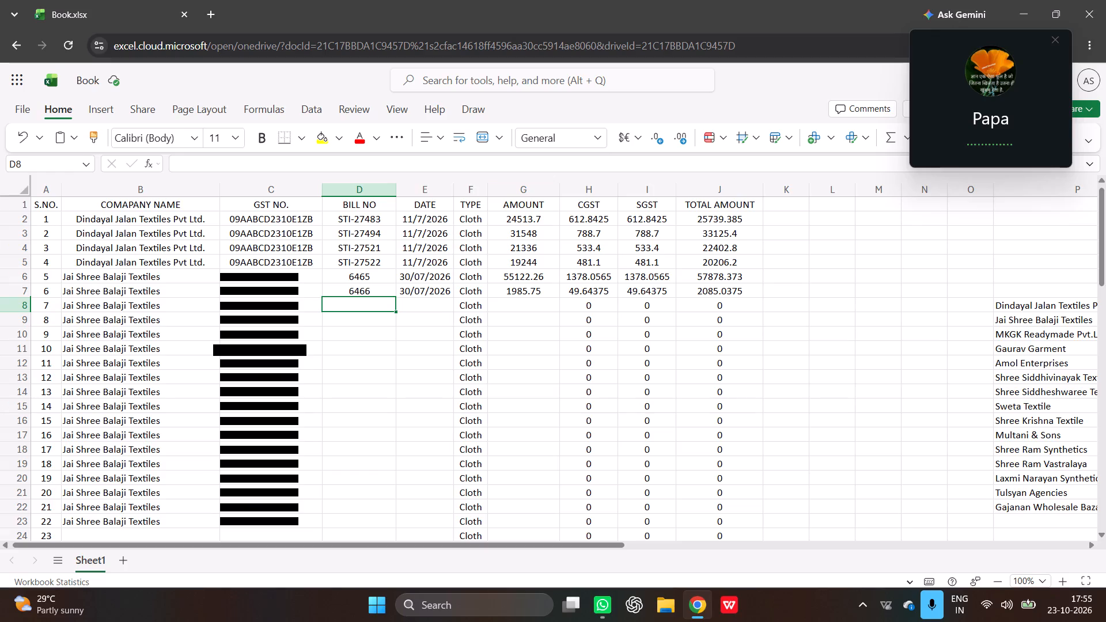
pyautogui.click(423, 302)
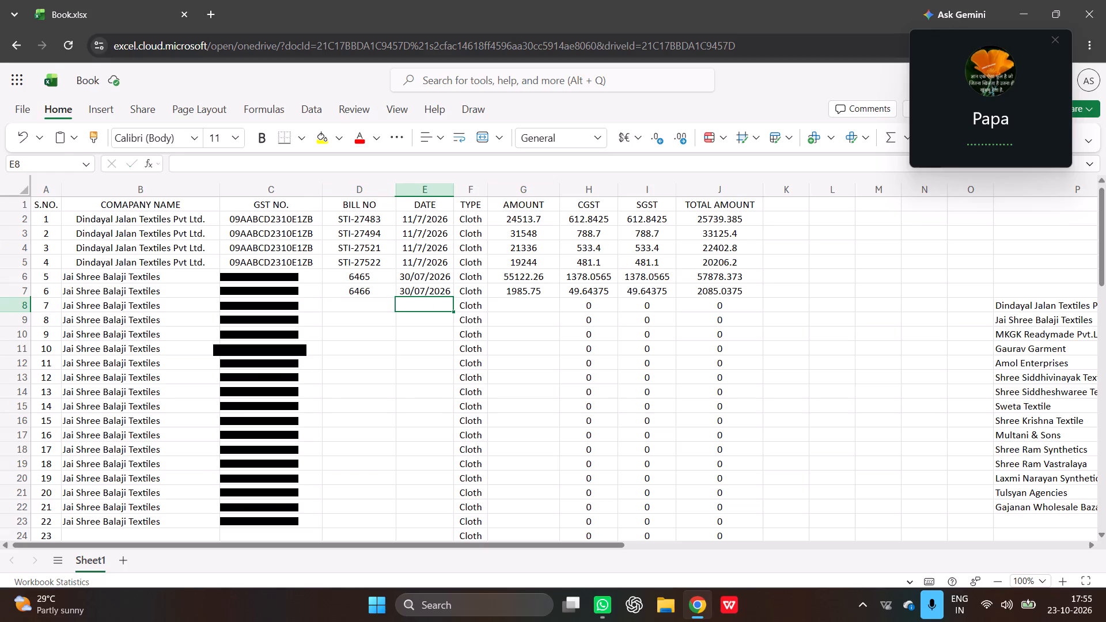
pyautogui.write('08')
pyautogui.press('/')
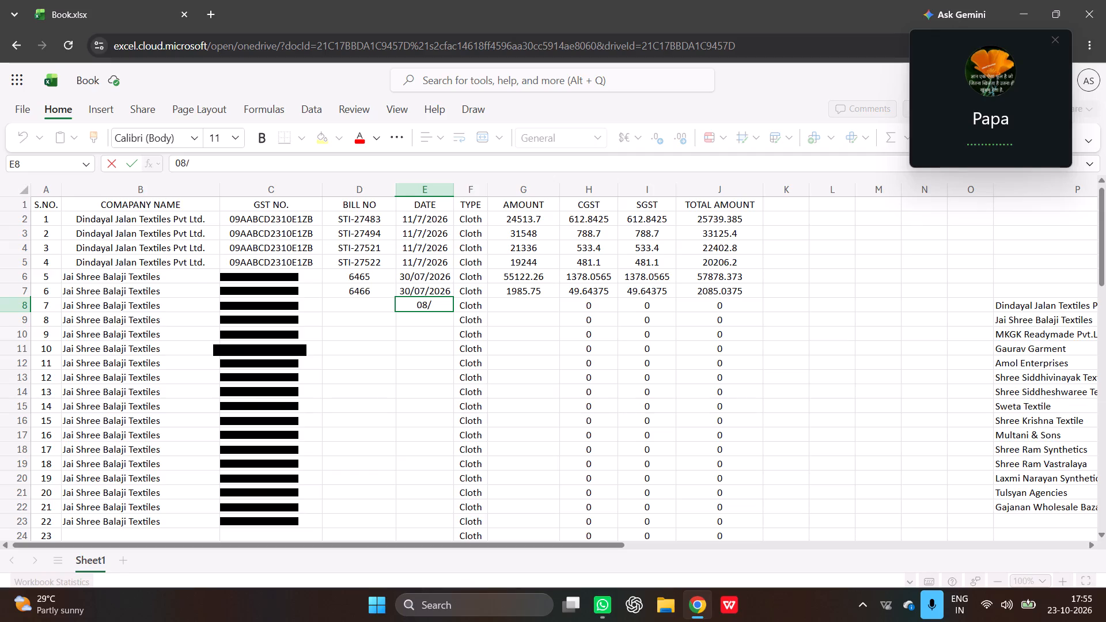
pyautogui.write('08')
pyautogui.press('/')
pyautogui.write('2026')
pyautogui.press('Left')
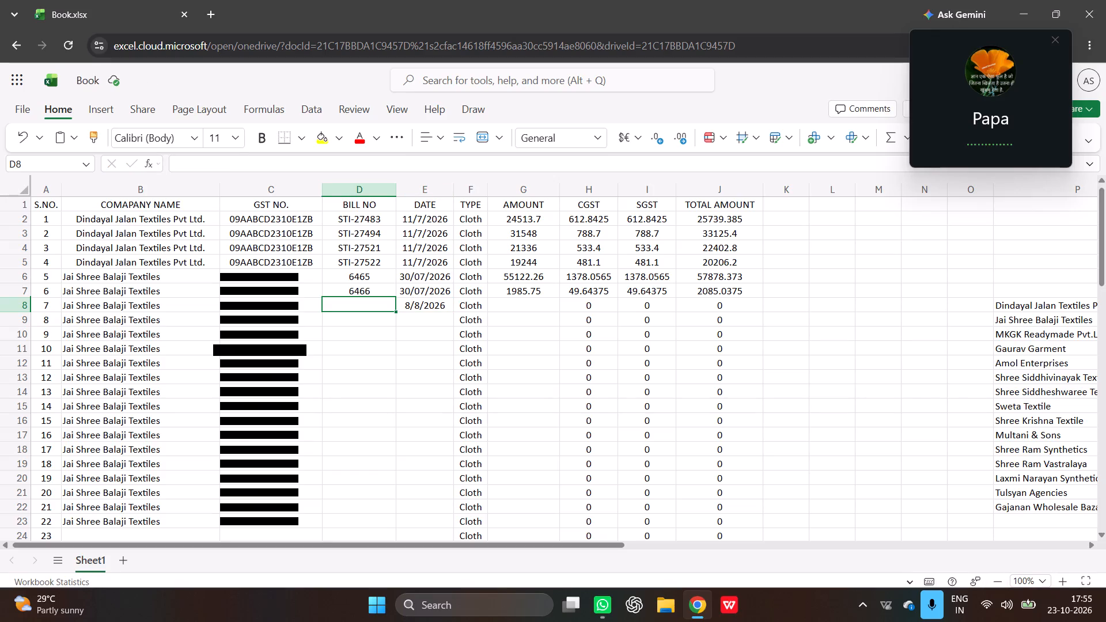
# Remove the leading zero from the month in the E6 and E7 dates so both read 30/7/2026.
pyautogui.doubleClick(419, 276)
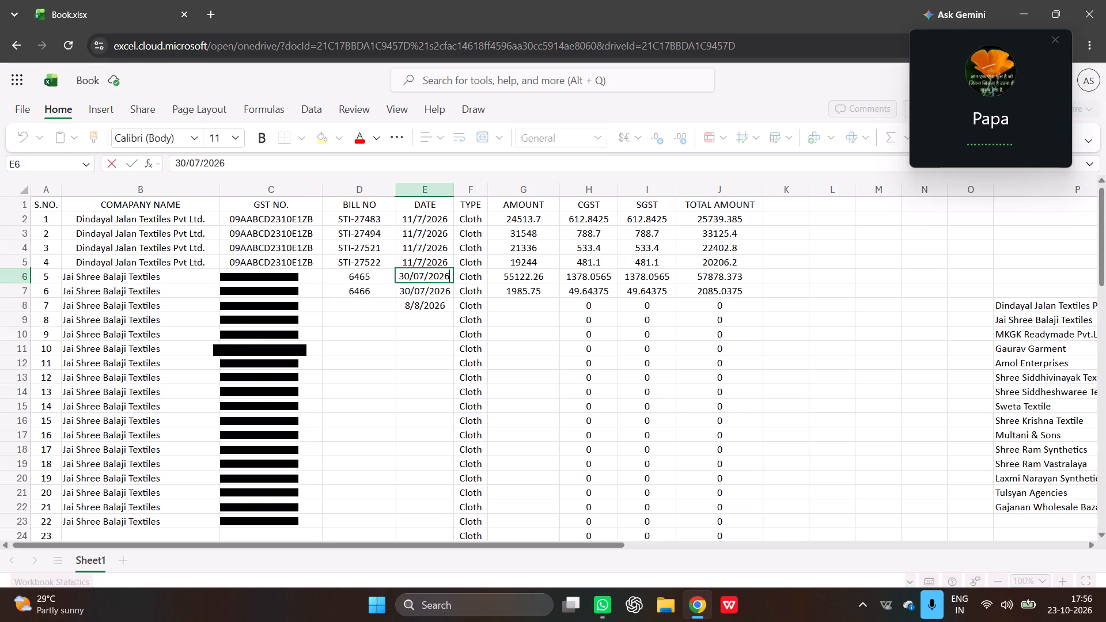
pyautogui.click(419, 276)
pyautogui.press('BackSpace')
pyautogui.press('Down')
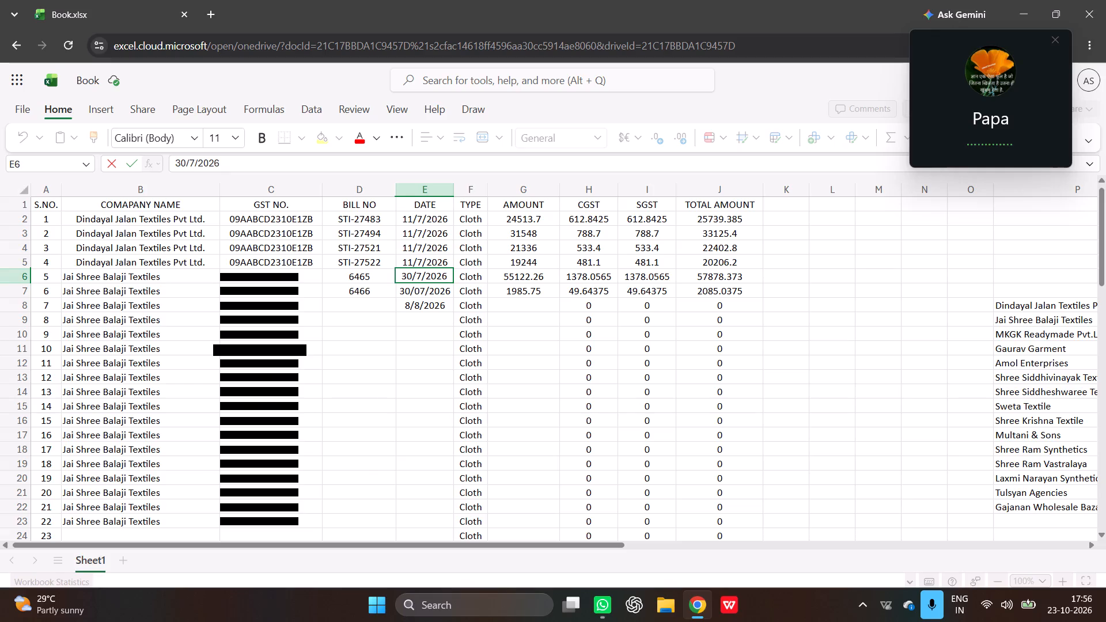
pyautogui.doubleClick(421, 292)
pyautogui.click(417, 292)
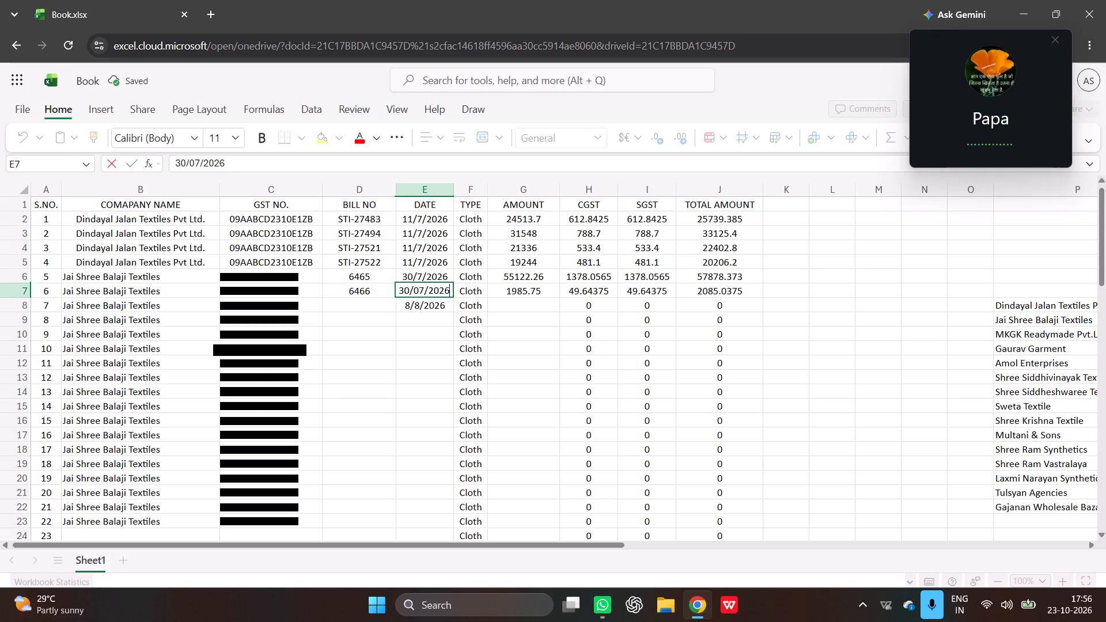
pyautogui.press('BackSpace')
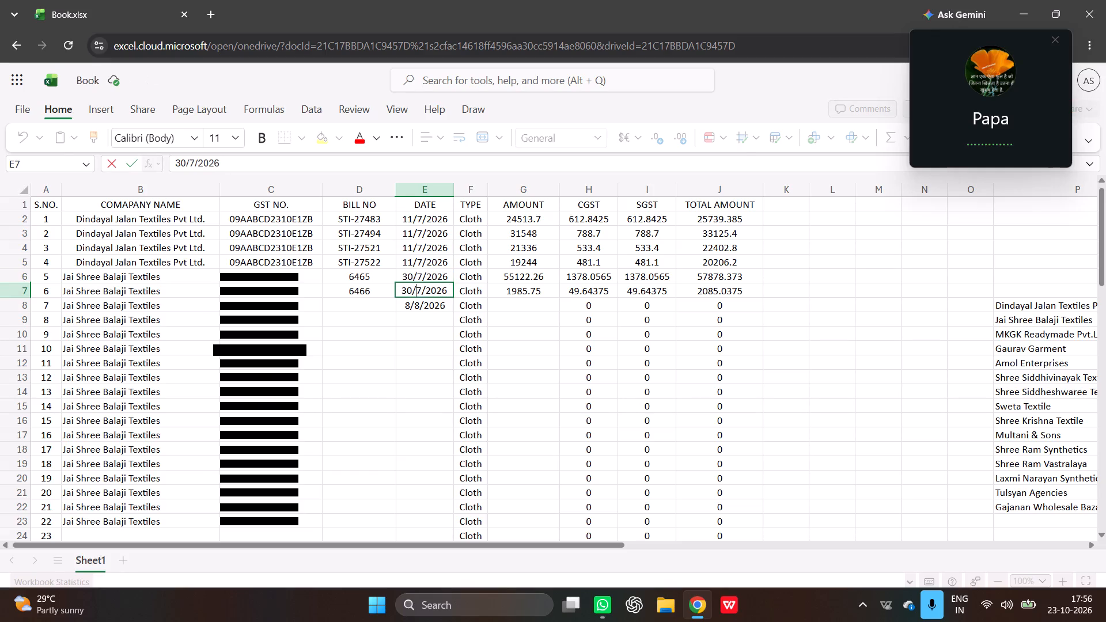
# Change the date in E8 for serial number 7 to 20/8/2026.
pyautogui.doubleClick(407, 308)
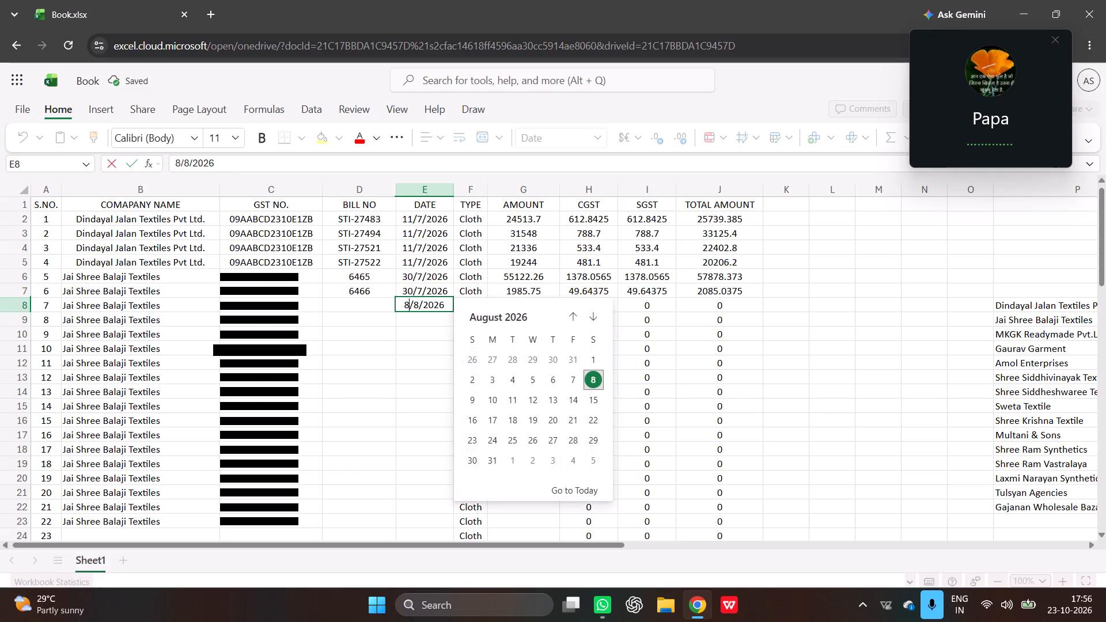
pyautogui.click(409, 303)
pyautogui.press('BackSpace')
pyautogui.write('21')
pyautogui.press('BackSpace')
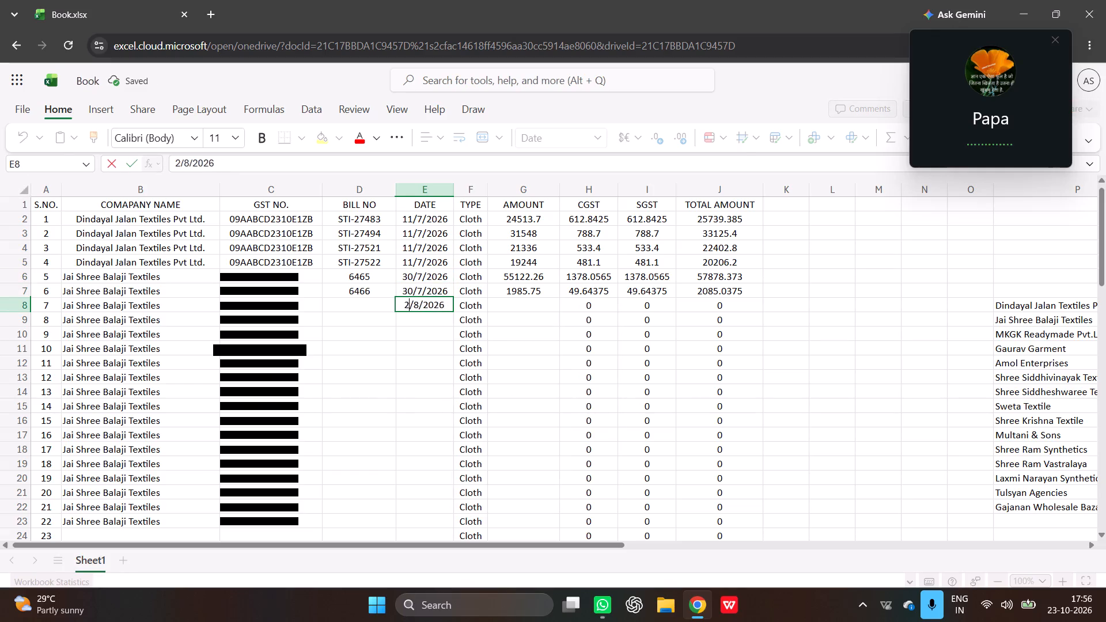
pyautogui.press('0')
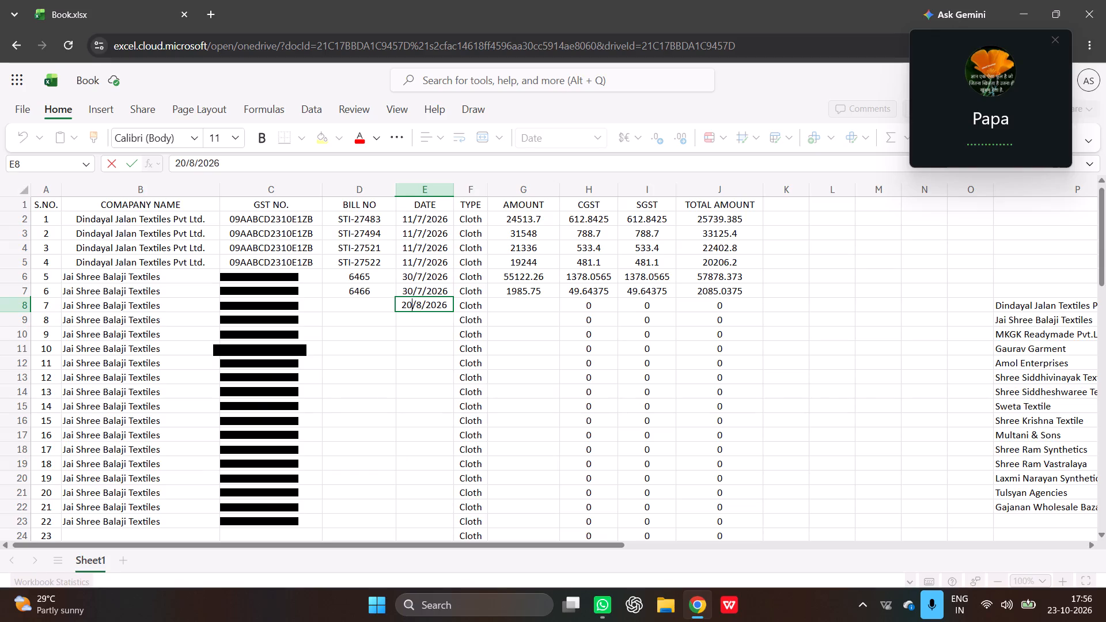
# Enter bill number 7453 in D8 and the amount 51151.51 in G8 for serial number 7.
pyautogui.click(361, 307)
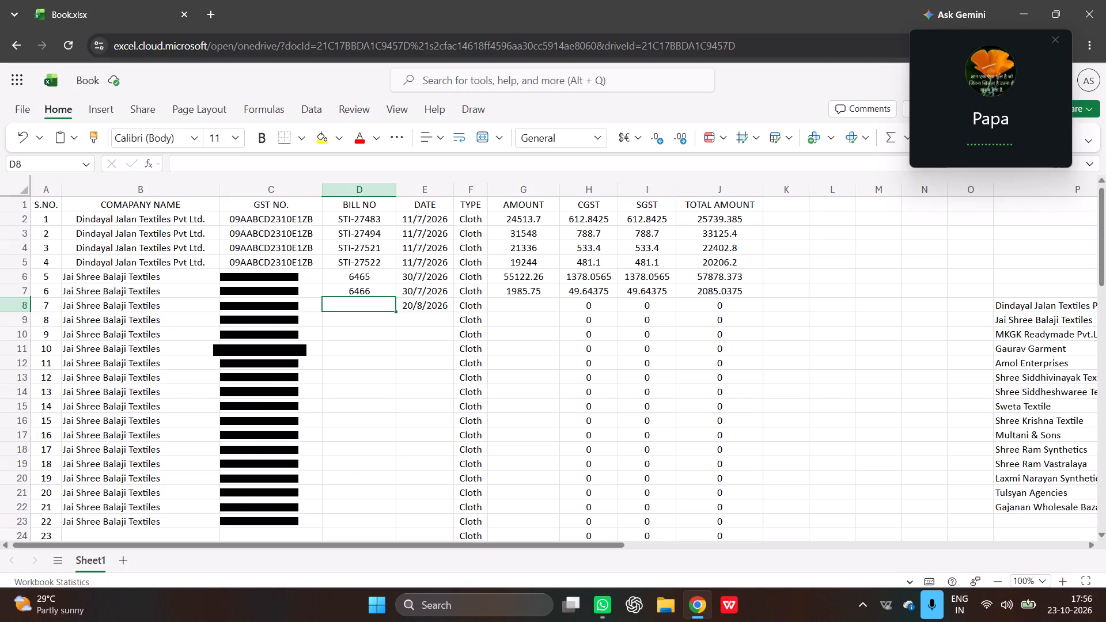
pyautogui.write('7453')
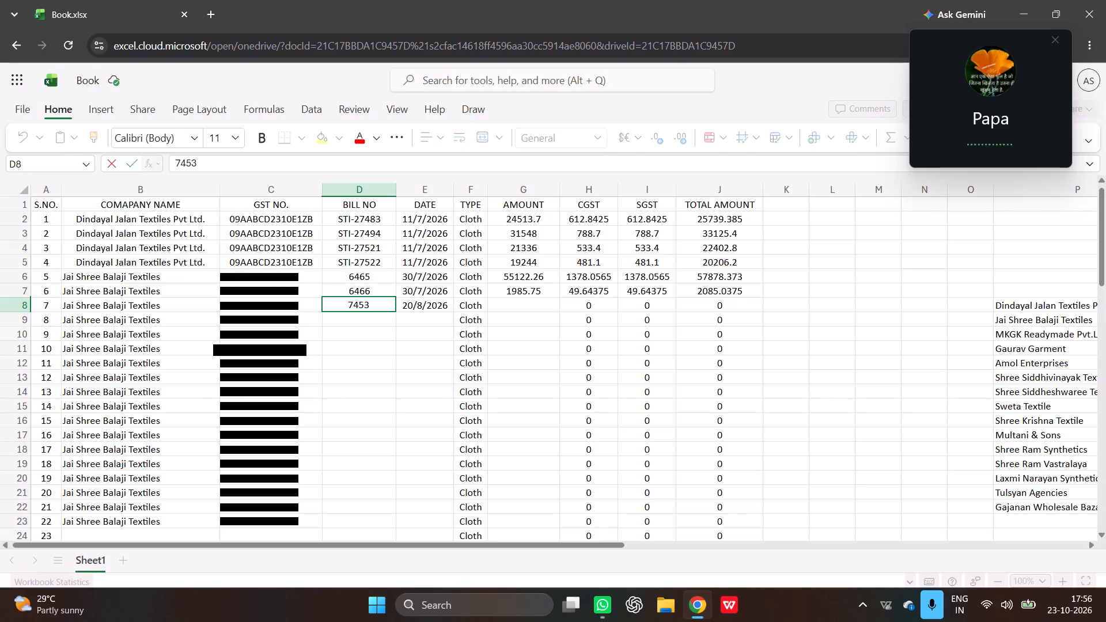
pyautogui.press('Tab')
pyautogui.press('Tab')
pyautogui.press('Tab')
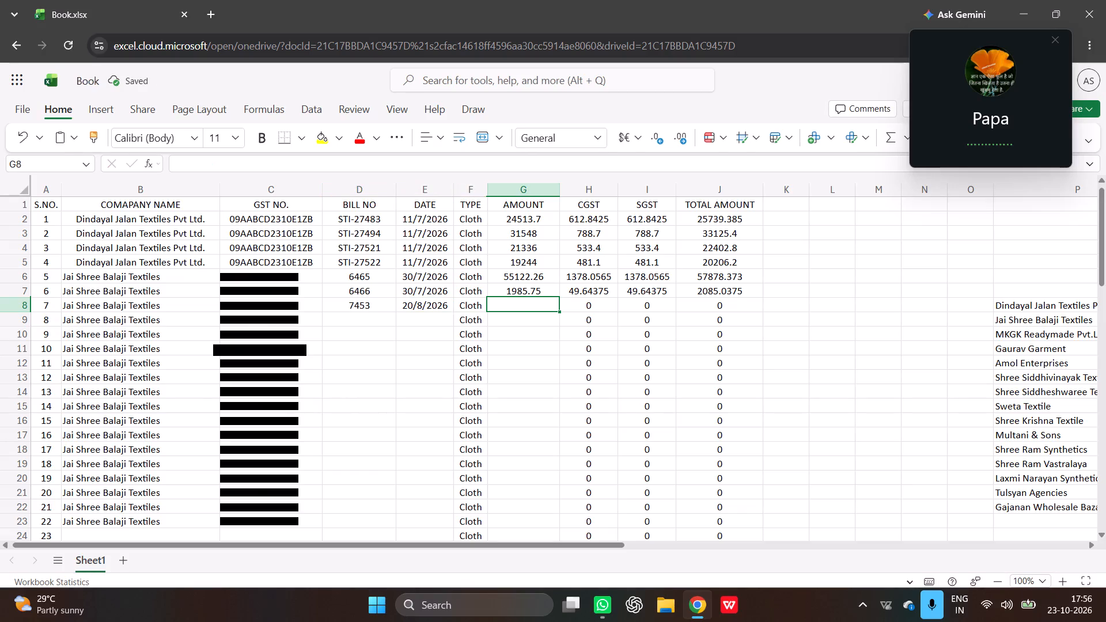
pyautogui.write('51151')
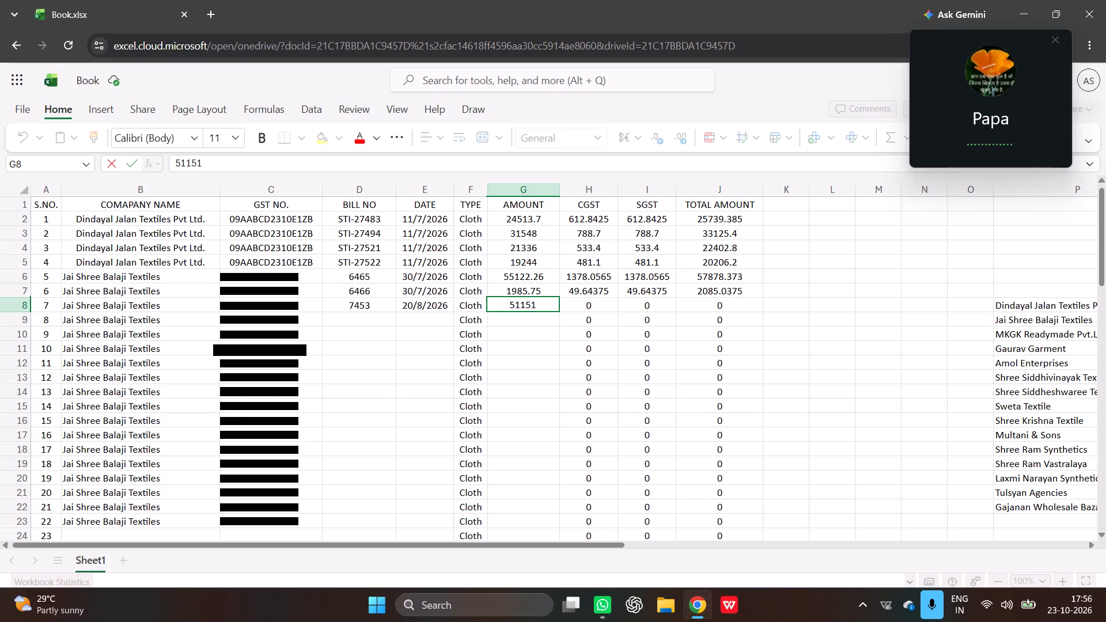
pyautogui.press('.')
pyautogui.write('51')
pyautogui.press('Return')
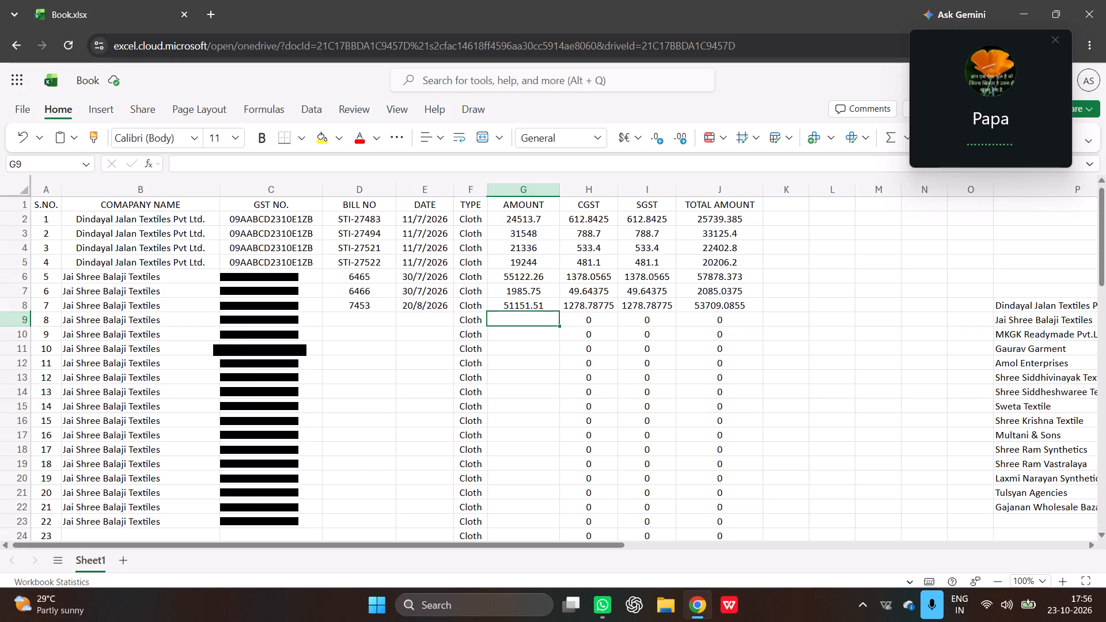
# Enter bill number 7457 in D9 for serial number 8 and copy the 20/8/2026 date from E8 into E9.
pyautogui.press('Left')
pyautogui.press('Left')
pyautogui.press('Left')
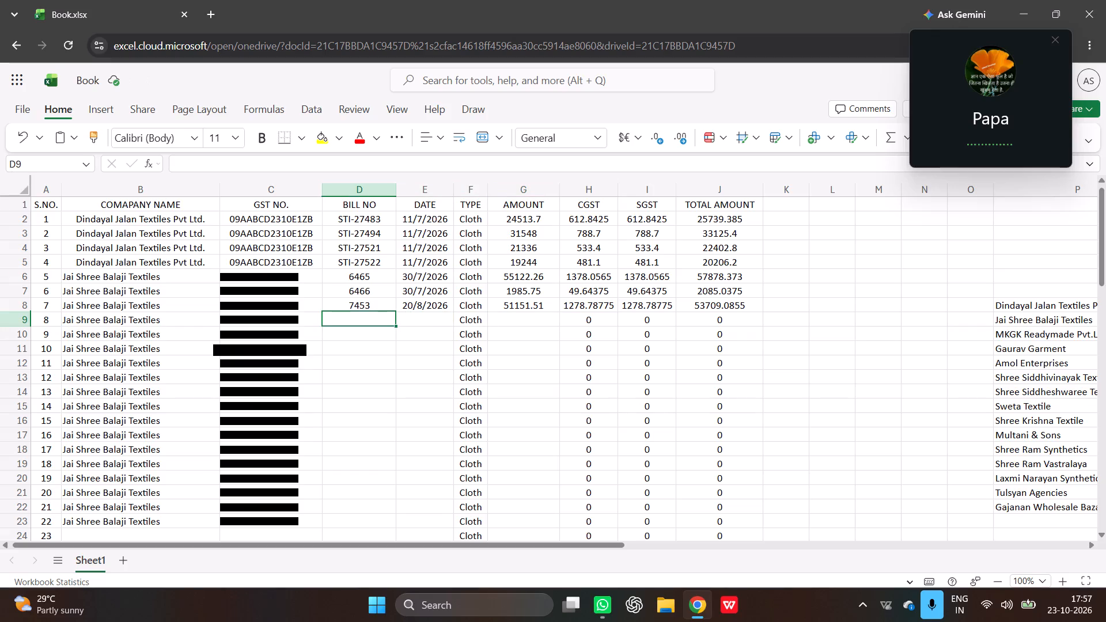
pyautogui.write('7457')
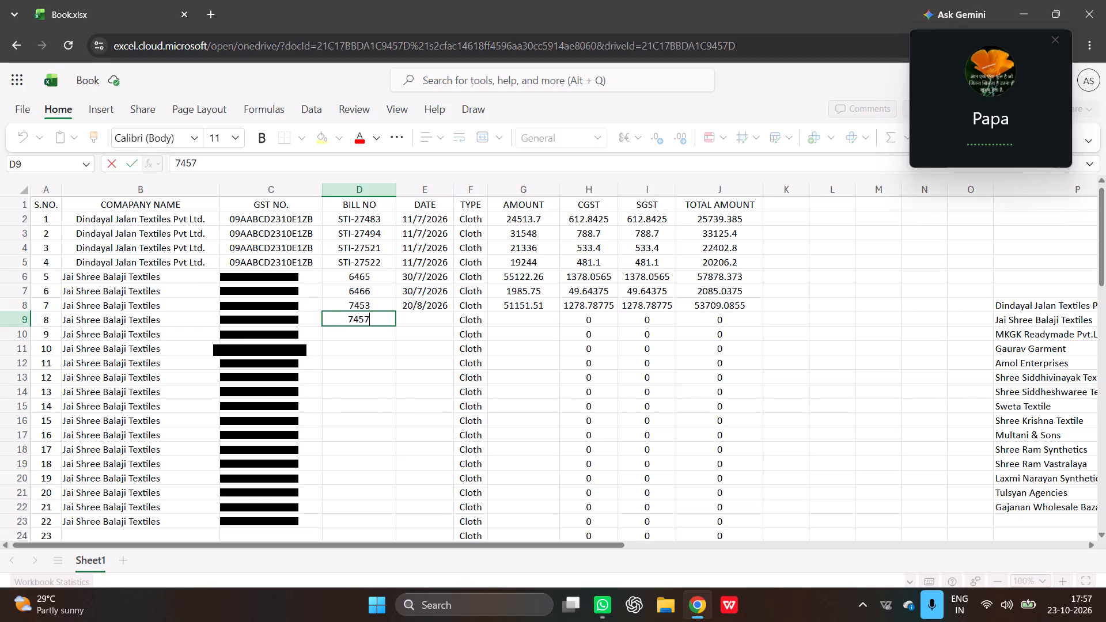
pyautogui.press('Tab')
pyautogui.press('Up')
pyautogui.hotkey('ctrl', 'c')
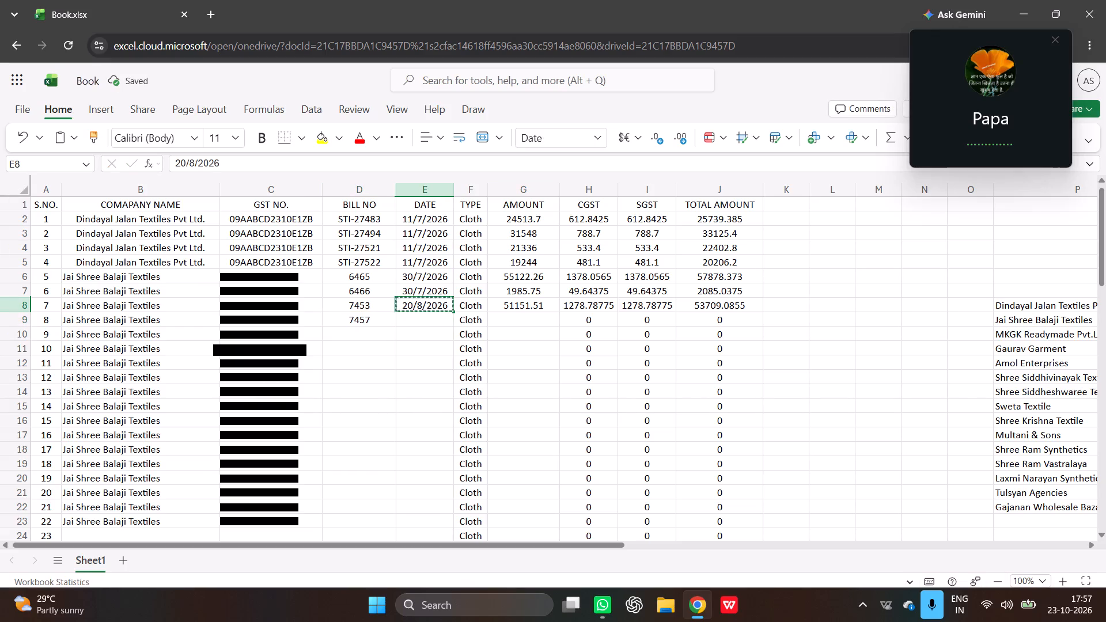
pyautogui.press('Down')
pyautogui.hotkey('ctrl', 'v')
# Enter the amount 54843.95 in G9 for serial number 8.
pyautogui.press('Right')
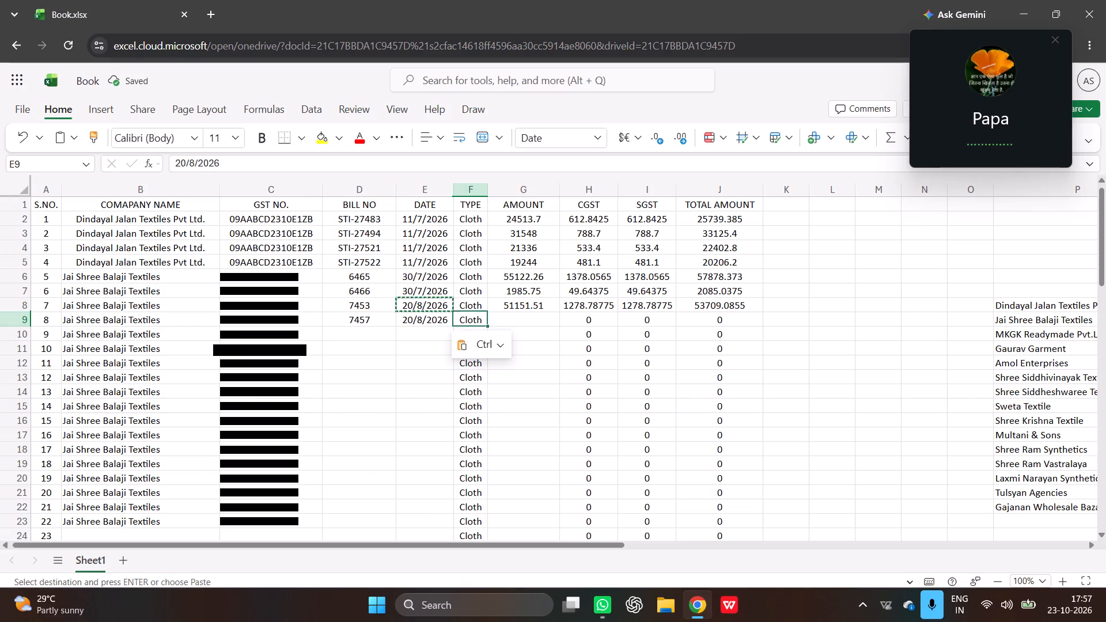
pyautogui.press('Right')
pyautogui.write('54')
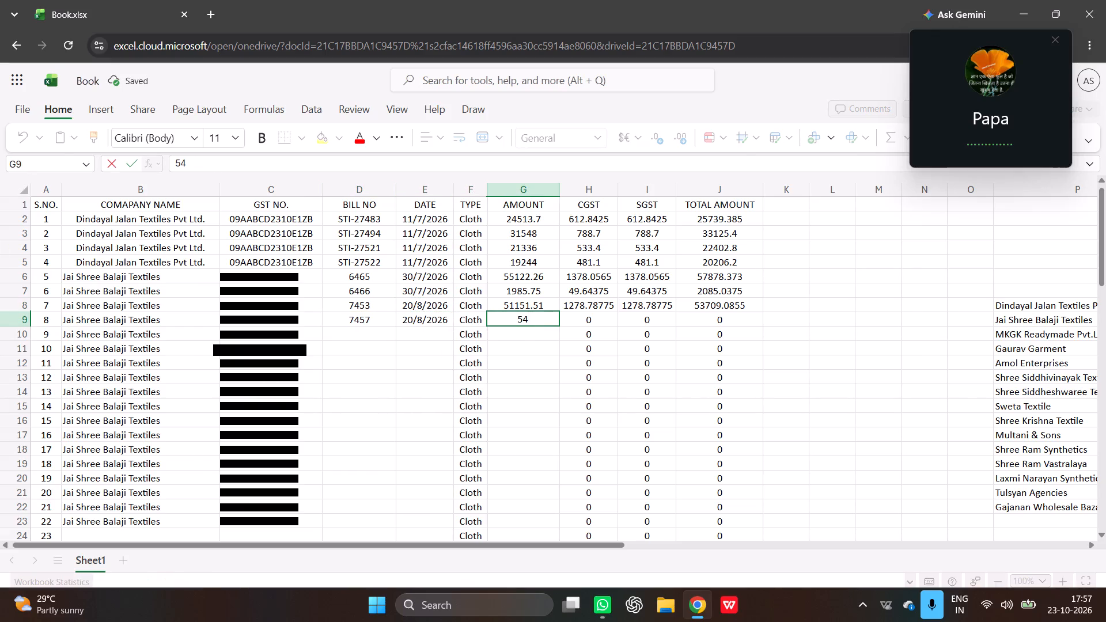
pyautogui.write('843')
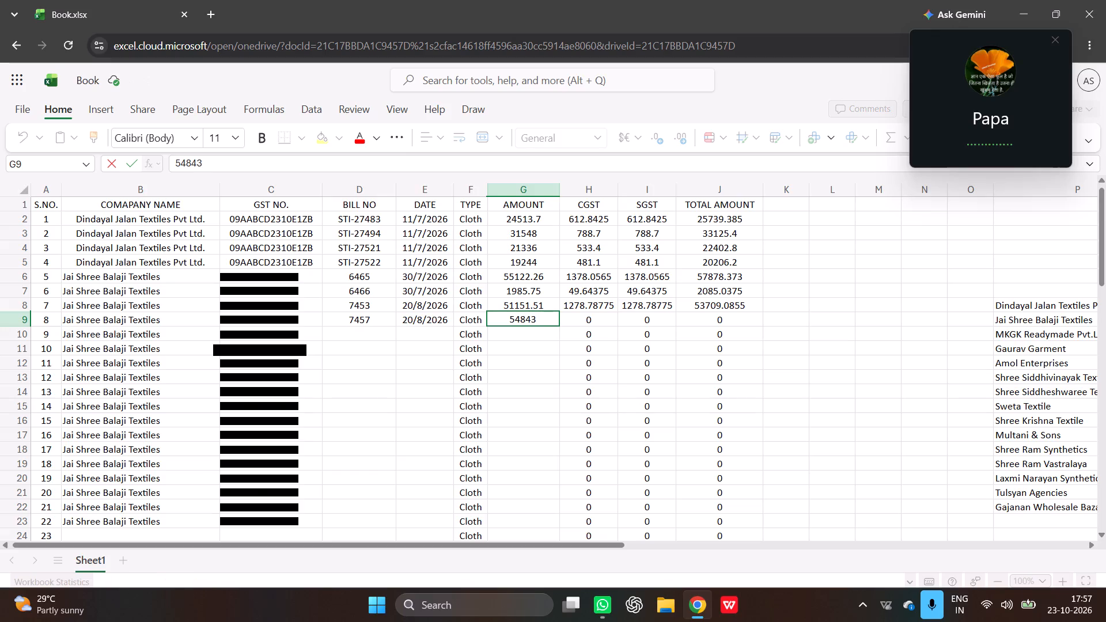
pyautogui.write('.95')
pyautogui.press('Return')
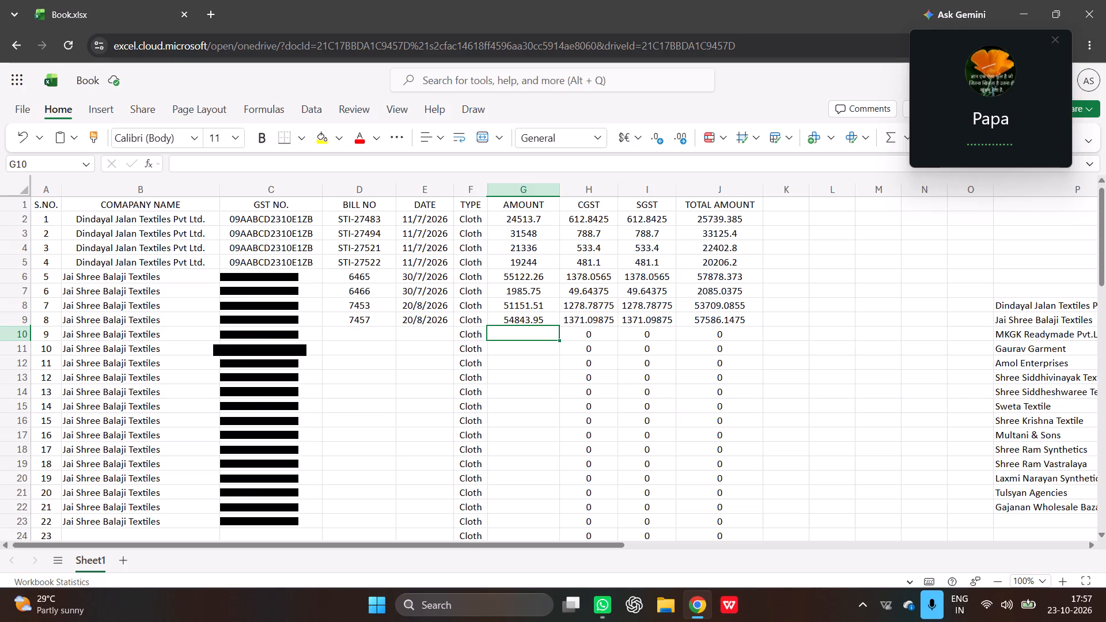
# Copy the date from E9 into E10 for serial number 9 and change the copy to 21/8/2026.
pyautogui.press('Left')
pyautogui.press('Left')
pyautogui.press('Left')
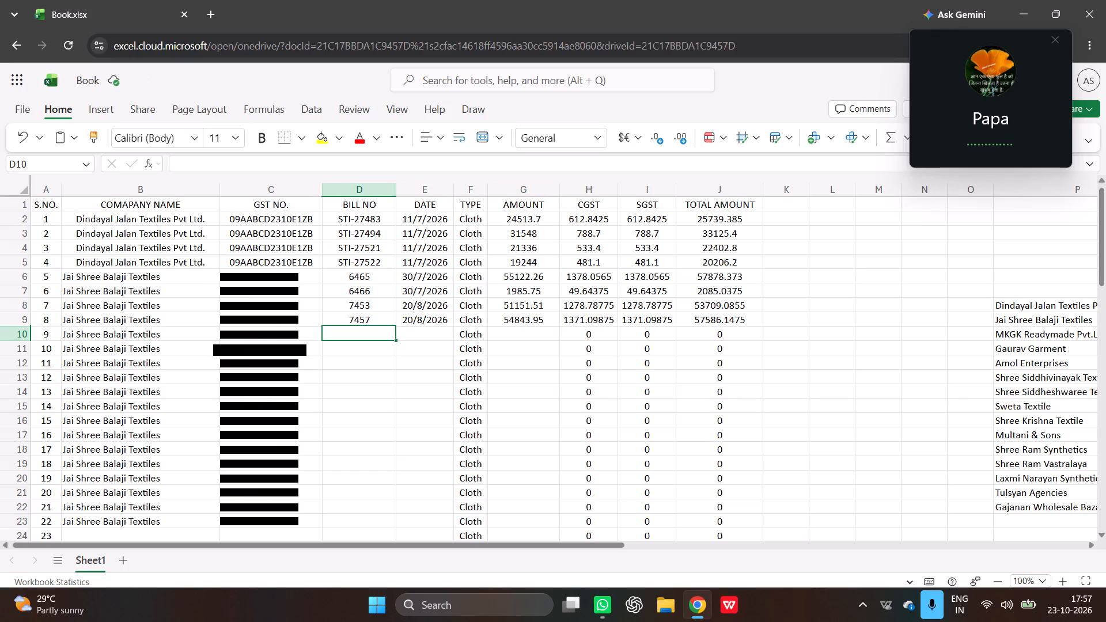
pyautogui.press('Right')
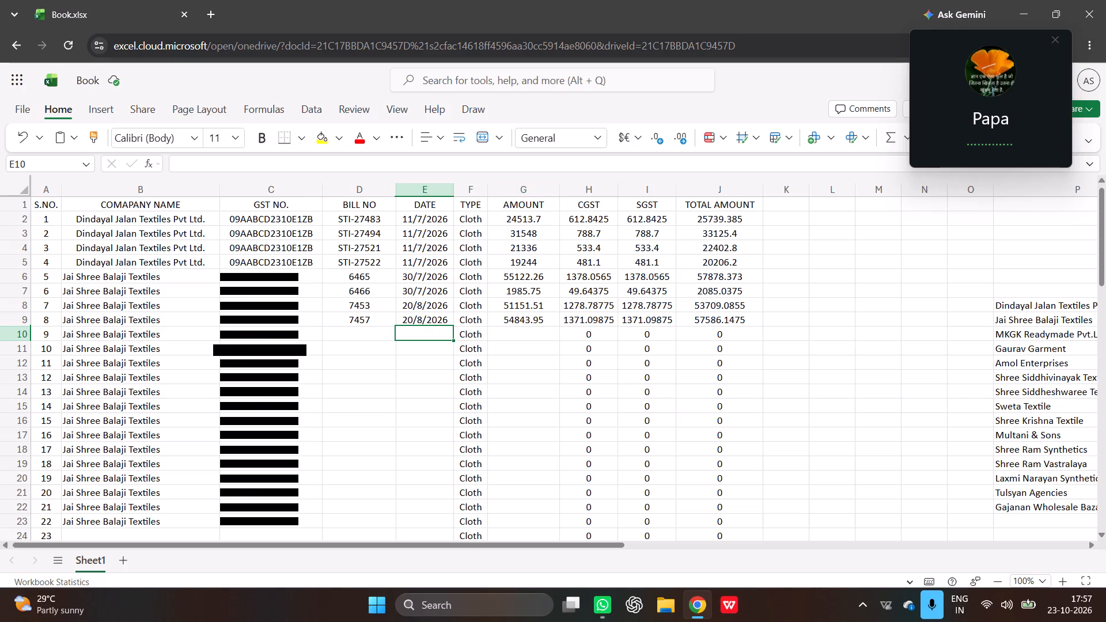
pyautogui.press('Up')
pyautogui.hotkey('ctrl', 'c')
pyautogui.press('Down')
pyautogui.hotkey('ctrl', 'v')
pyautogui.doubleClick(407, 331)
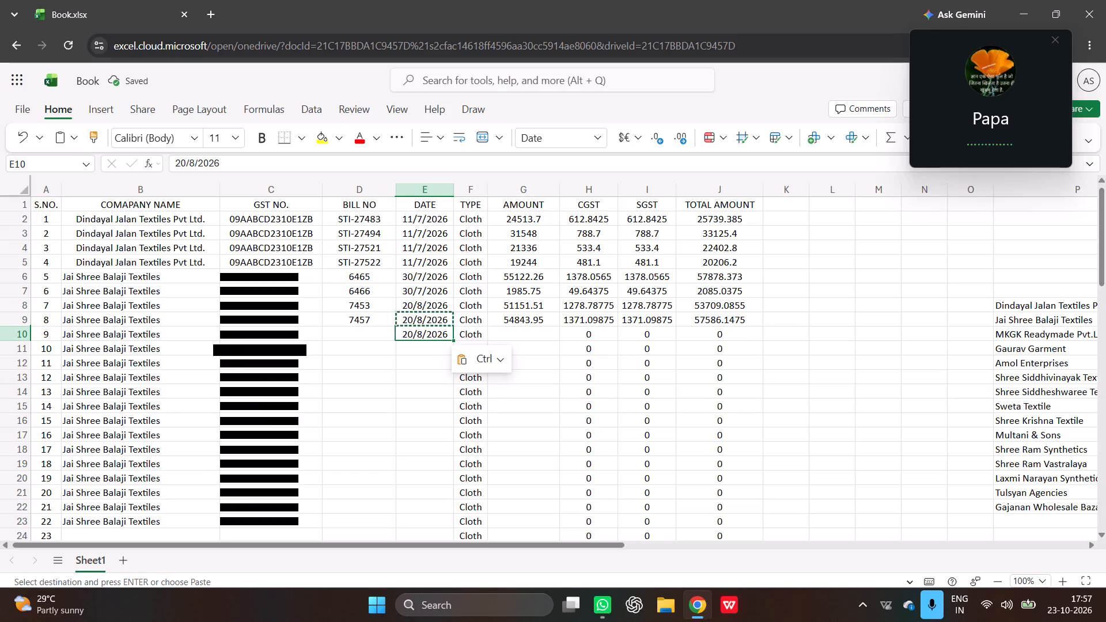
pyautogui.doubleClick(412, 335)
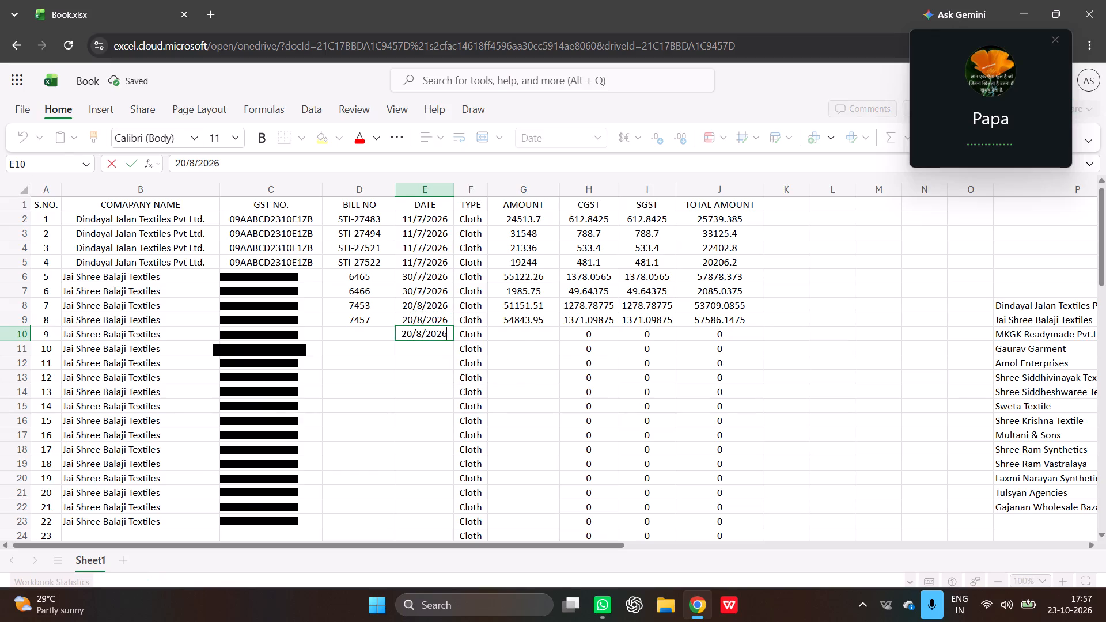
pyautogui.click(411, 332)
pyautogui.press('BackSpace')
pyautogui.press('1')
pyautogui.press('Left')
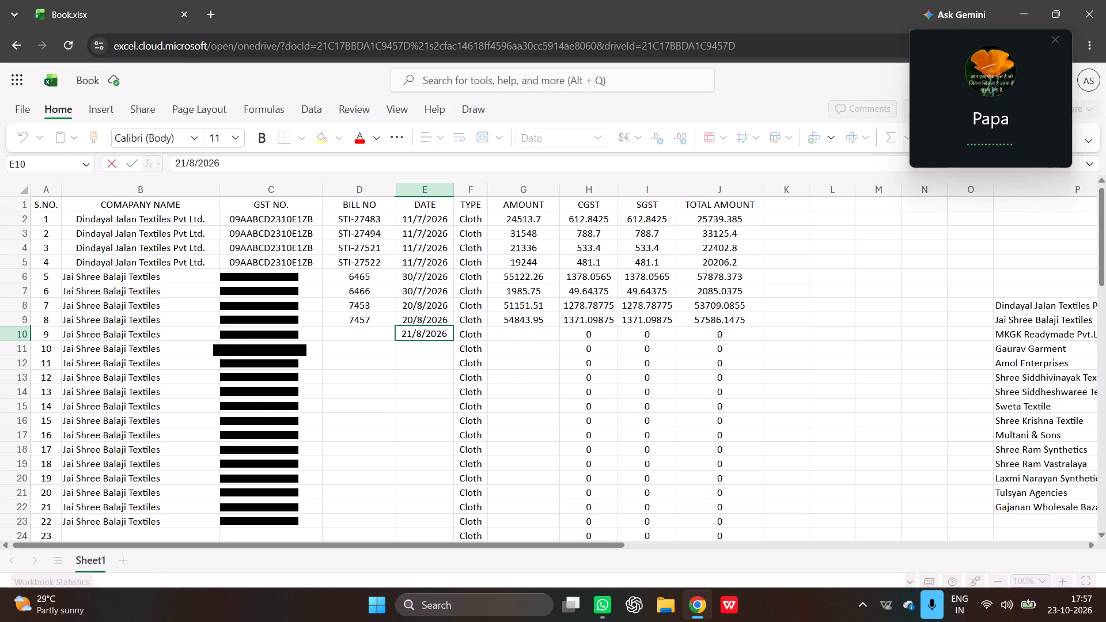
# Enter bill number 7464 in D10 and the amount 53739.17 in G10 for serial number 9.
pyautogui.click(374, 329)
pyautogui.write('7464')
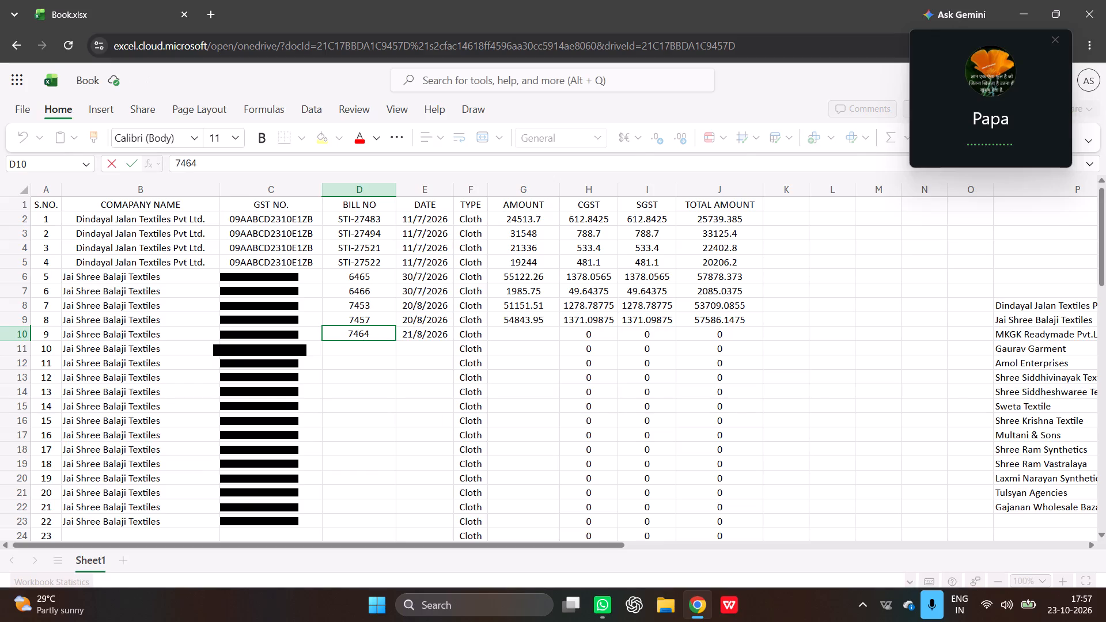
pyautogui.press('Tab')
pyautogui.press('Tab')
pyautogui.press('Tab')
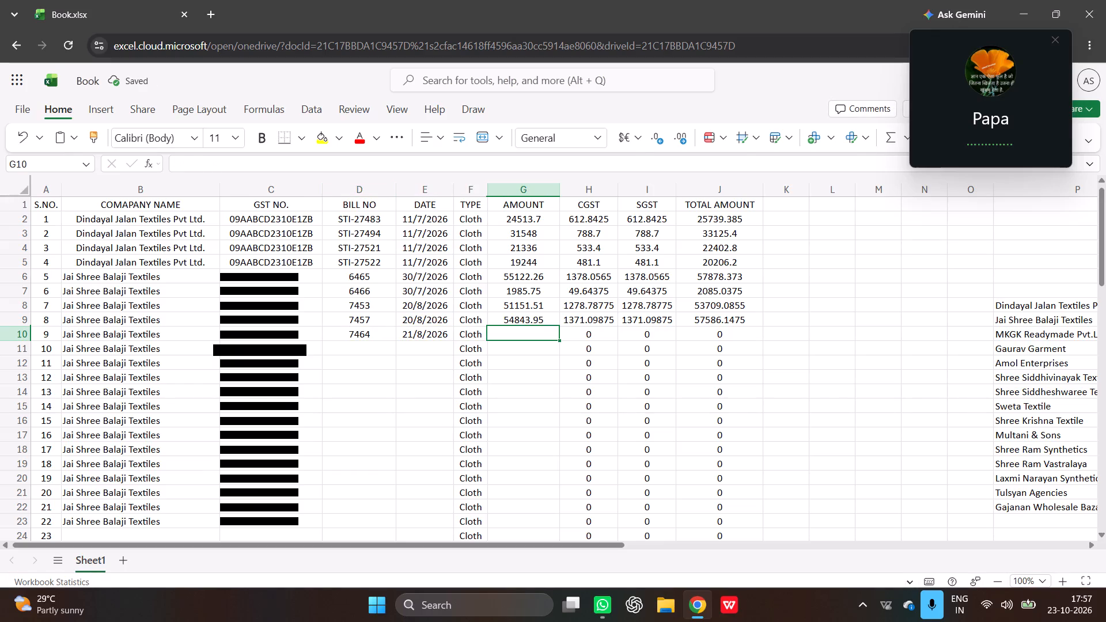
pyautogui.write('53')
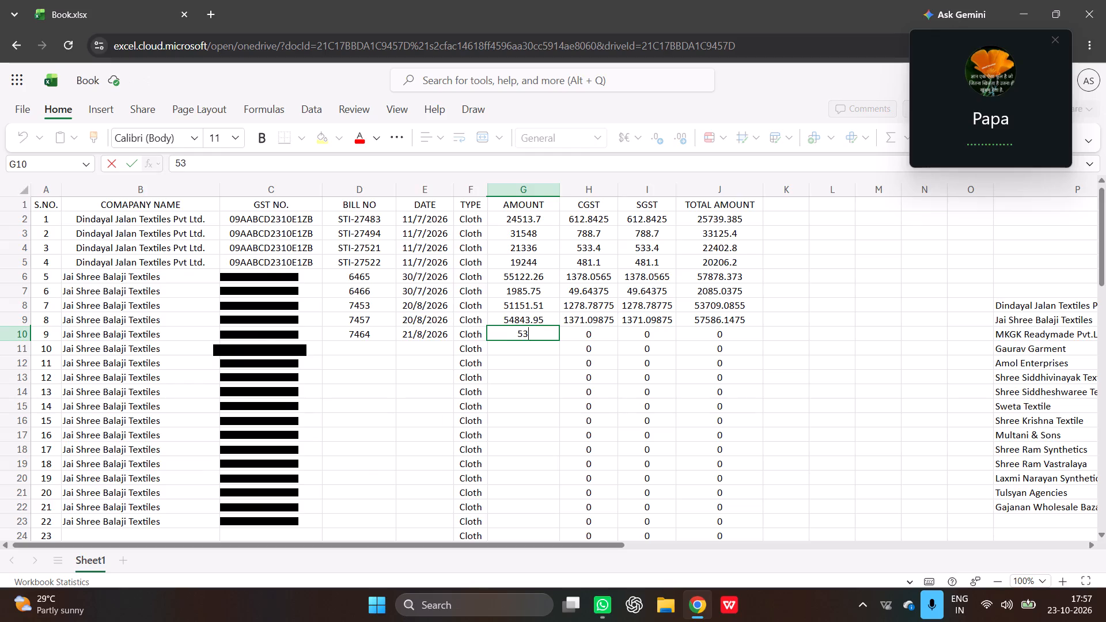
pyautogui.press('7')
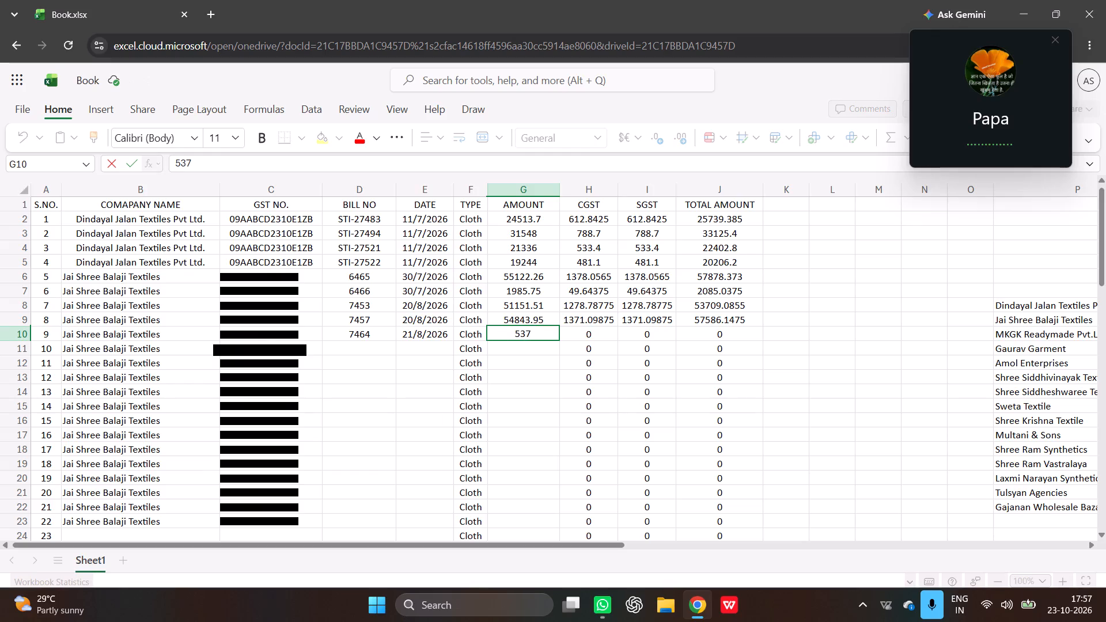
pyautogui.write('39.17')
pyautogui.press('Return')
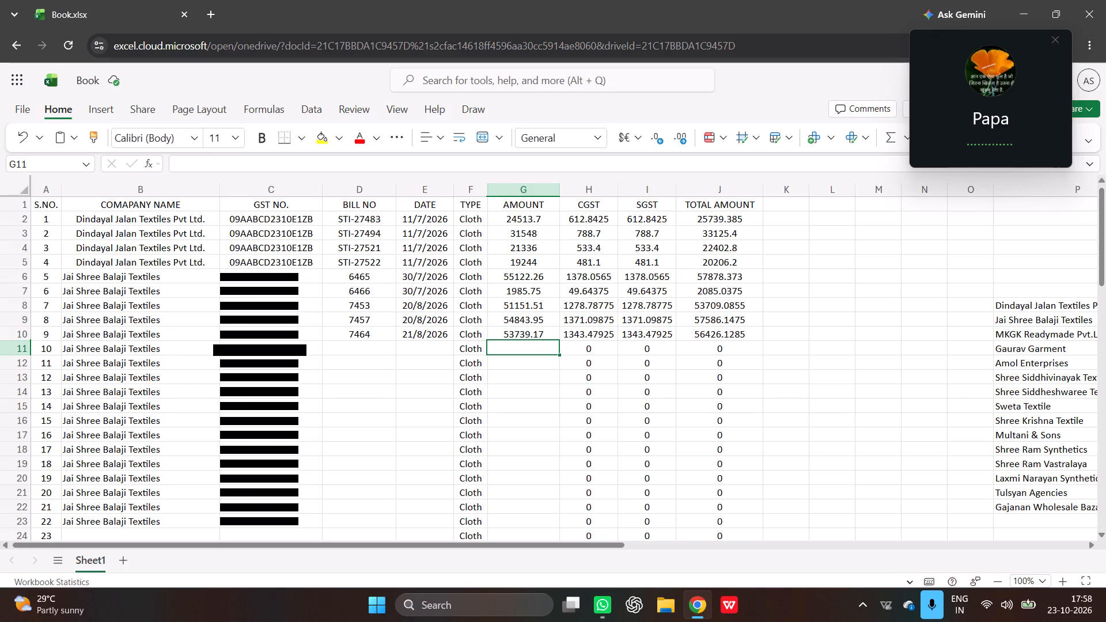
# Enter bill number 7465 in D11 for serial number 10 and copy the 21/8/2026 date from E10 into E11.
pyautogui.press('Left')
pyautogui.press('Left')
pyautogui.press('Left')
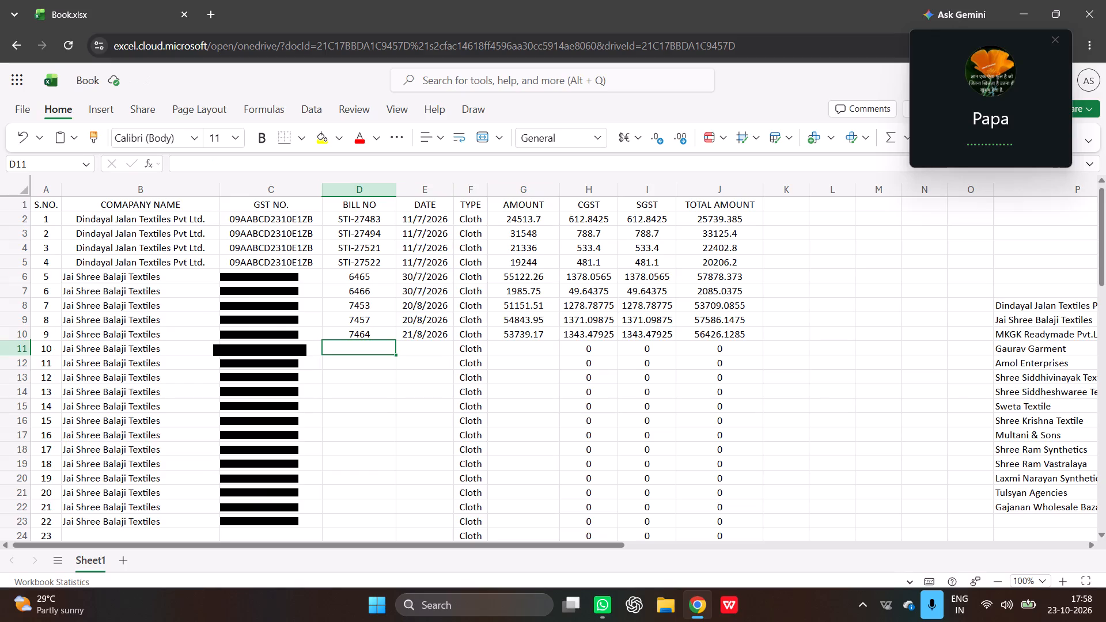
pyautogui.write('7465')
pyautogui.press('Right')
pyautogui.press('Up')
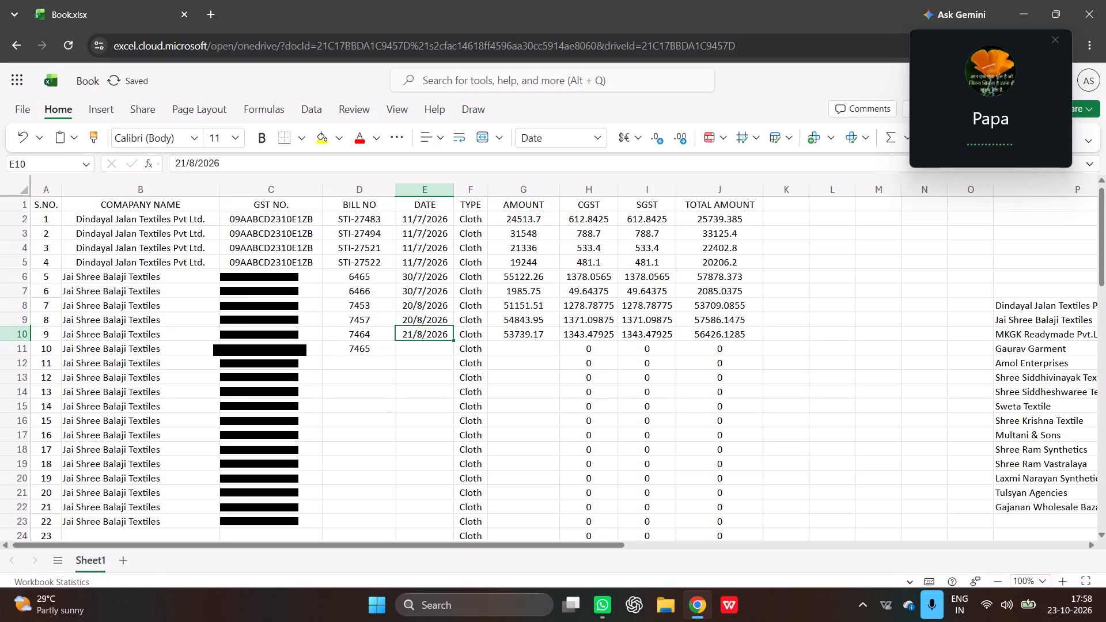
pyautogui.hotkey('ctrl', 'c')
pyautogui.press('Down')
pyautogui.hotkey('ctrl', 'v')
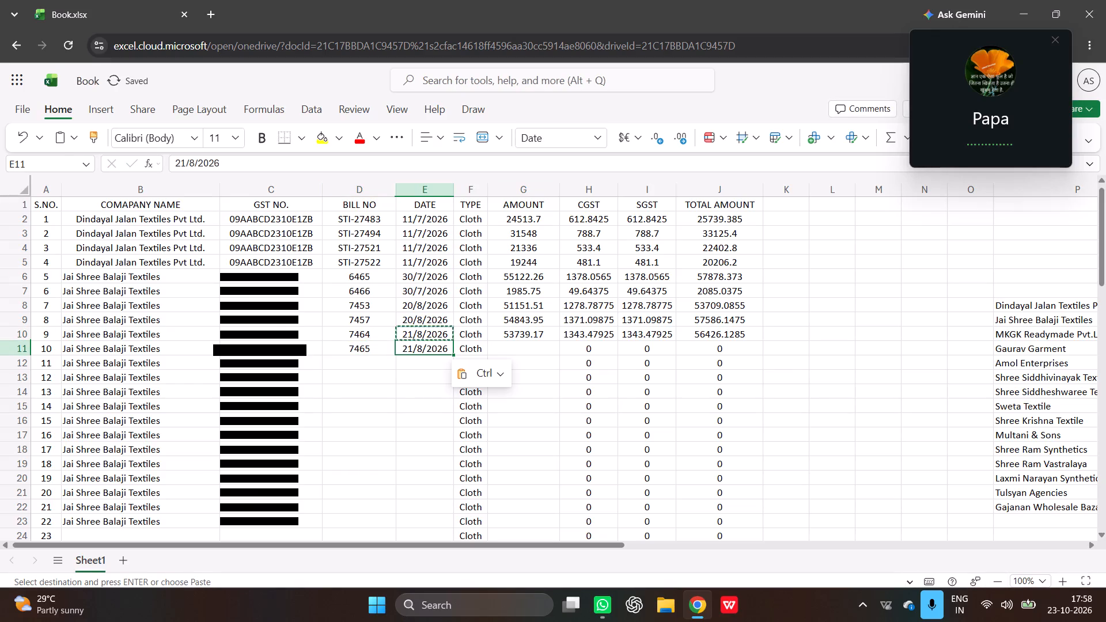
# Enter the amount 30350.61 in G11 for serial number 10.
pyautogui.press('Right')
pyautogui.press('Right')
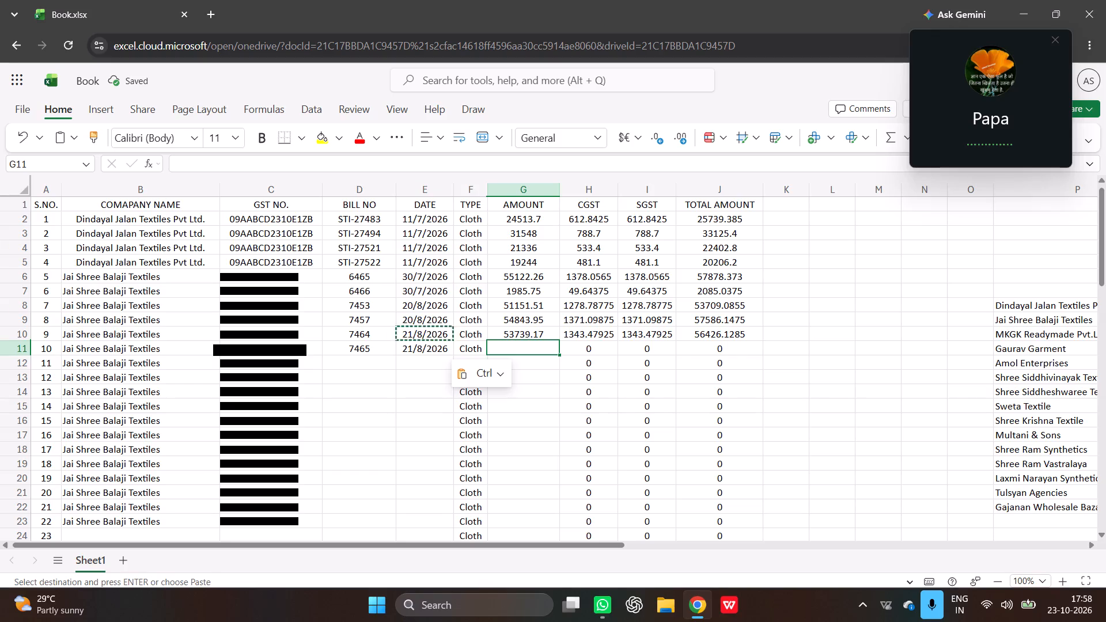
pyautogui.write('30350')
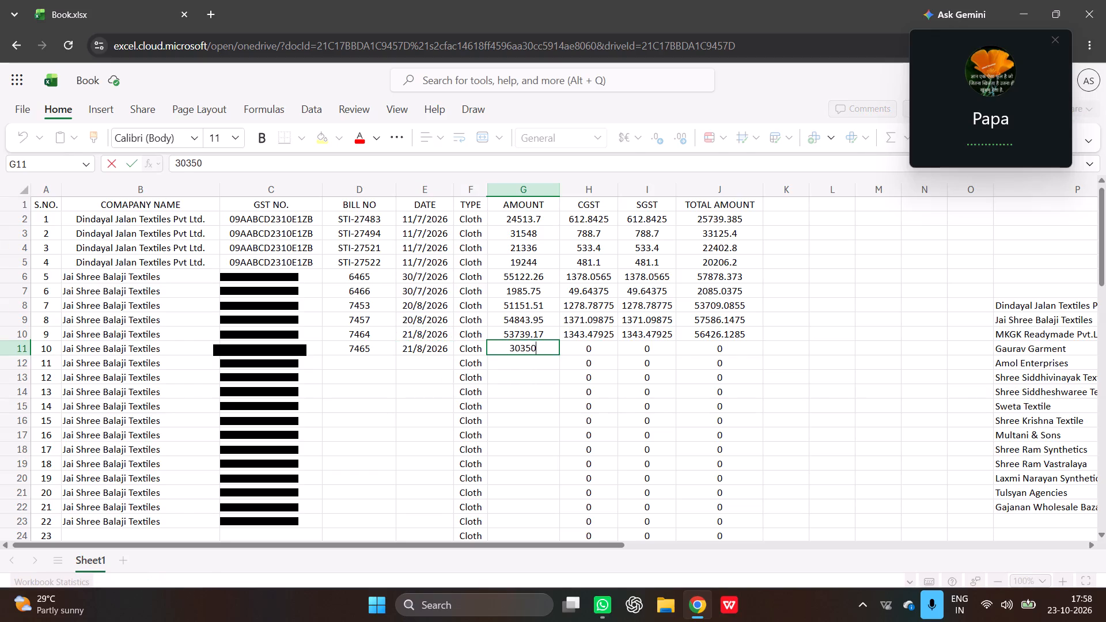
pyautogui.press('Return')
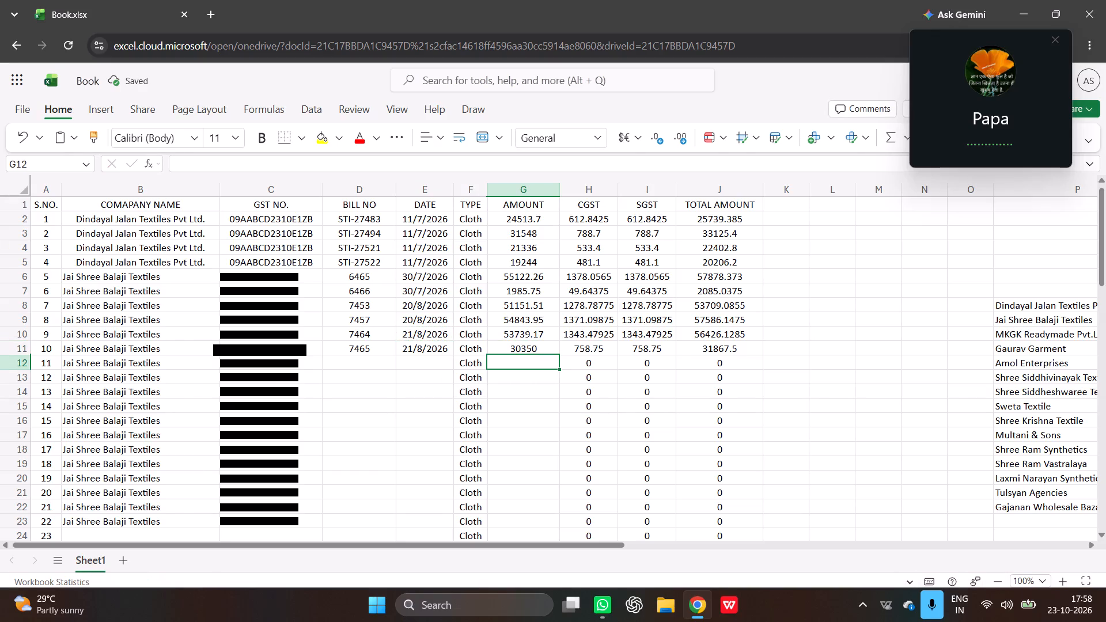
pyautogui.doubleClick(549, 348)
pyautogui.write('.61')
pyautogui.press('Return')
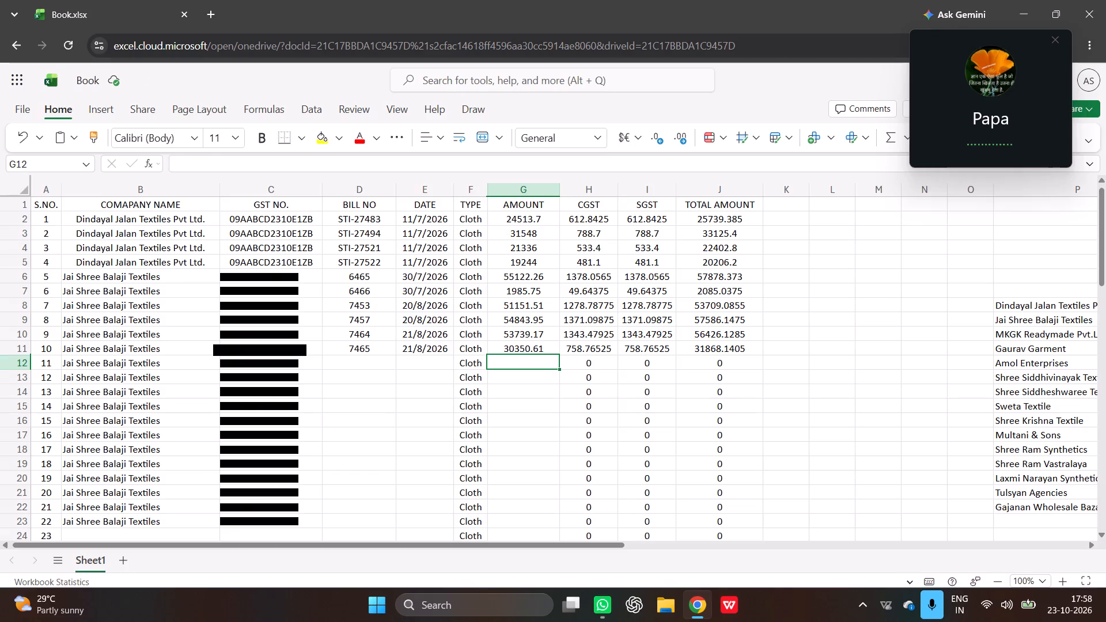
# Enter bill number 7469 in D12 for serial number 11.
pyautogui.press('Left')
pyautogui.press('Left')
pyautogui.press('Left')
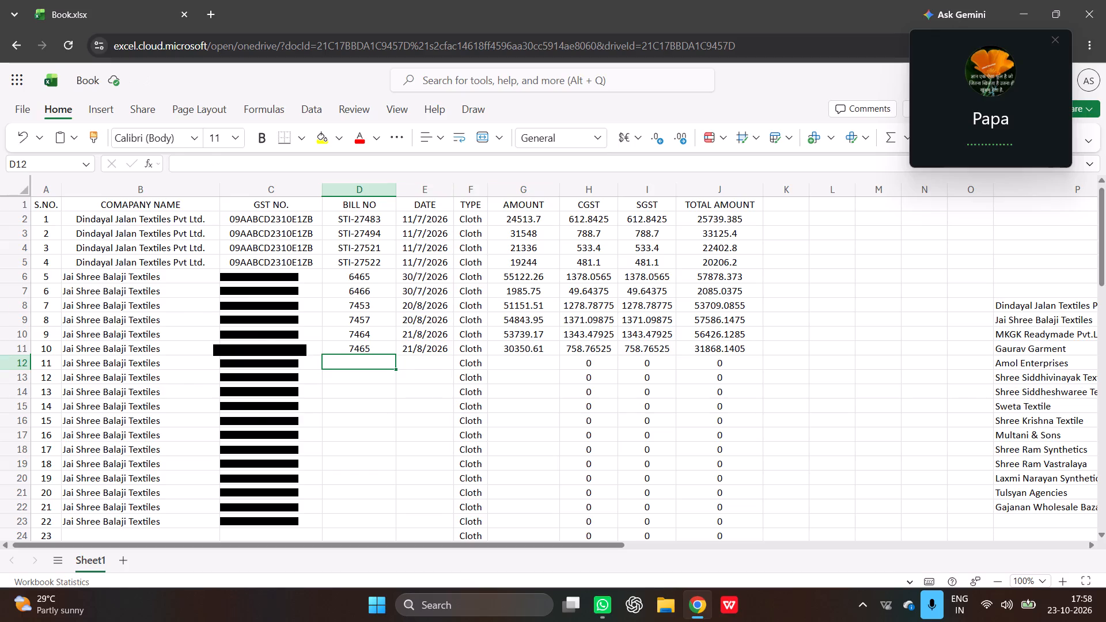
pyautogui.write('7469')
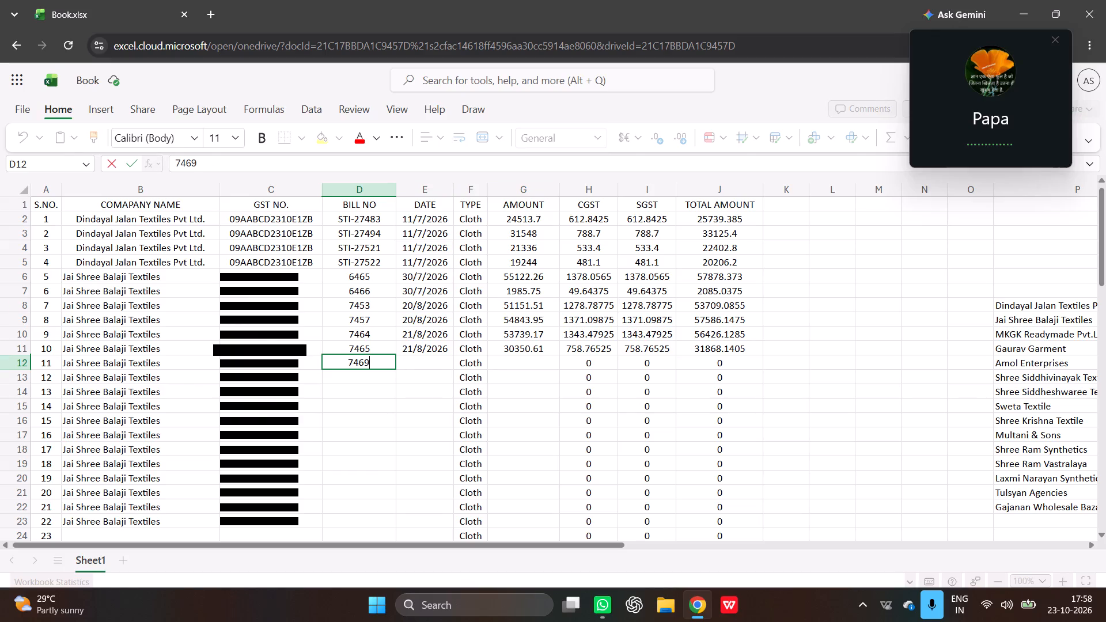
pyautogui.press('Tab')
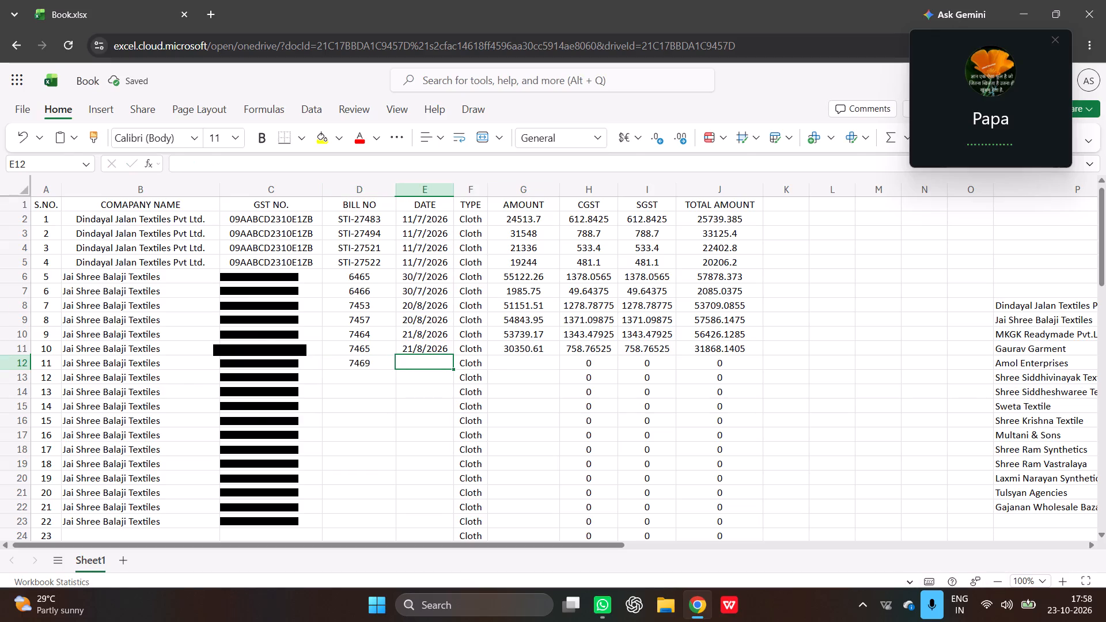
# Enter the amount 2580 in G12 for serial number 11.
pyautogui.press('Tab')
pyautogui.press('Tab')
pyautogui.write('25')
pyautogui.write('80')
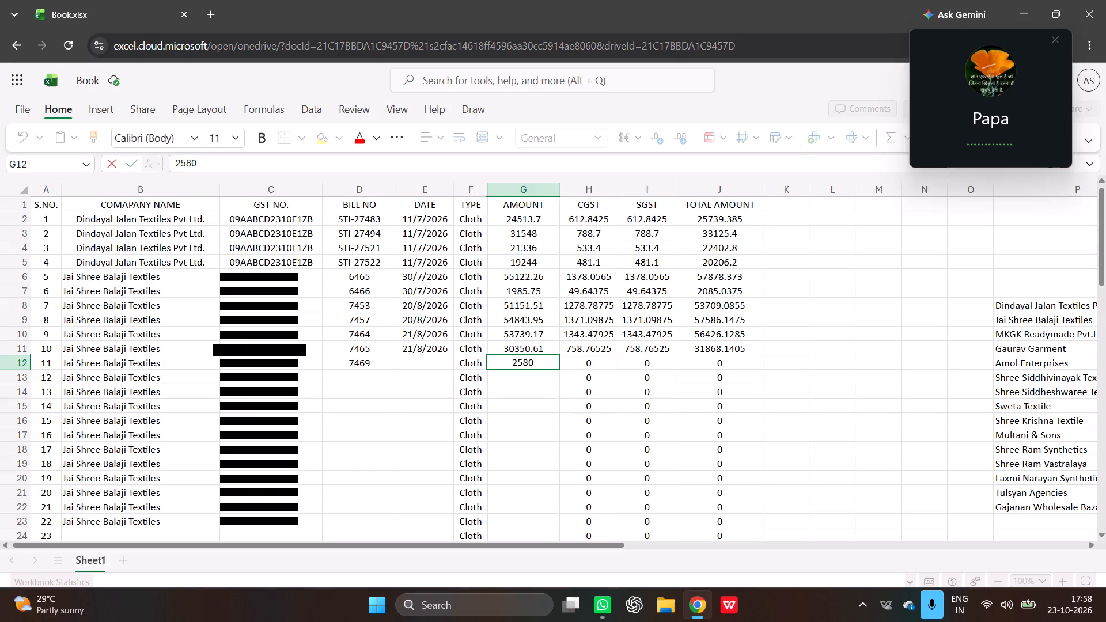
pyautogui.press('Return')
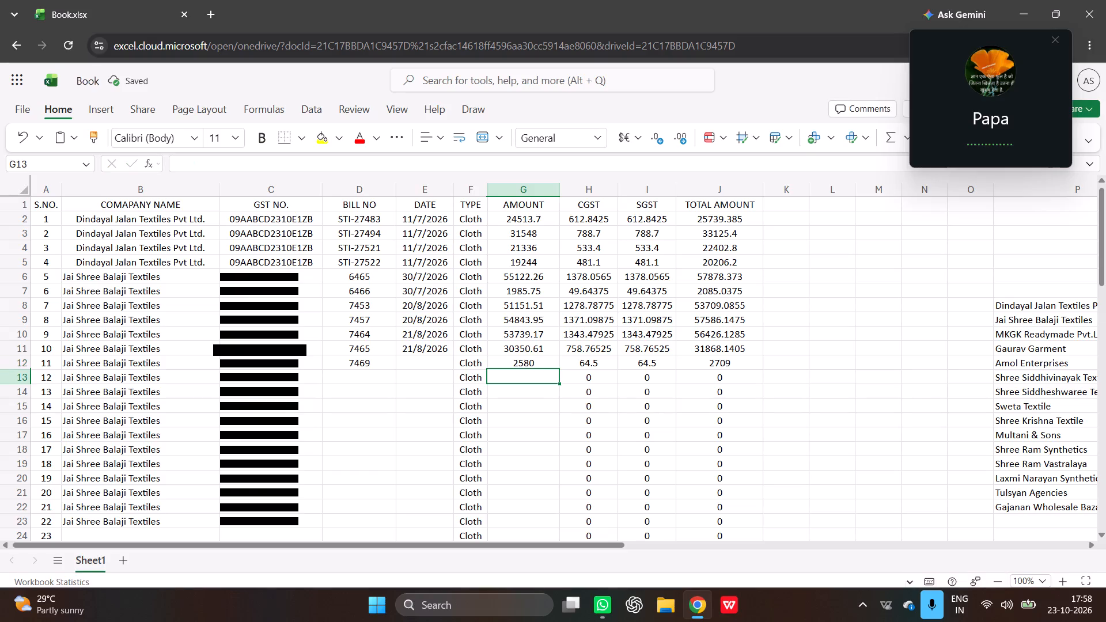
# Copy the 21/8/2026 date from E11 into E12 for serial number 11.
pyautogui.click(441, 358)
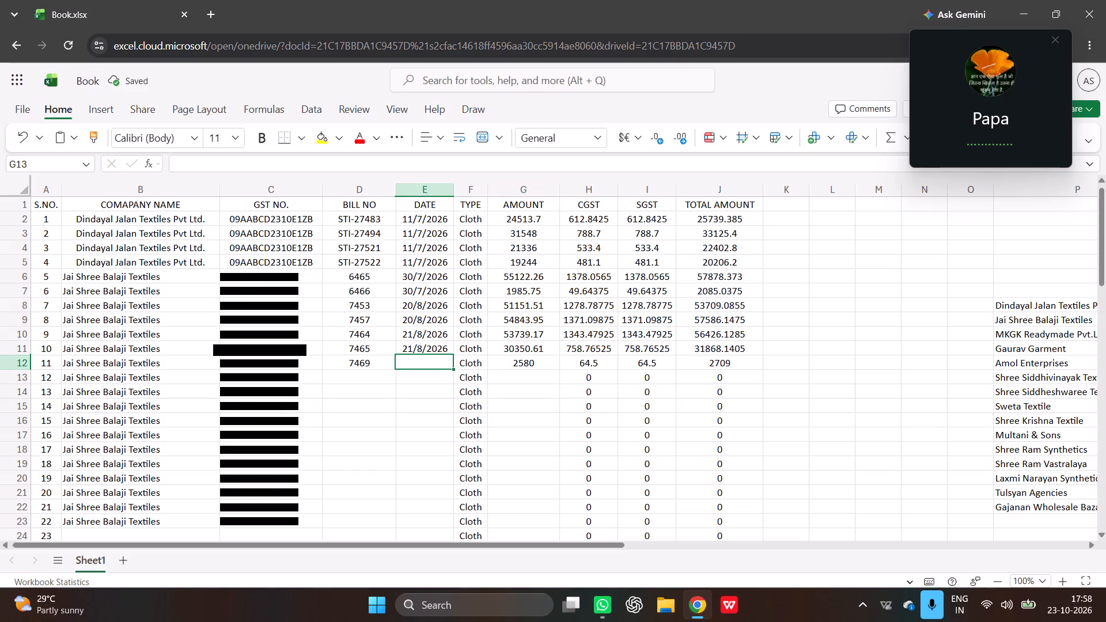
pyautogui.press('Up')
pyautogui.hotkey('ctrl', 'v')
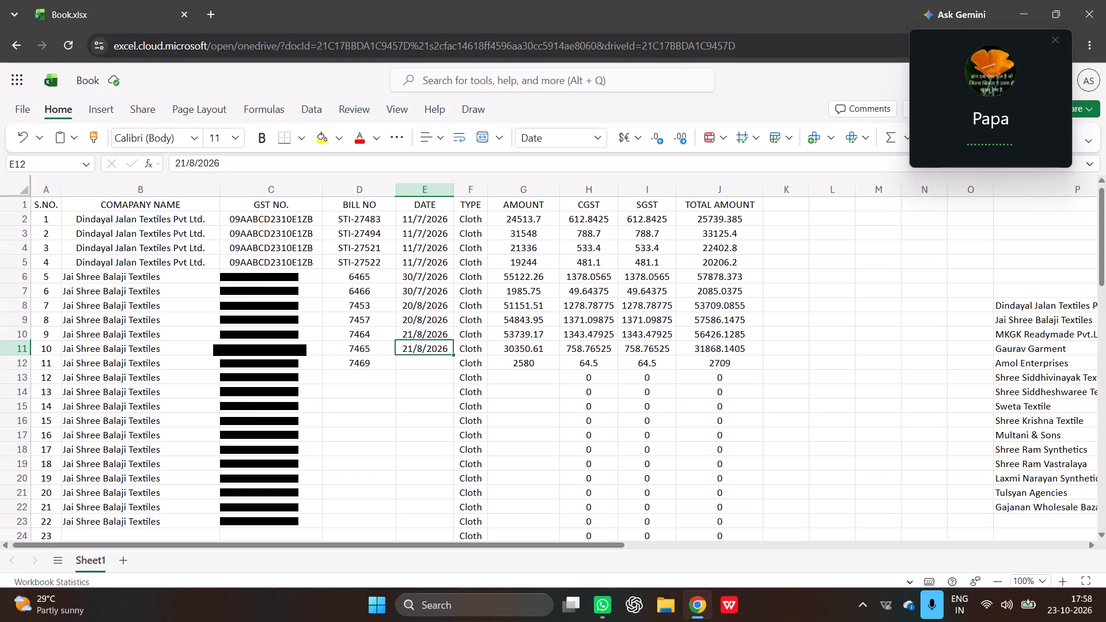
pyautogui.hotkey('ctrl', 'c')
pyautogui.press('Down')
pyautogui.hotkey('ctrl', 'v')
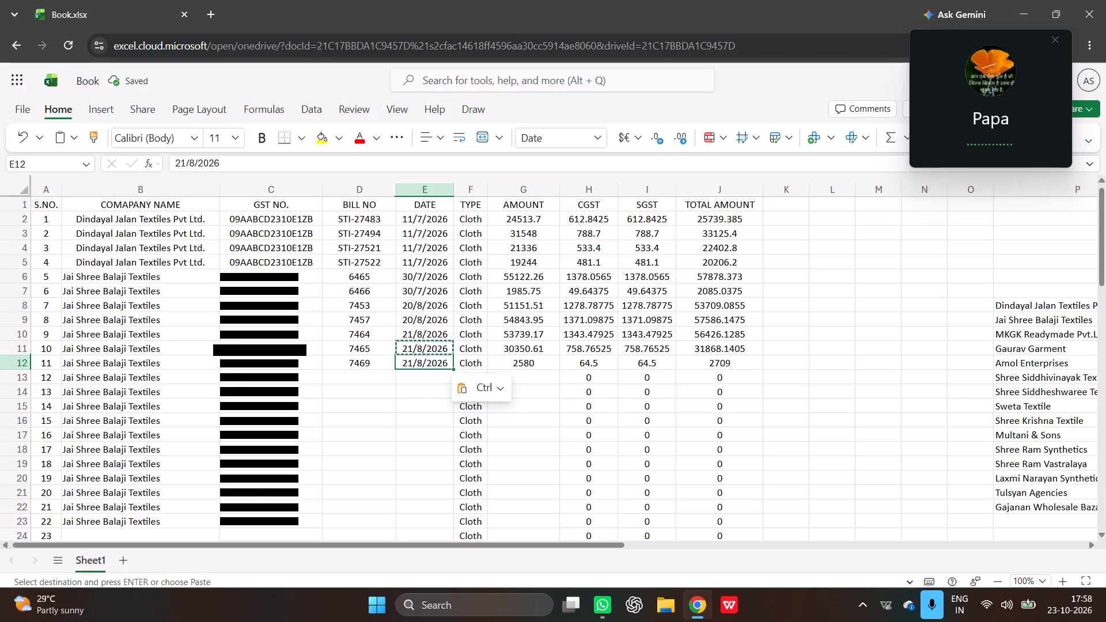
# Examine the supplier reference list in column P against the next register row, serial number 12.
pyautogui.click(827, 371)
pyautogui.press('Right')
pyautogui.press('Right')
pyautogui.press('Right')
pyautogui.press('Right')
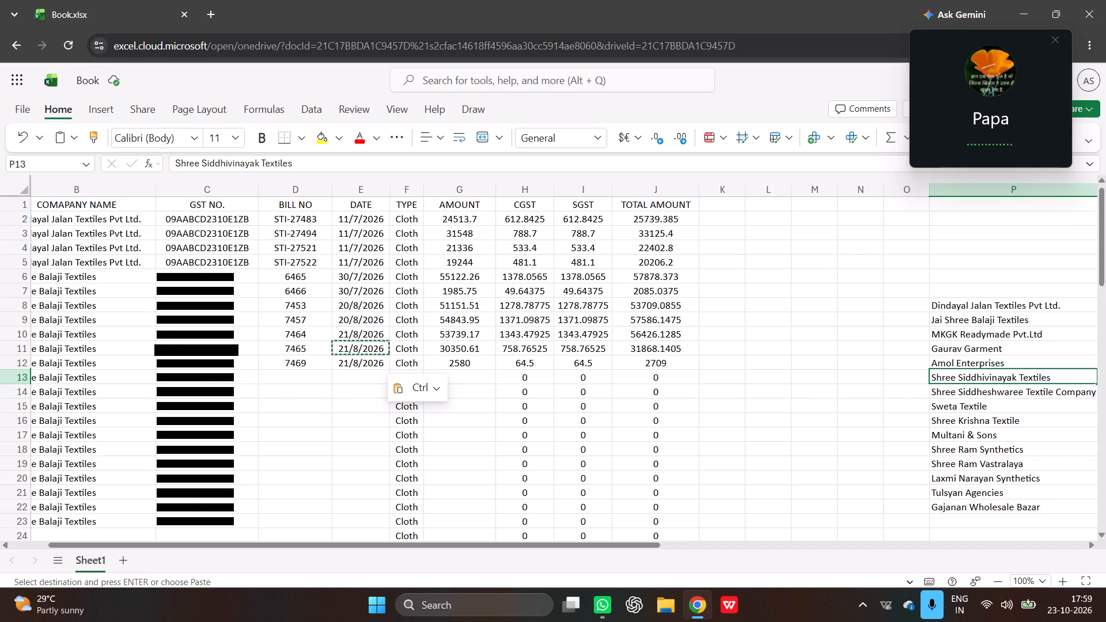
pyautogui.press('Left')
pyautogui.press('Left')
pyautogui.press('Left')
pyautogui.press('Left')
pyautogui.press('Left')
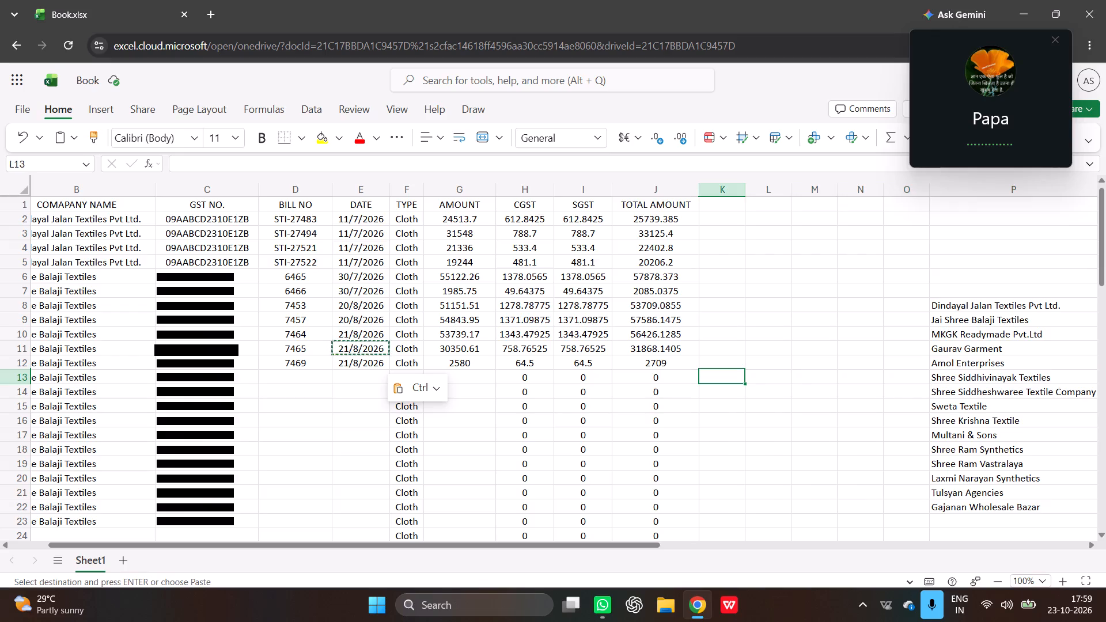
pyautogui.press('Left')
pyautogui.press('Left')
pyautogui.press('Left')
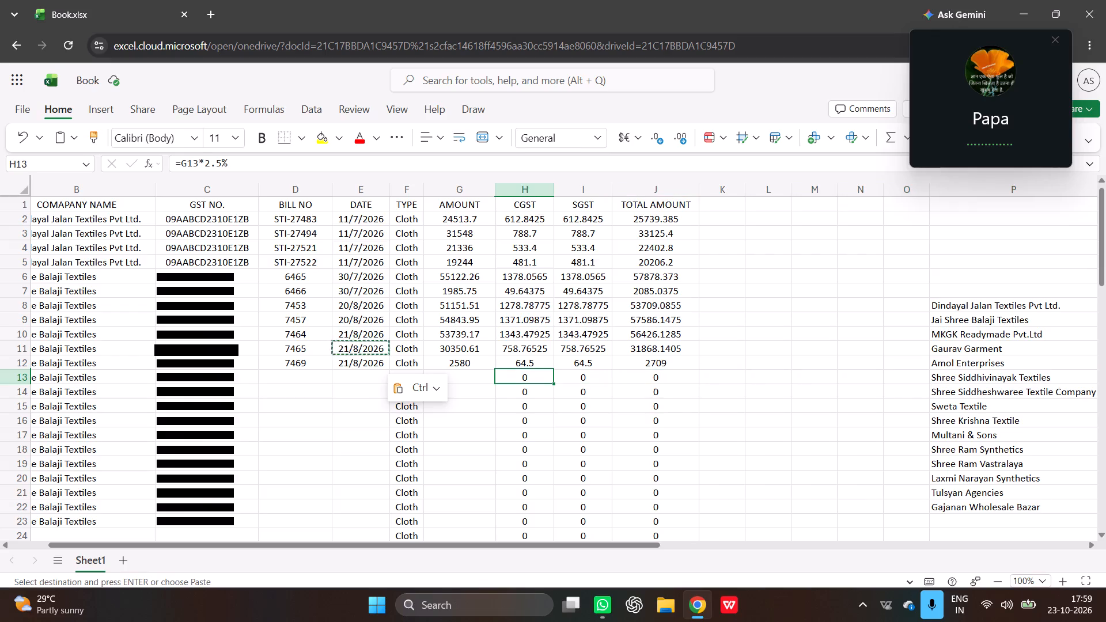
pyautogui.press('Left')
pyautogui.press('Left')
pyautogui.press('Left')
pyautogui.press('Left')
pyautogui.press('Left')
pyautogui.press('Left')
pyautogui.press('Left')
pyautogui.press('Left')
pyautogui.press('Left')
pyautogui.press('Left')
pyautogui.press('Left')
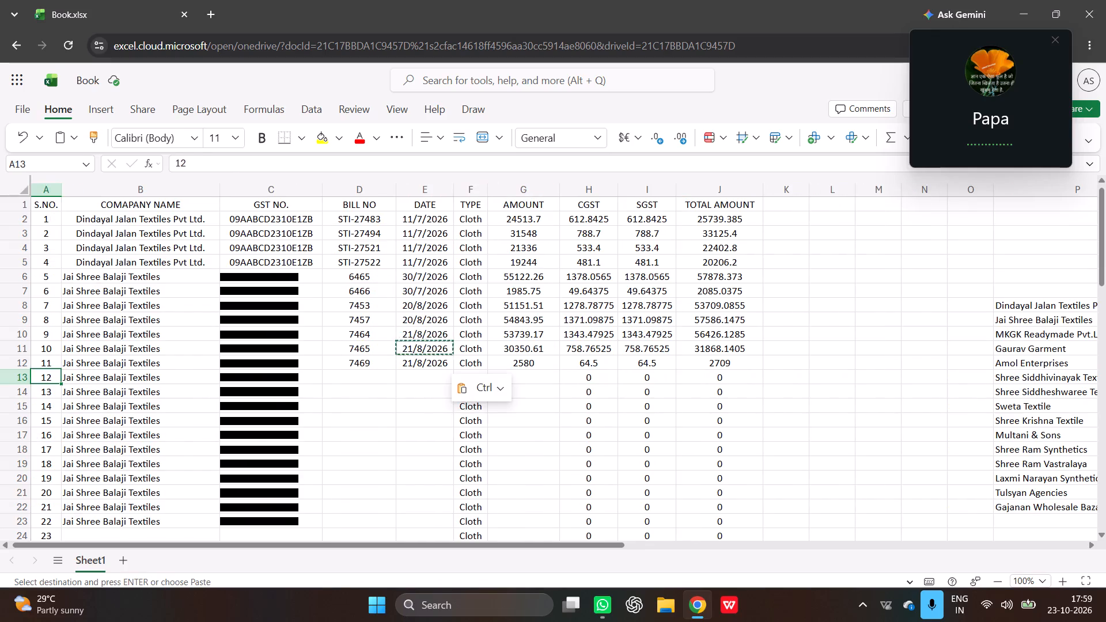
# Copy MKGK Readymade Pvt.Ltd and its GST number from P10:Q10 into B13:C14 for serial numbers 12 and 13.
pyautogui.press('Right')
pyautogui.press('Right')
pyautogui.press('Right')
pyautogui.press('Right')
pyautogui.press('Right')
pyautogui.press('Right')
pyautogui.press('Right')
pyautogui.press('Right')
pyautogui.press('Right')
pyautogui.press('Right')
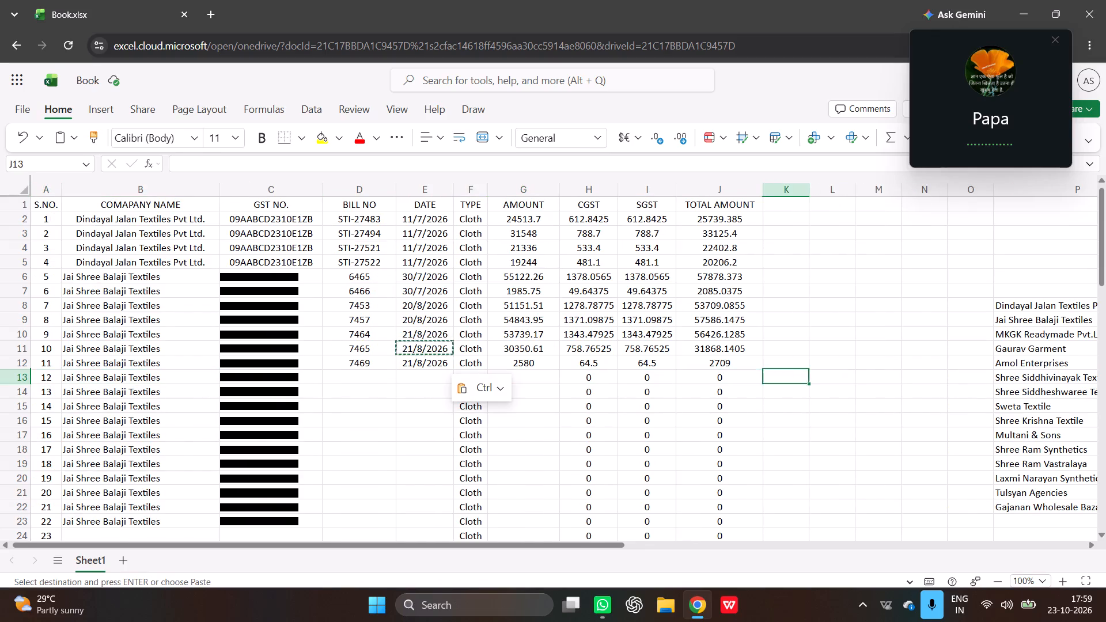
pyautogui.press('Right')
pyautogui.press('Right')
pyautogui.press('Right')
pyautogui.press('Right')
pyautogui.press('Right')
pyautogui.press('Right')
pyautogui.press('Right')
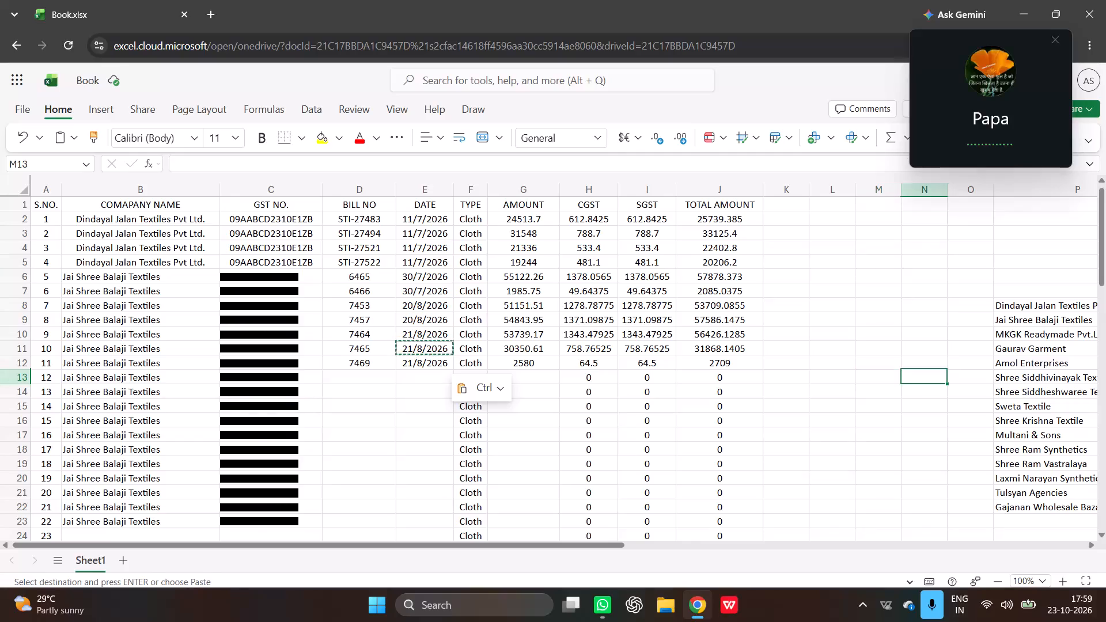
pyautogui.moveTo(781, 336); pyautogui.dragTo(781, 335)
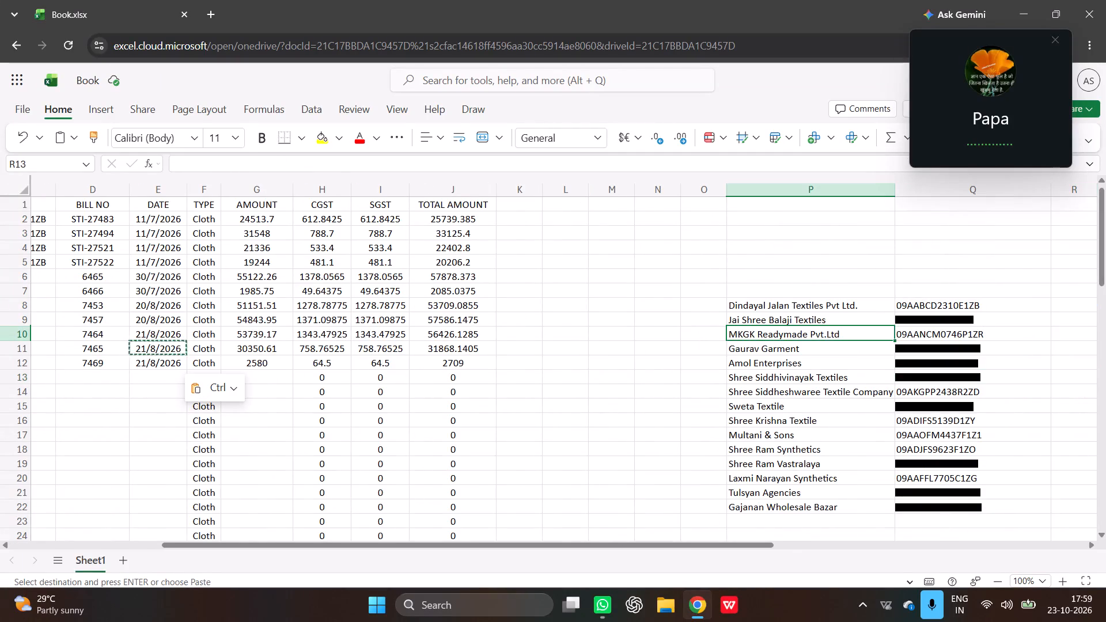
pyautogui.moveTo(781, 335); pyautogui.dragTo(935, 332)
pyautogui.hotkey('ctrl', 'c')
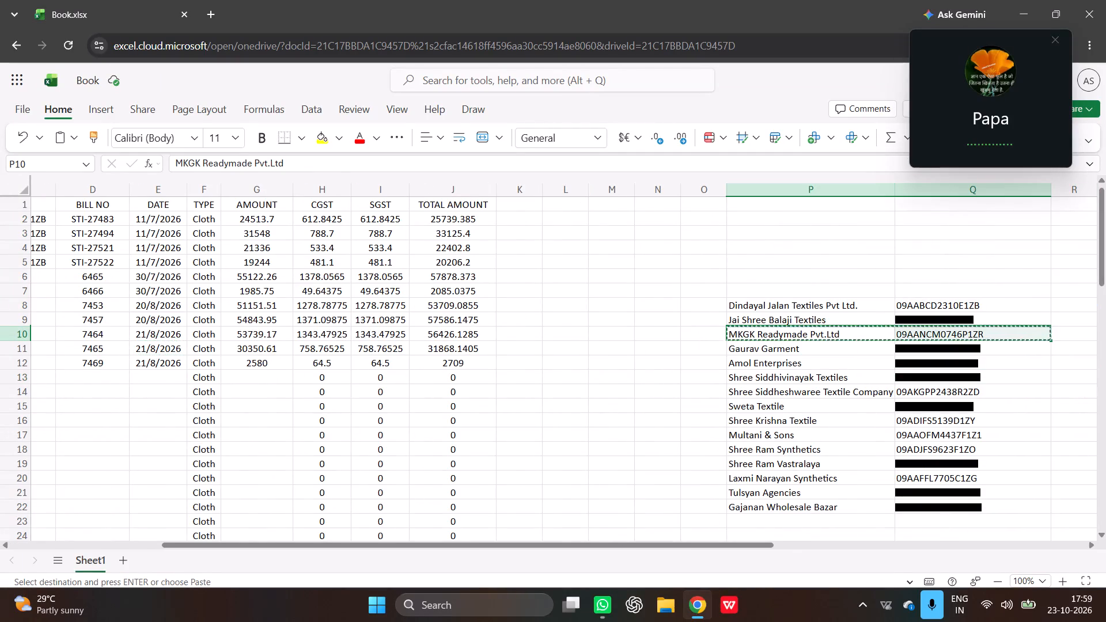
pyautogui.press('Left')
pyautogui.press('Left')
pyautogui.press('Left')
pyautogui.press('Left')
pyautogui.press('Left')
pyautogui.press('Left')
pyautogui.press('Left')
pyautogui.press('Left')
pyautogui.press('Left')
pyautogui.press('Left')
pyautogui.press('Left')
pyautogui.press('Left')
pyautogui.press('Left')
pyautogui.press('Left')
pyautogui.press('Left')
pyautogui.press('Left')
pyautogui.press('Left')
pyautogui.press('Left')
pyautogui.press('Left')
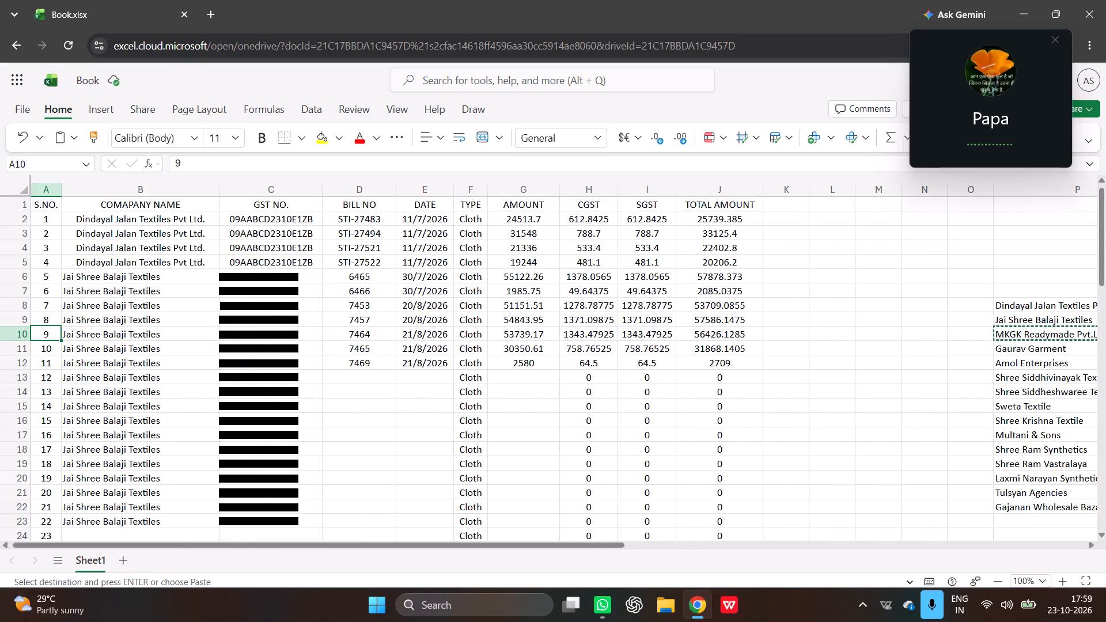
pyautogui.moveTo(119, 377); pyautogui.dragTo(183, 385)
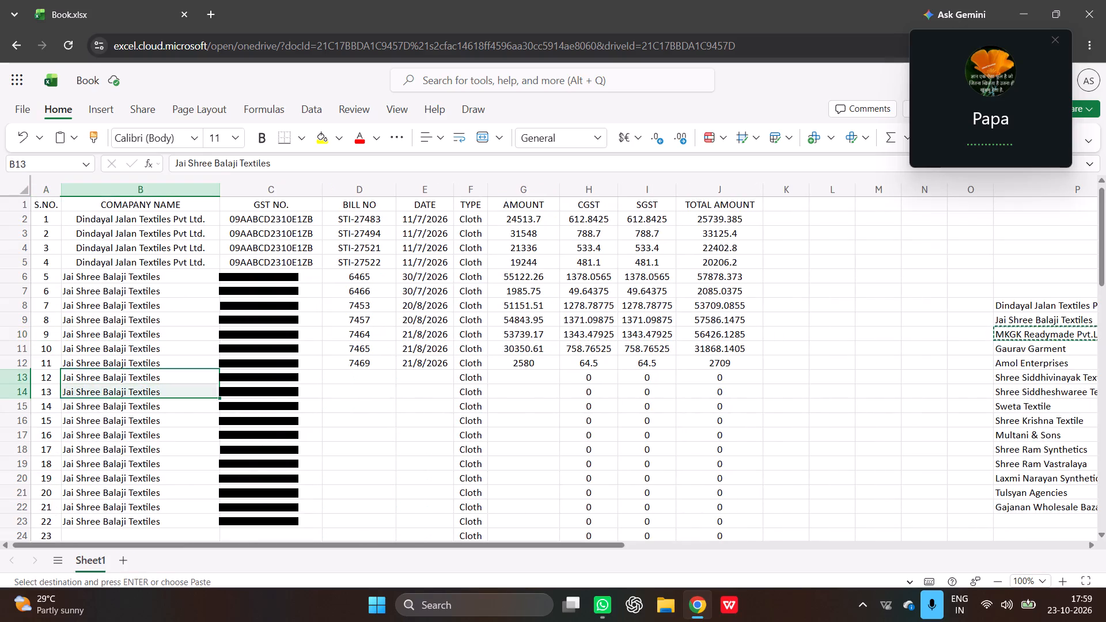
pyautogui.moveTo(183, 385); pyautogui.dragTo(249, 395)
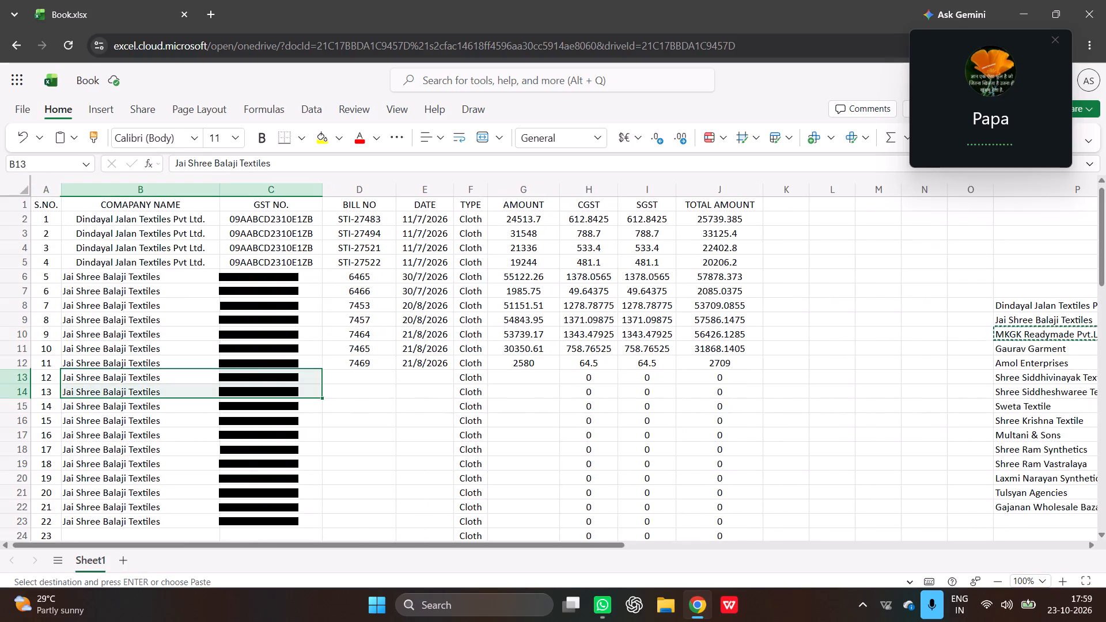
pyautogui.hotkey('ctrl', 'v')
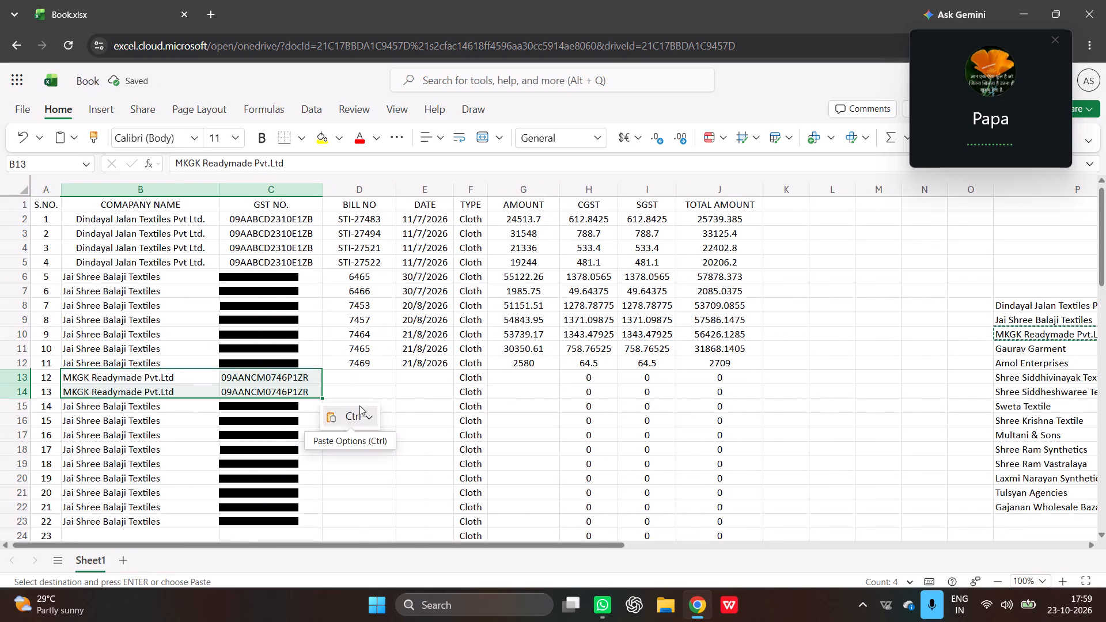
# Begin the bill number entry in D13 for serial number 12.
pyautogui.click(372, 374)
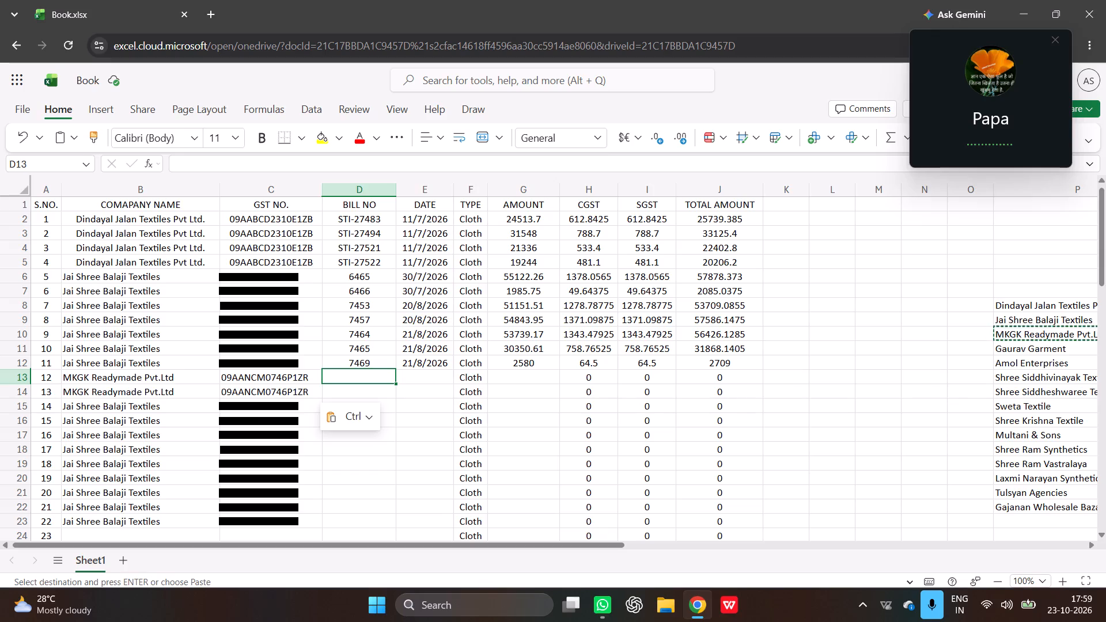
pyautogui.press('`')
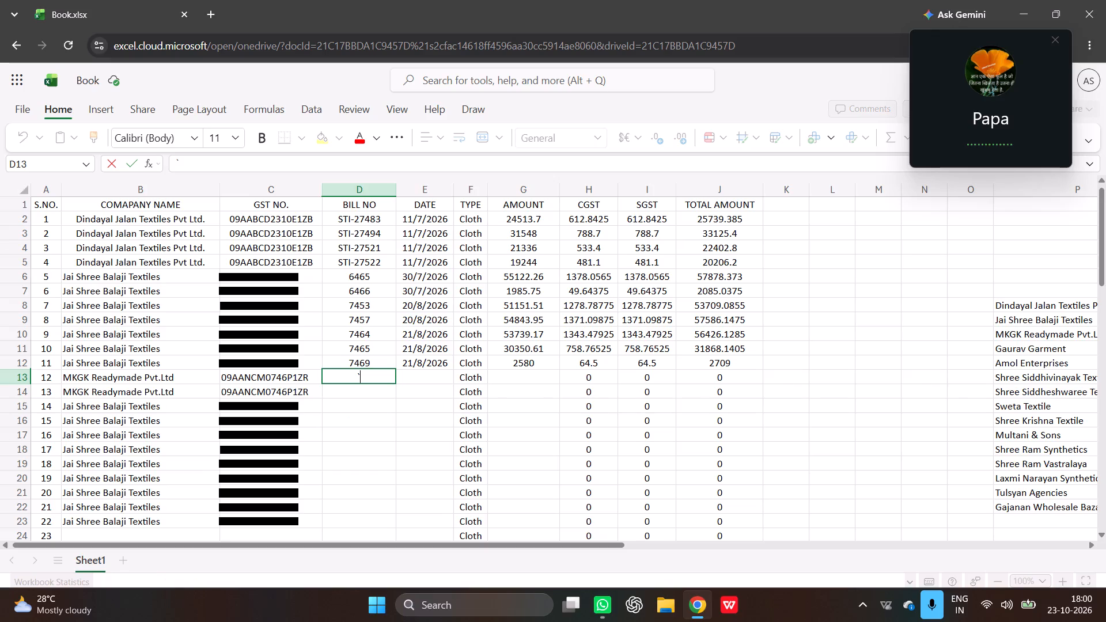
pyautogui.press('BackSpace')
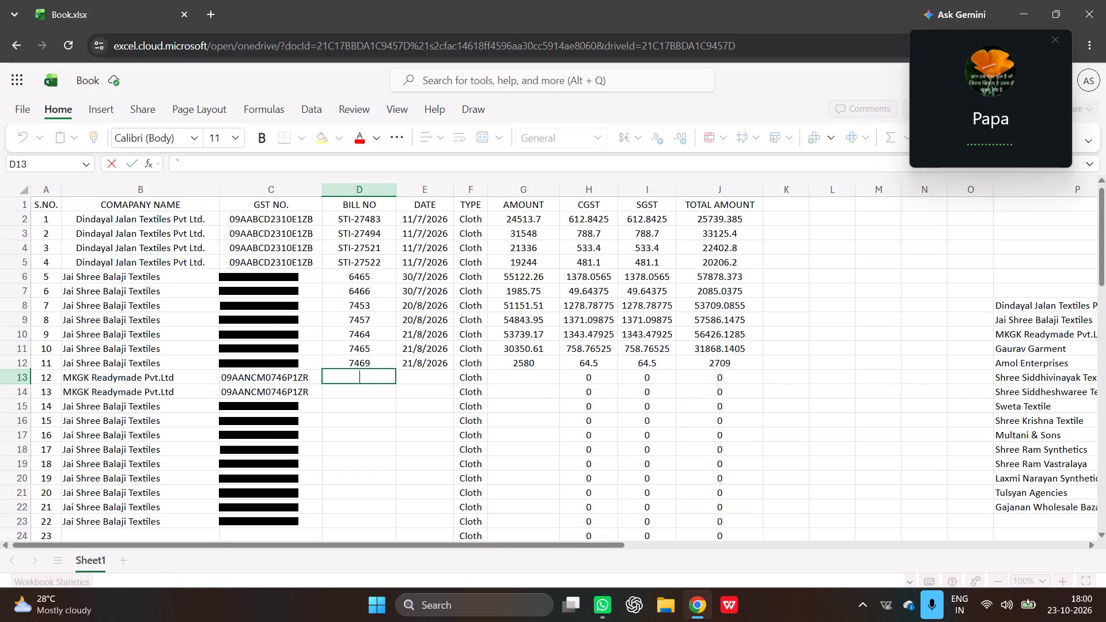
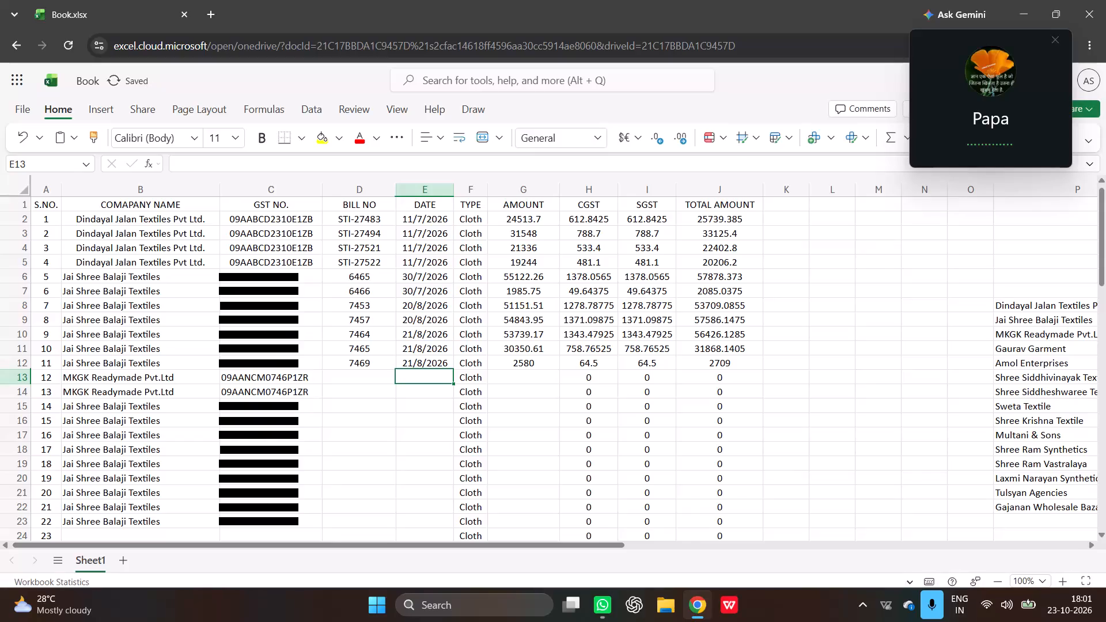
# Complete serial number 12 in row 13 with bill number 9032, date 08/07/2026 and amount 67392.96.
pyautogui.press('Left')
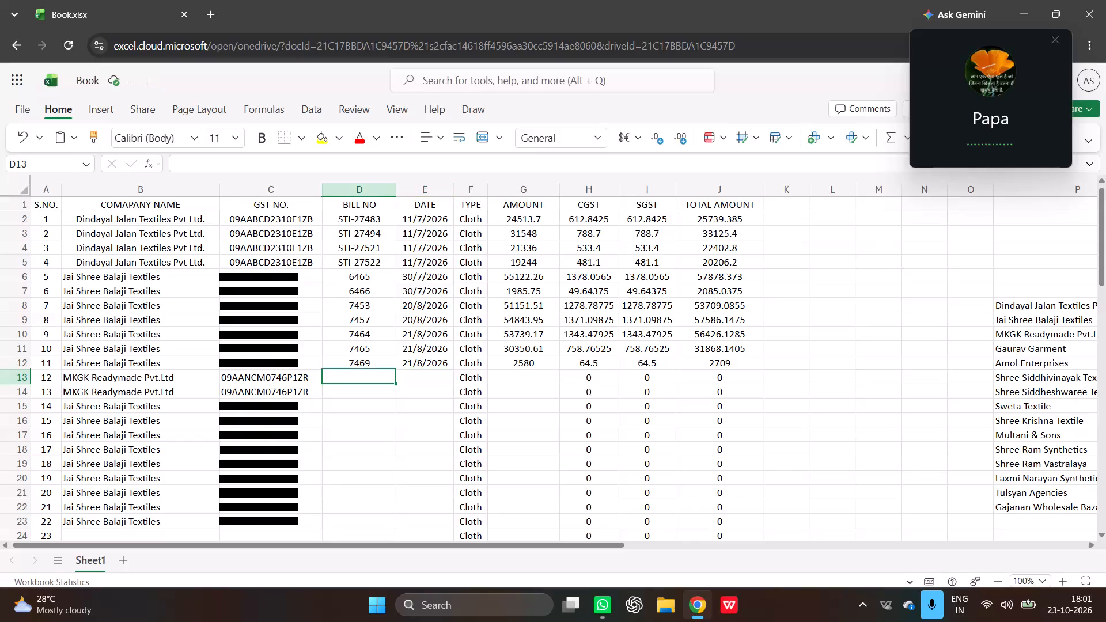
pyautogui.write('90')
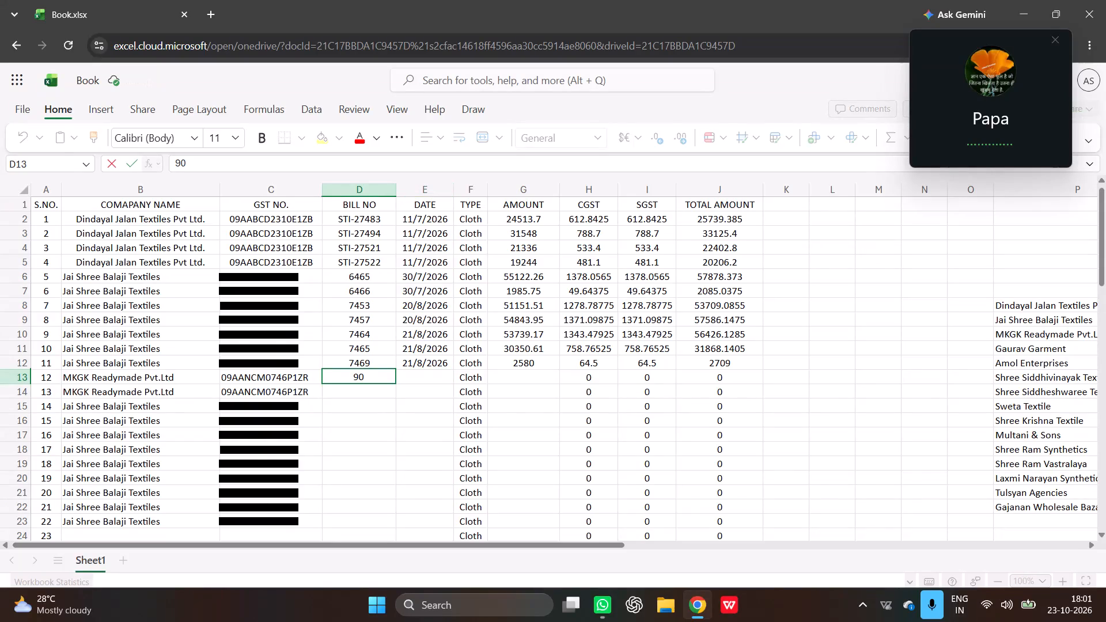
pyautogui.write('32')
pyautogui.press('Tab')
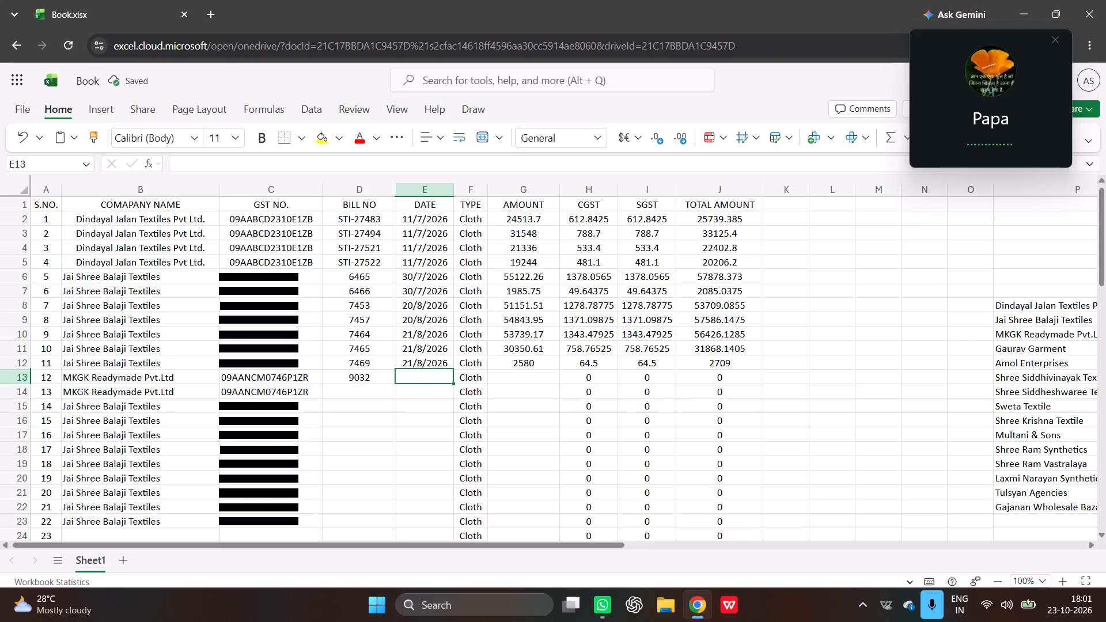
pyautogui.write('08/0')
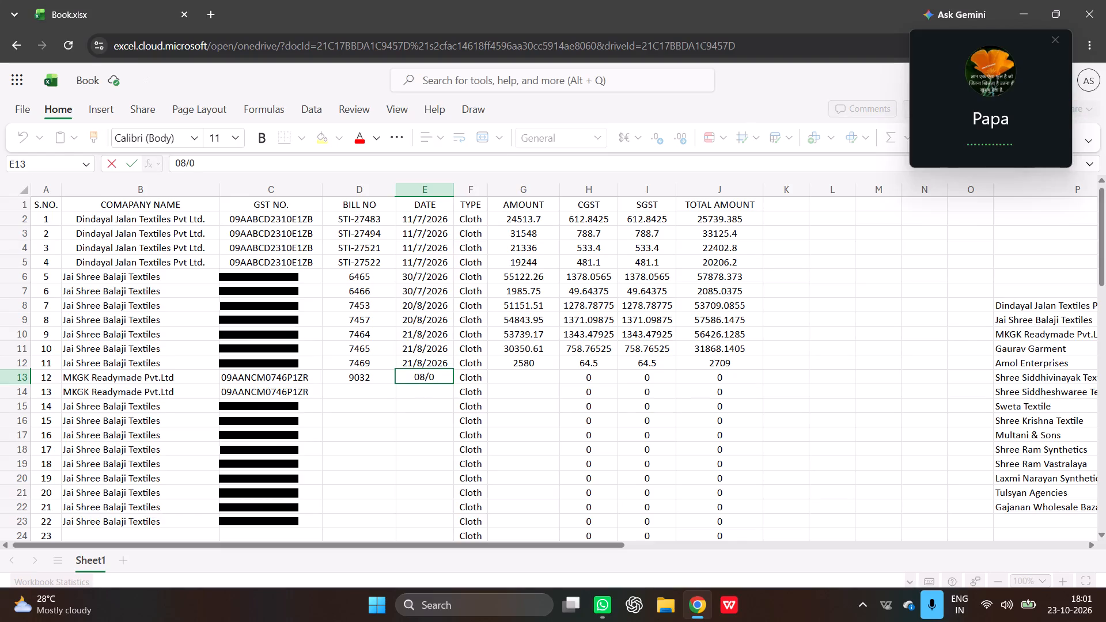
pyautogui.press('7')
pyautogui.write('/2026')
pyautogui.press('Right')
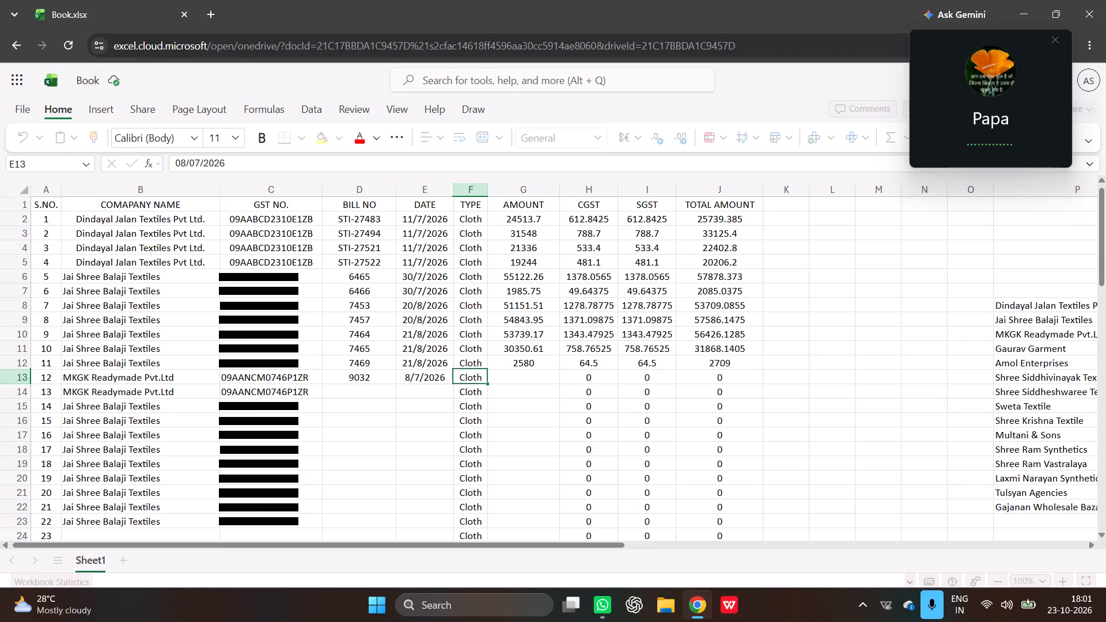
pyautogui.press('Right')
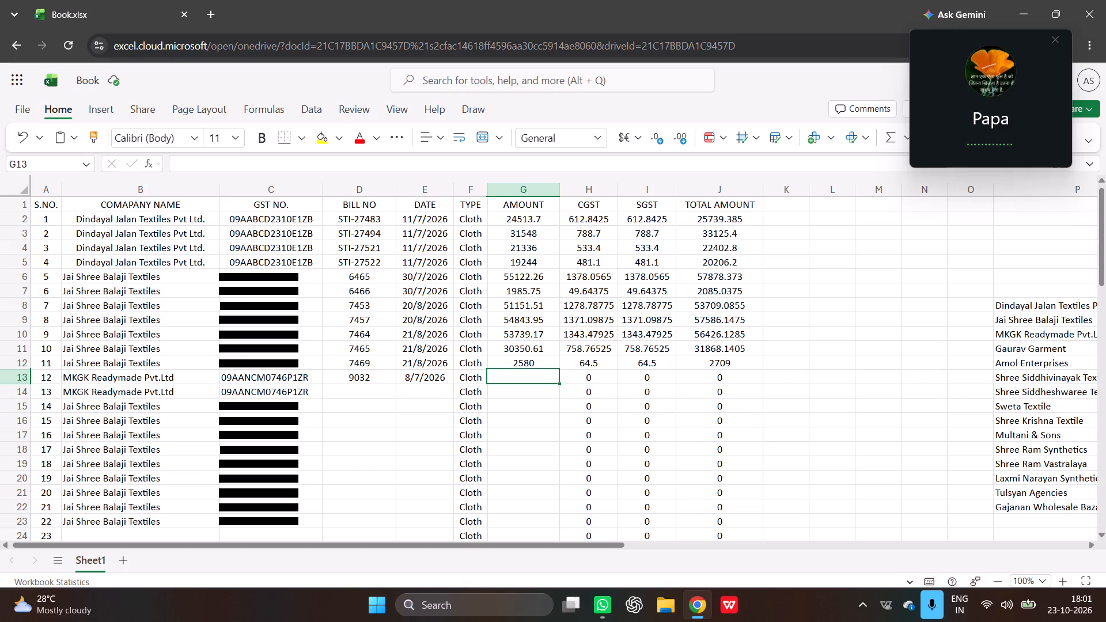
pyautogui.write('67392')
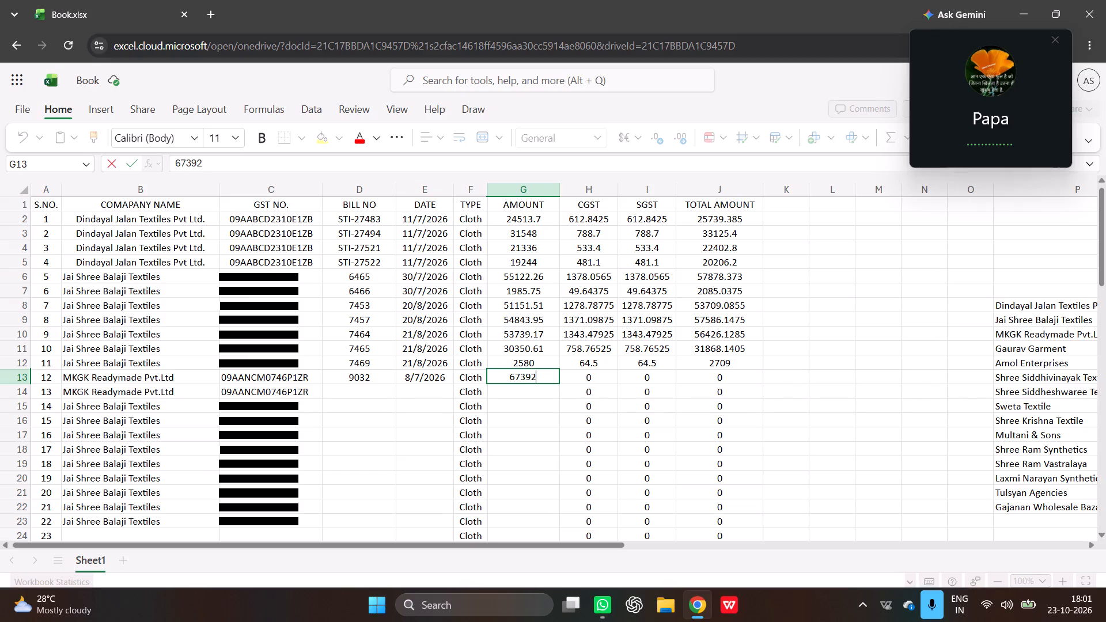
pyautogui.write('.96')
pyautogui.press('Return')
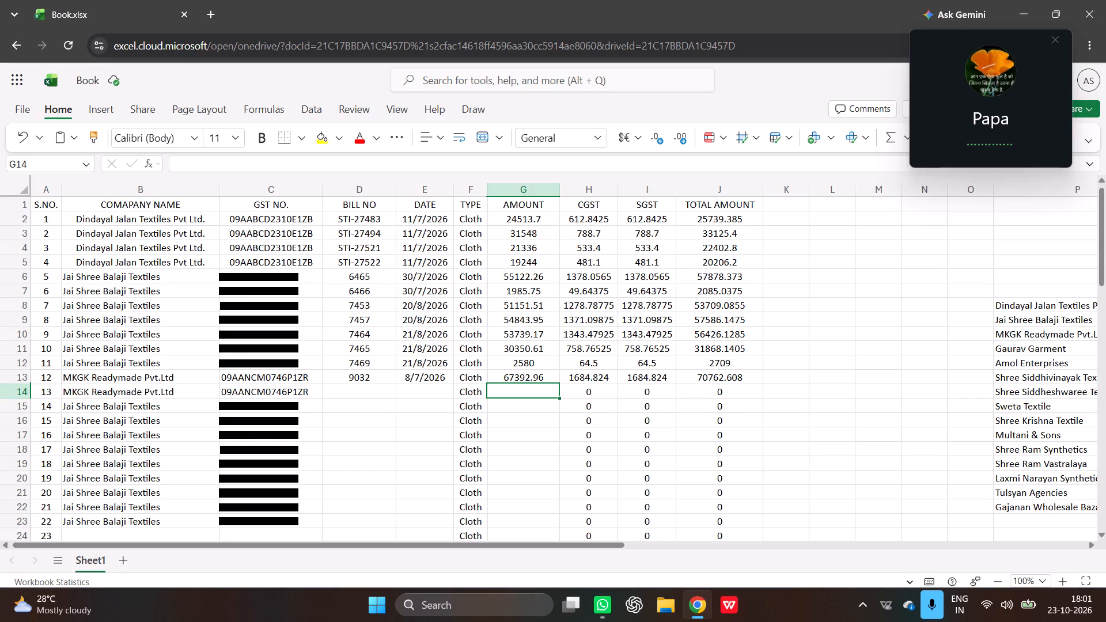
# Fill in serial number 13 in row 14 with date 12-09-2026, bill number 12345 and amount 28139.
pyautogui.press('Left')
pyautogui.press('Left')
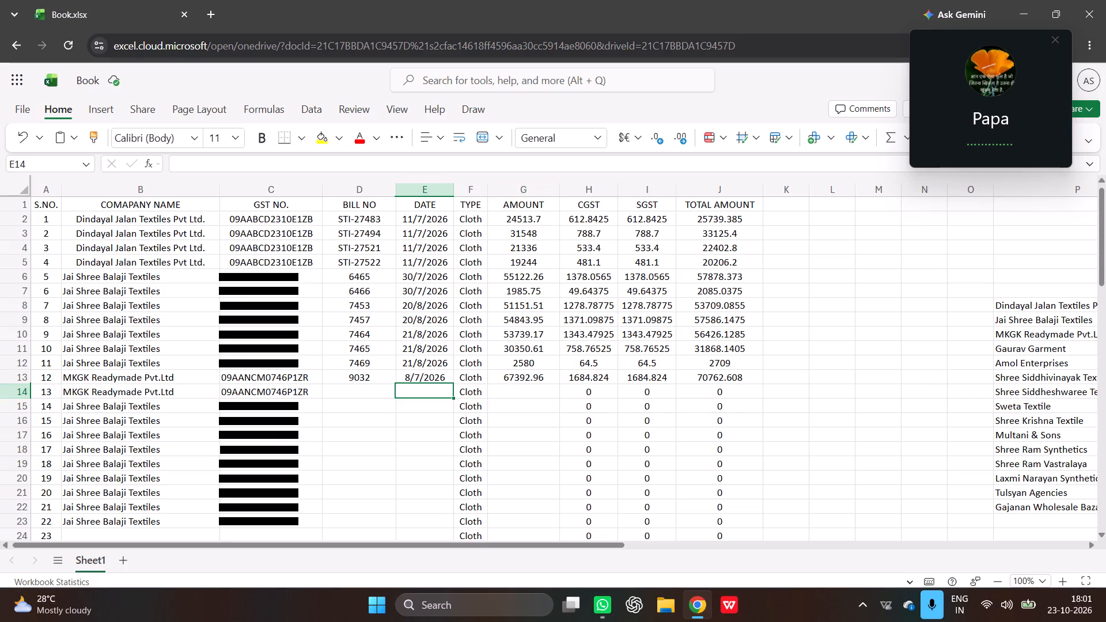
pyautogui.write('12-')
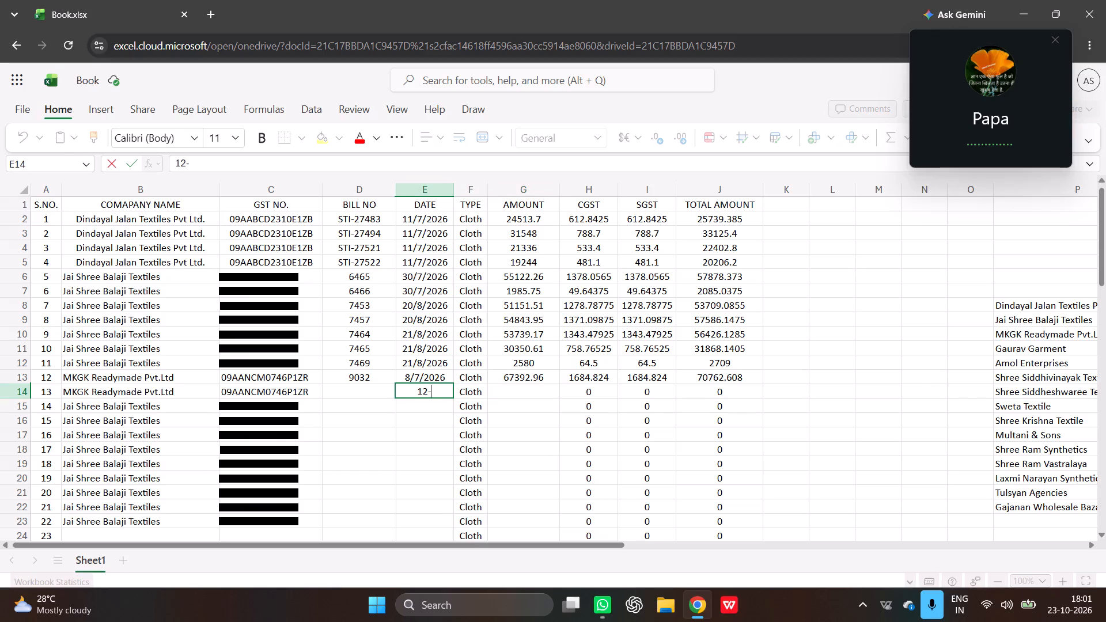
pyautogui.write('09')
pyautogui.write('-2026')
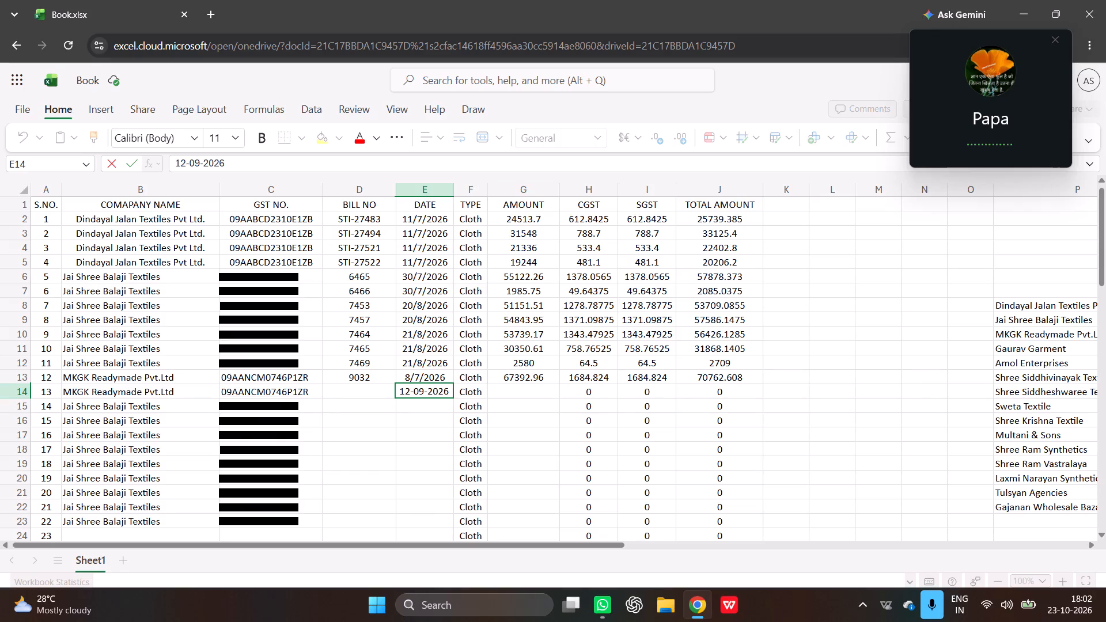
pyautogui.press('Return')
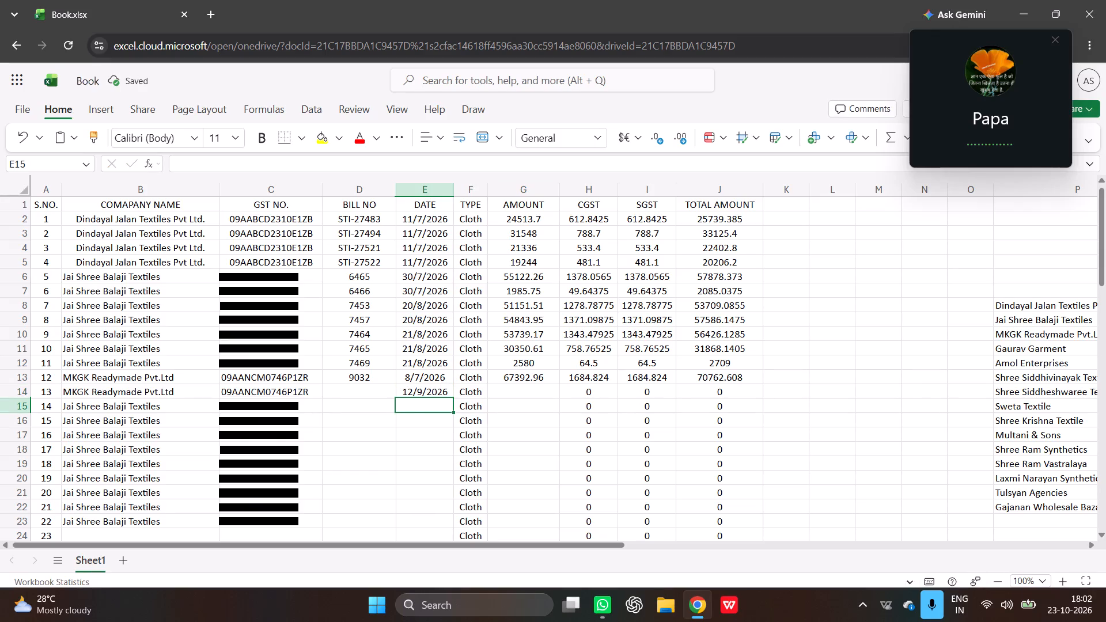
pyautogui.click(366, 388)
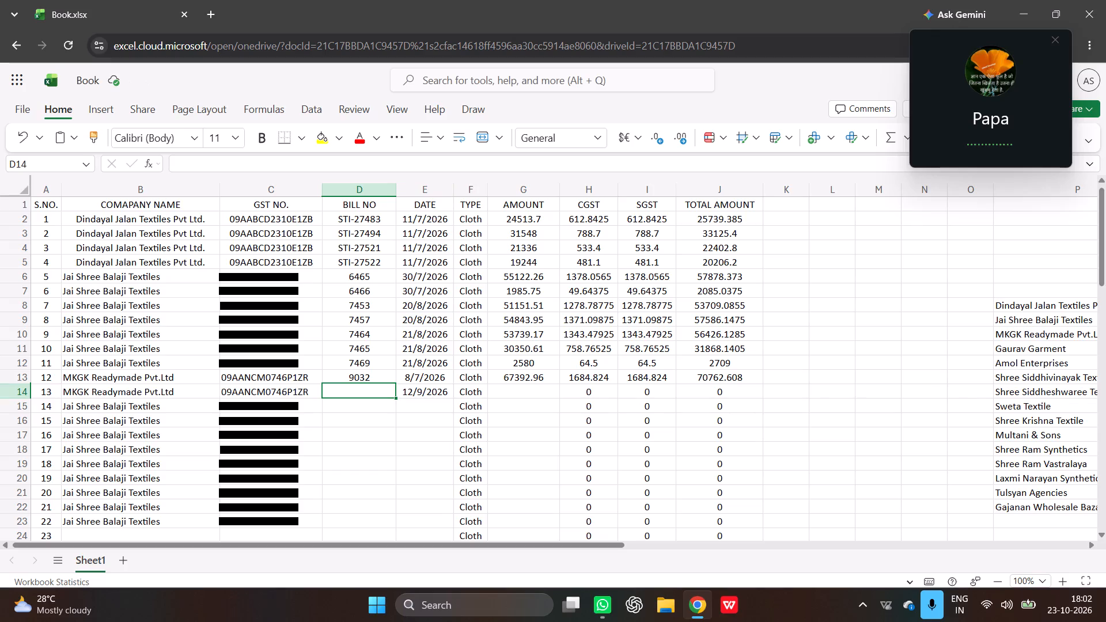
pyautogui.write('12')
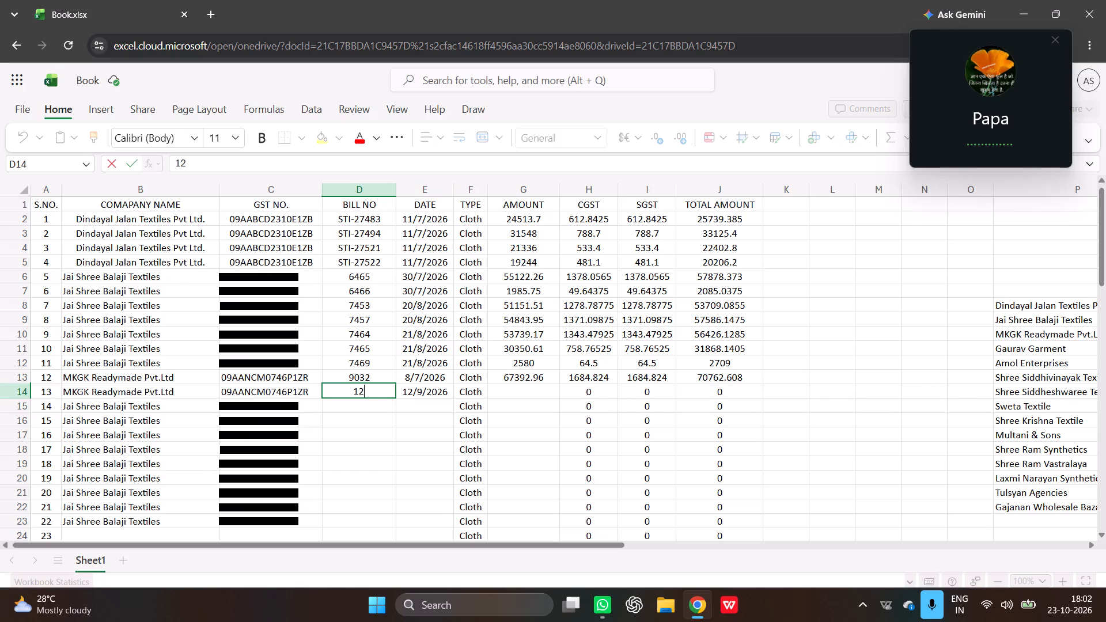
pyautogui.write('345')
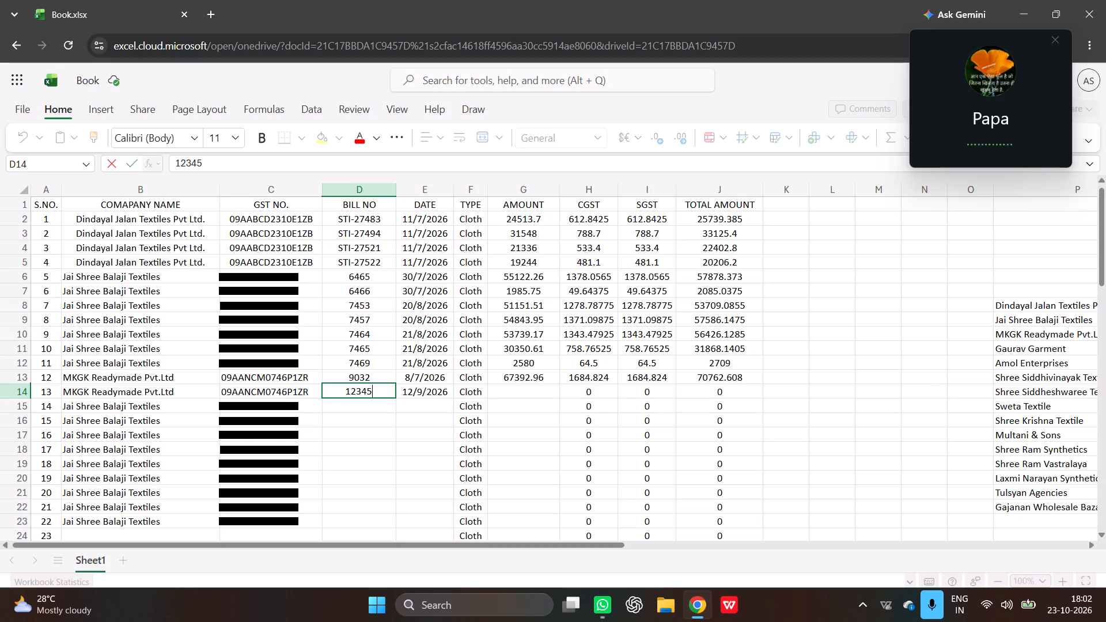
pyautogui.press('Tab')
pyautogui.press('Tab')
pyautogui.press('Tab')
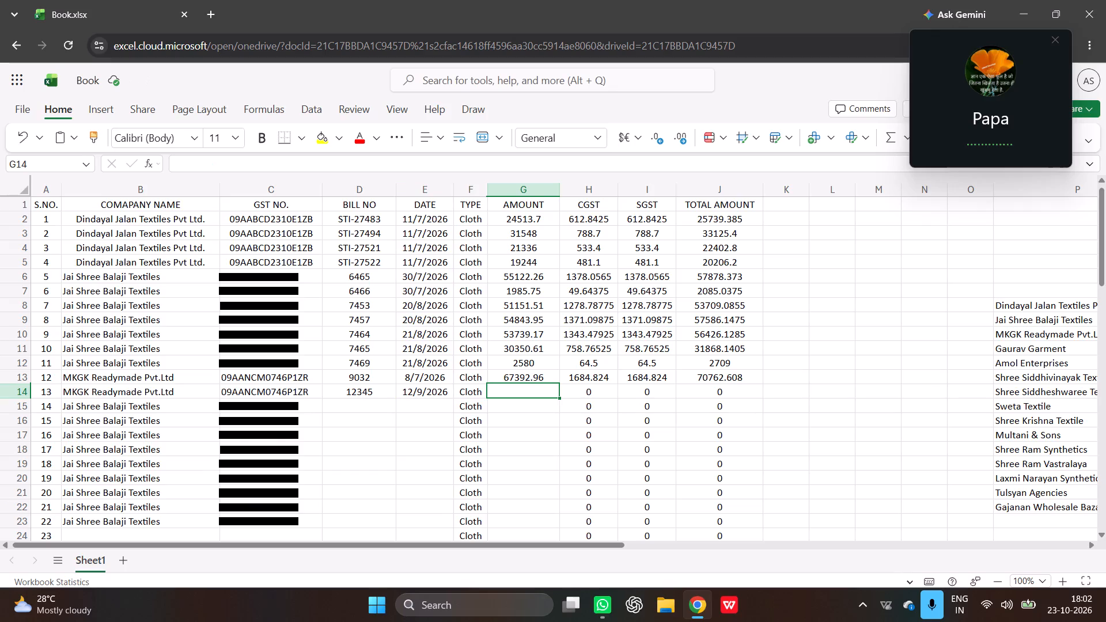
pyautogui.write('28')
pyautogui.write('139')
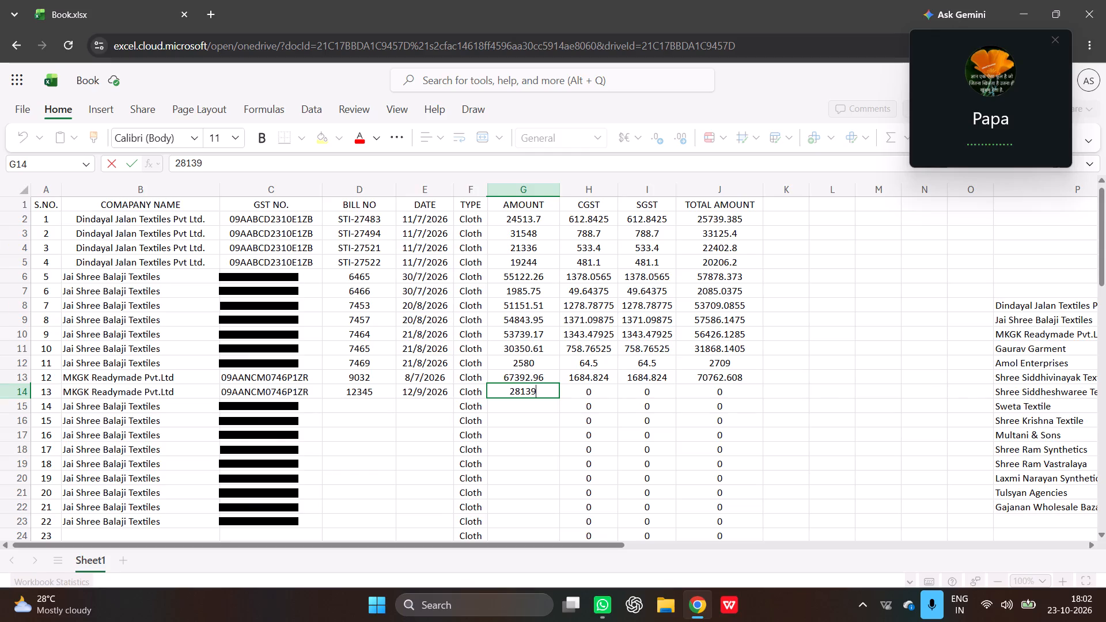
pyautogui.press('Return')
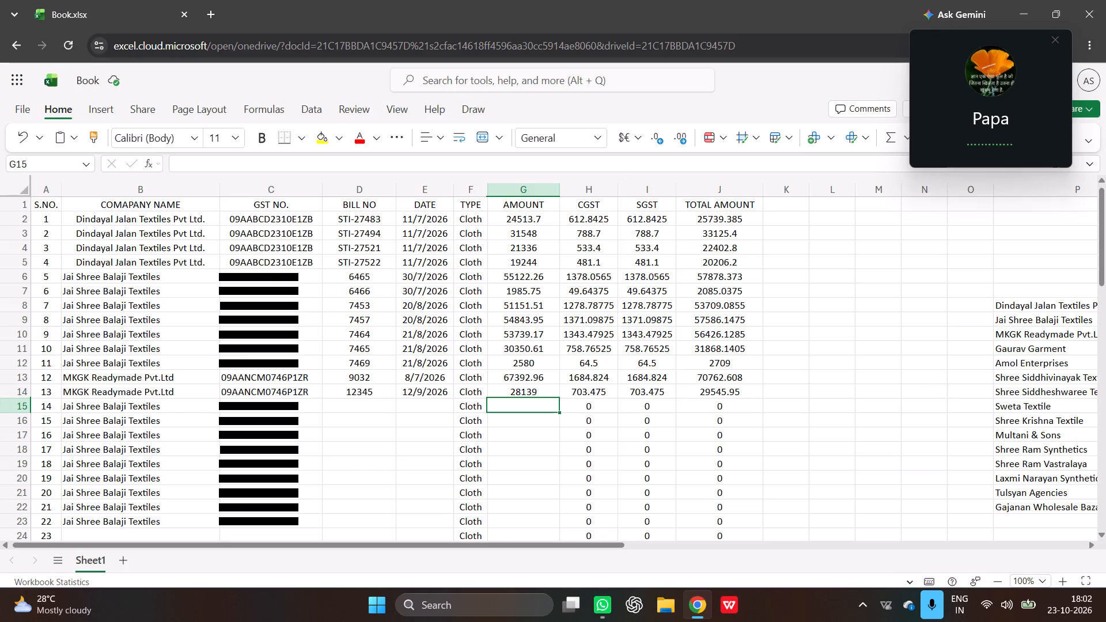
# Enter bill number 12349 in D15 for serial number 14 and copy the date from E14 into E15.
pyautogui.press('Left')
pyautogui.press('Left')
pyautogui.press('Left')
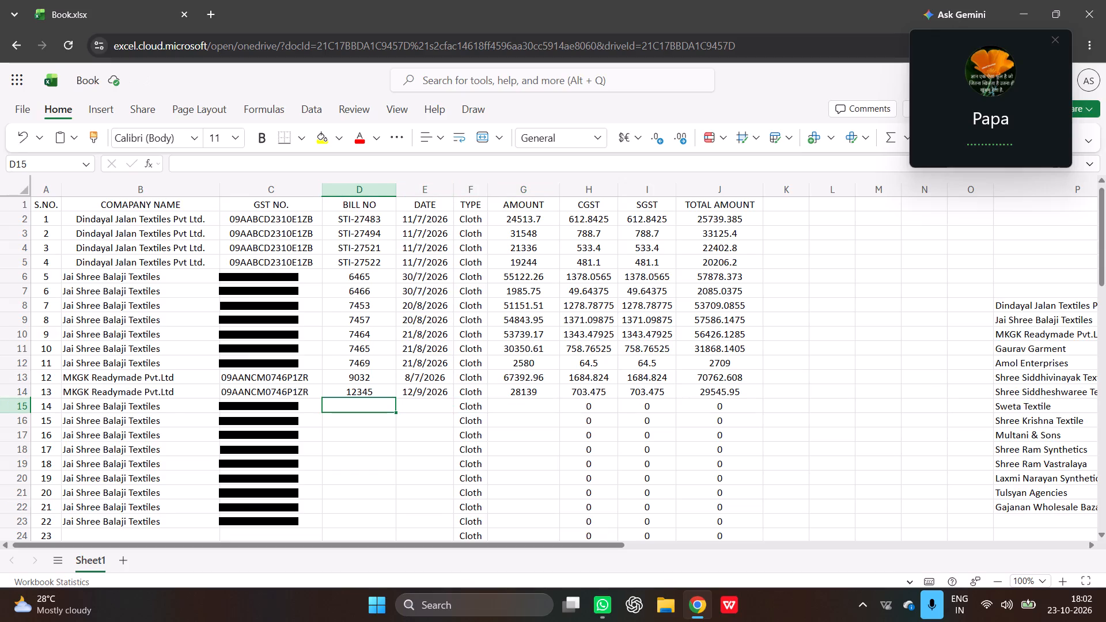
pyautogui.write('1234')
pyautogui.press('9')
pyautogui.press('Tab')
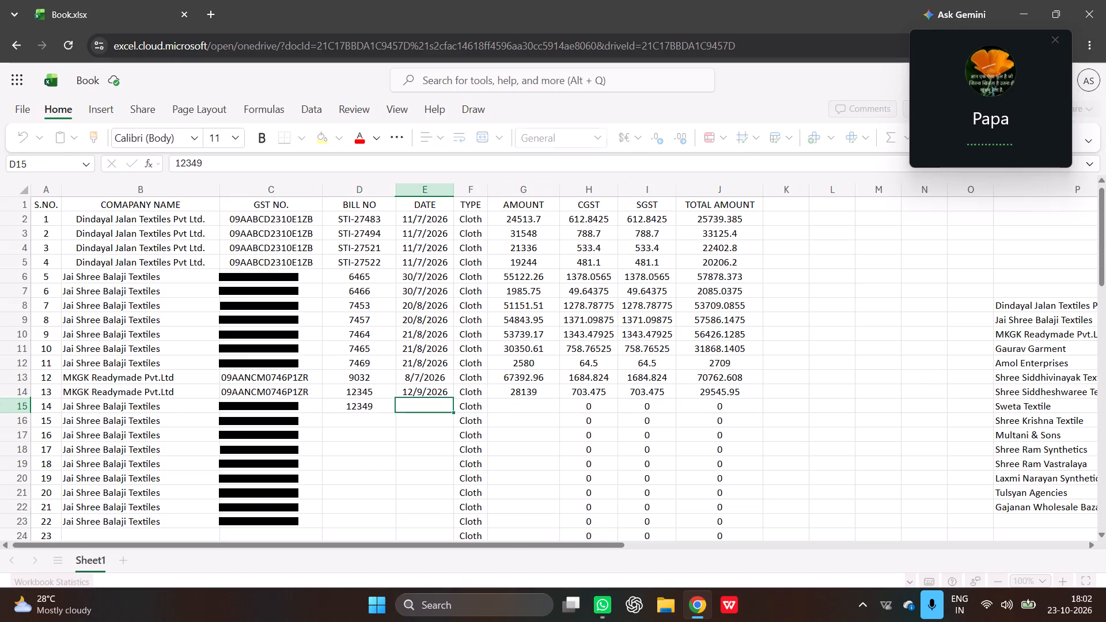
pyautogui.press('Up')
pyautogui.hotkey('ctrl', 'c')
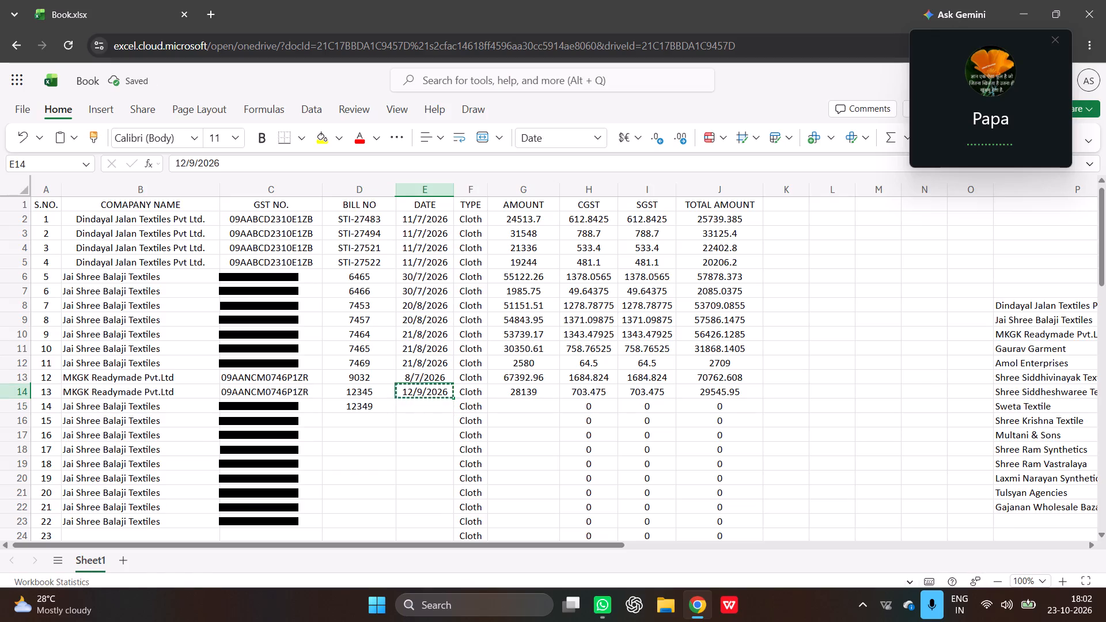
pyautogui.press('Down')
pyautogui.hotkey('ctrl', 'v')
# Enter the amount 69592.8 in G15 for serial number 14.
pyautogui.press('Right')
pyautogui.press('Right')
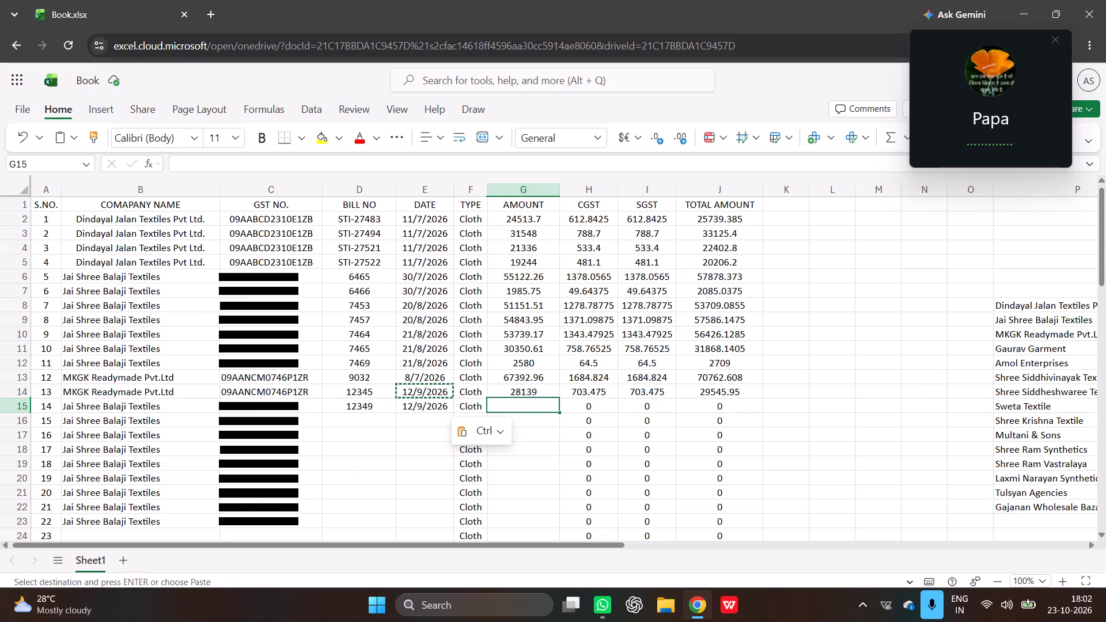
pyautogui.write('695')
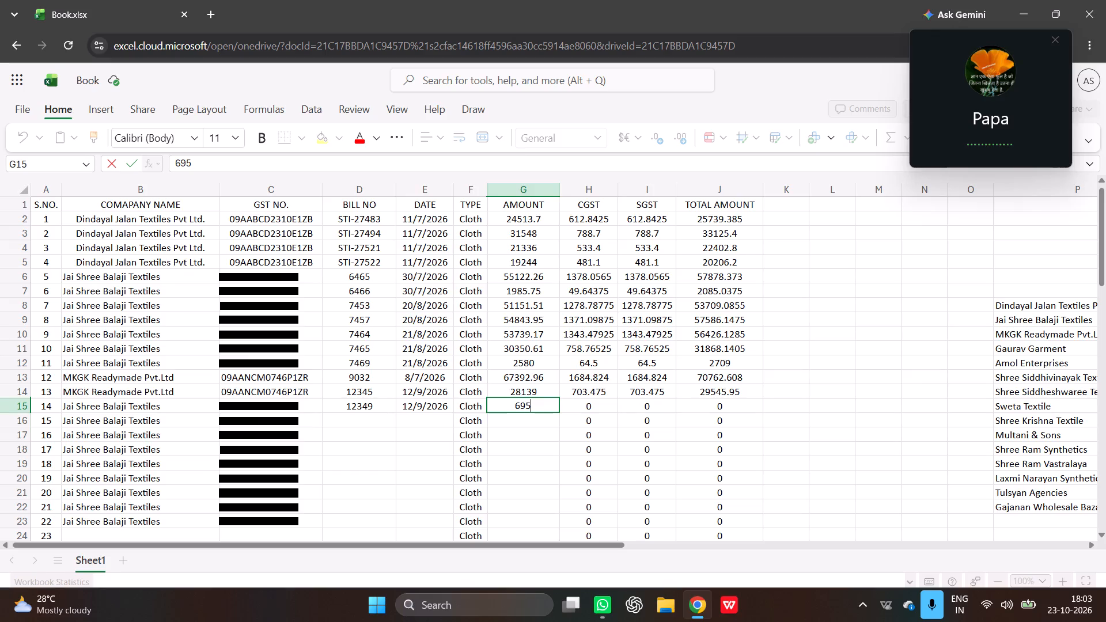
pyautogui.write('92')
pyautogui.press('Return')
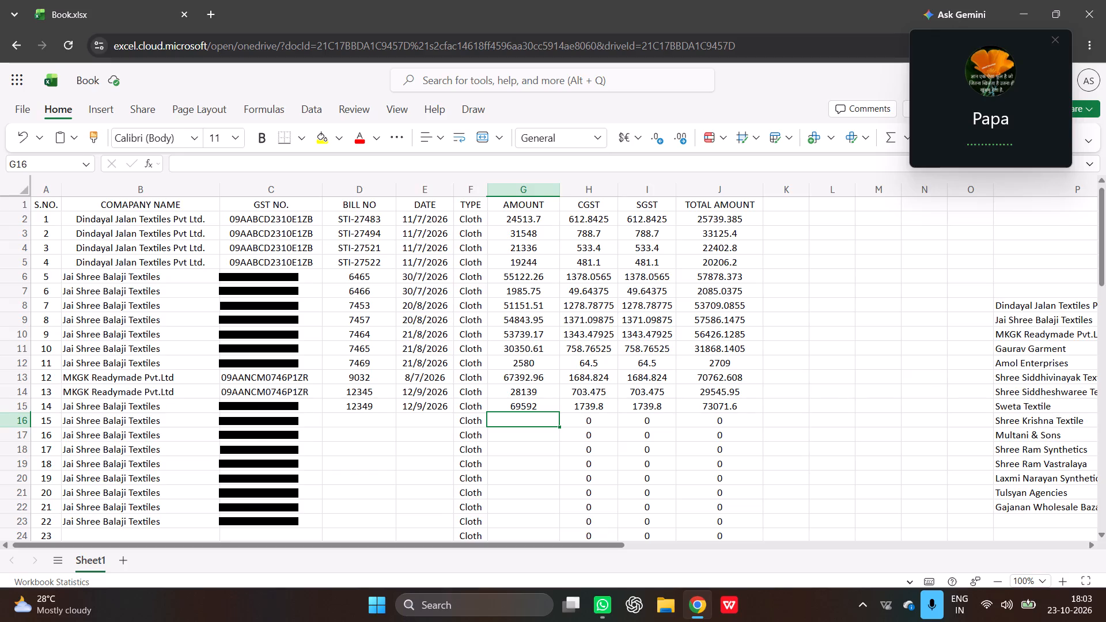
pyautogui.doubleClick(546, 404)
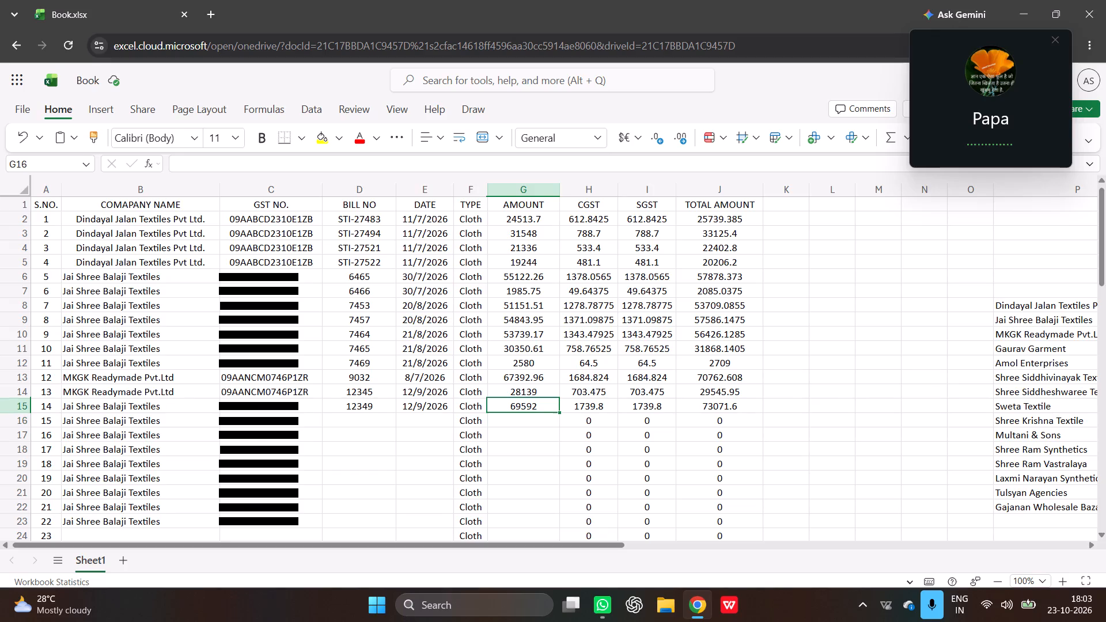
pyautogui.press('.')
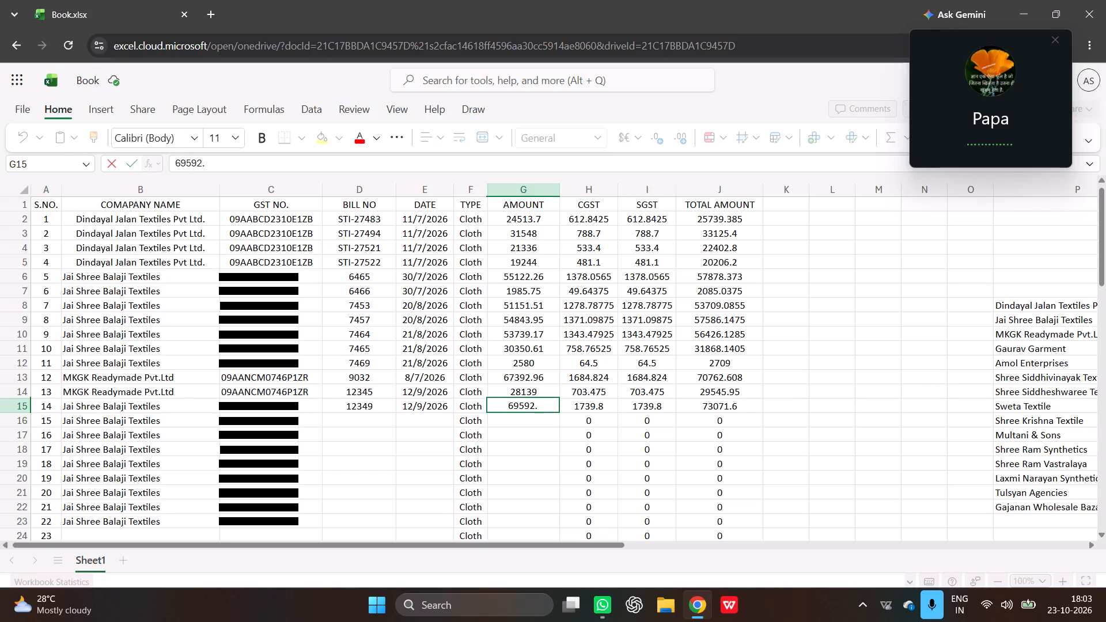
pyautogui.press('8')
pyautogui.press('Return')
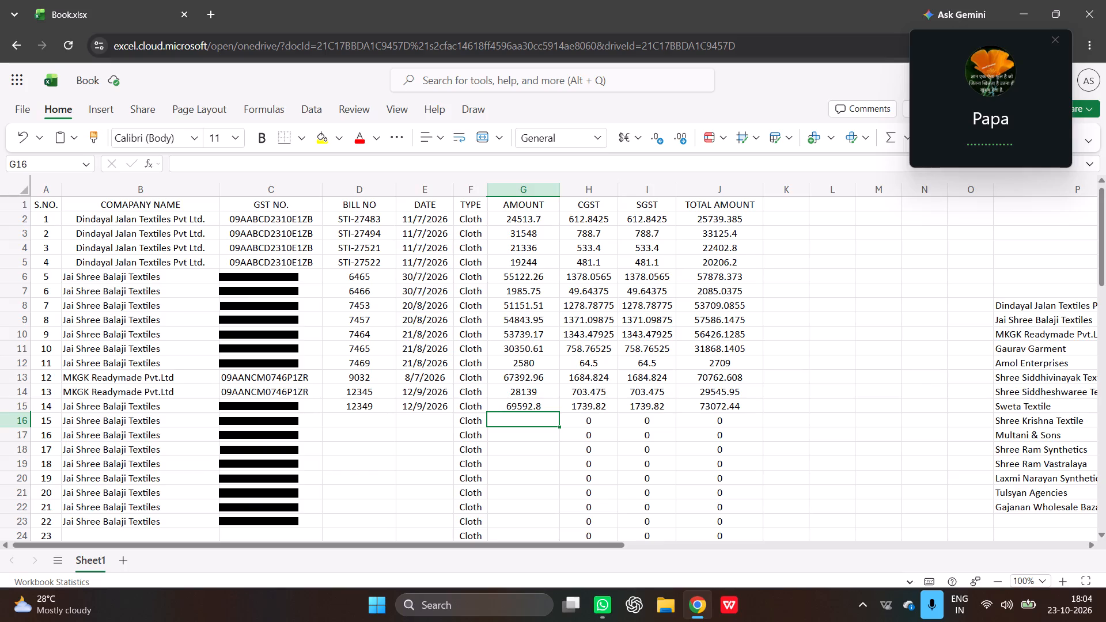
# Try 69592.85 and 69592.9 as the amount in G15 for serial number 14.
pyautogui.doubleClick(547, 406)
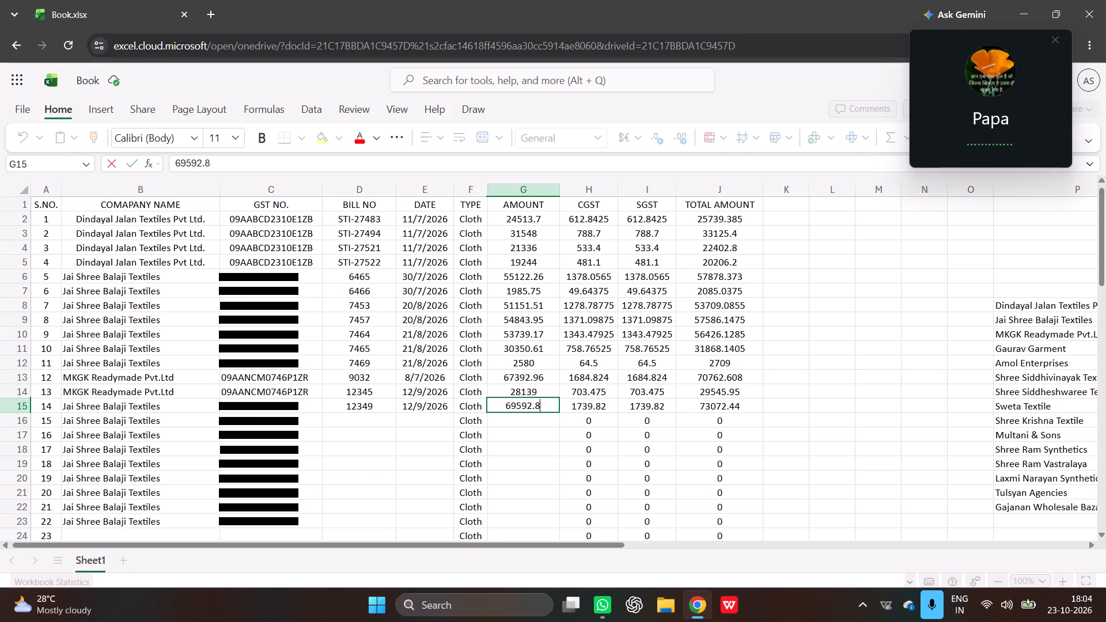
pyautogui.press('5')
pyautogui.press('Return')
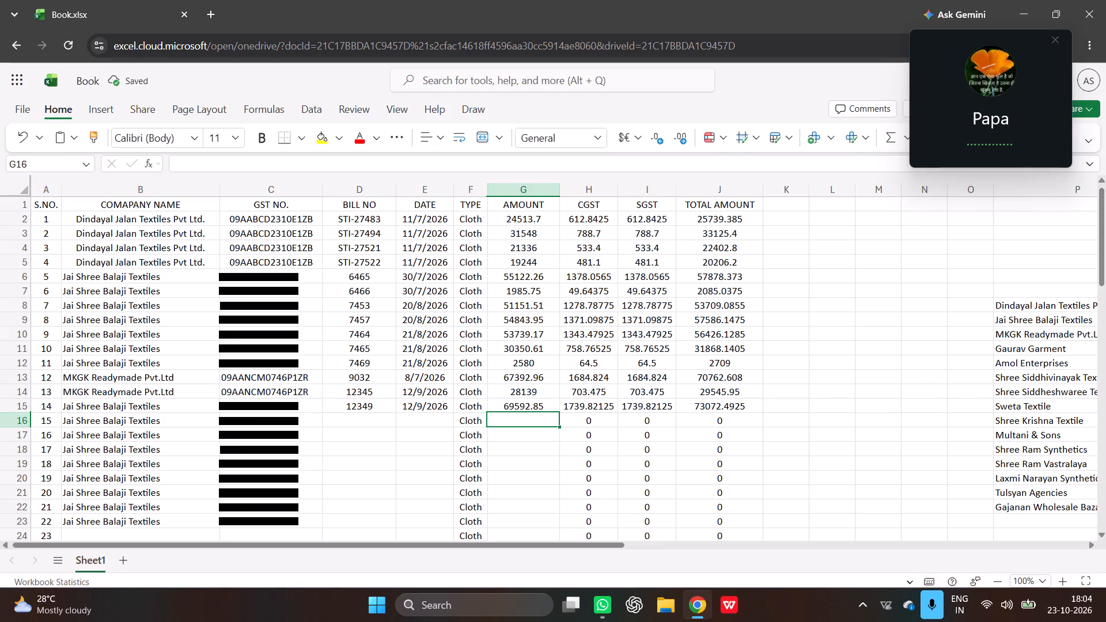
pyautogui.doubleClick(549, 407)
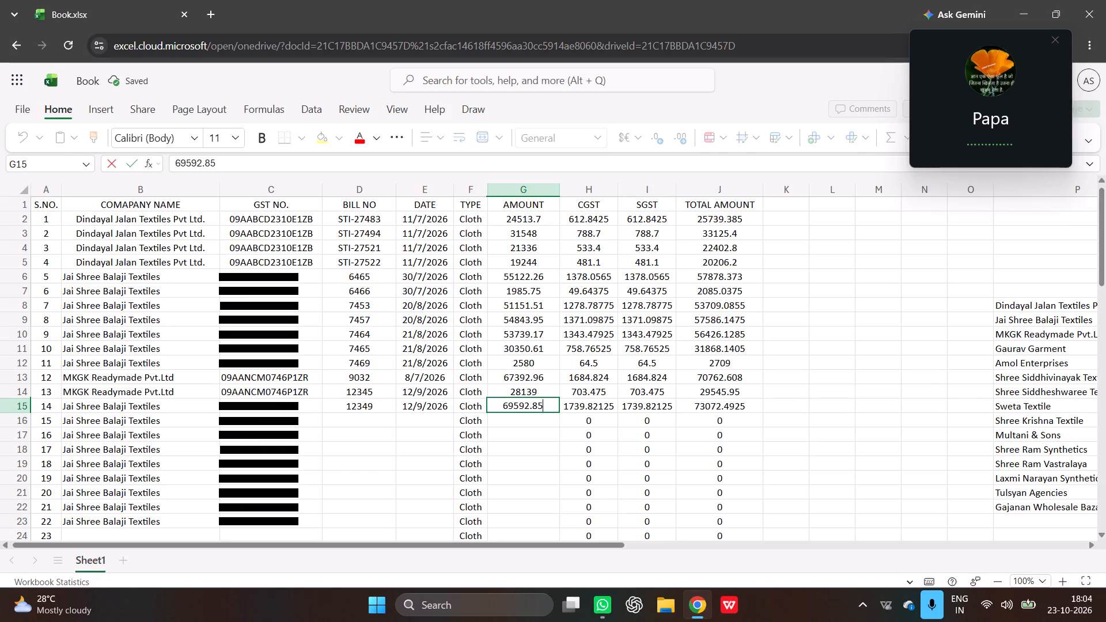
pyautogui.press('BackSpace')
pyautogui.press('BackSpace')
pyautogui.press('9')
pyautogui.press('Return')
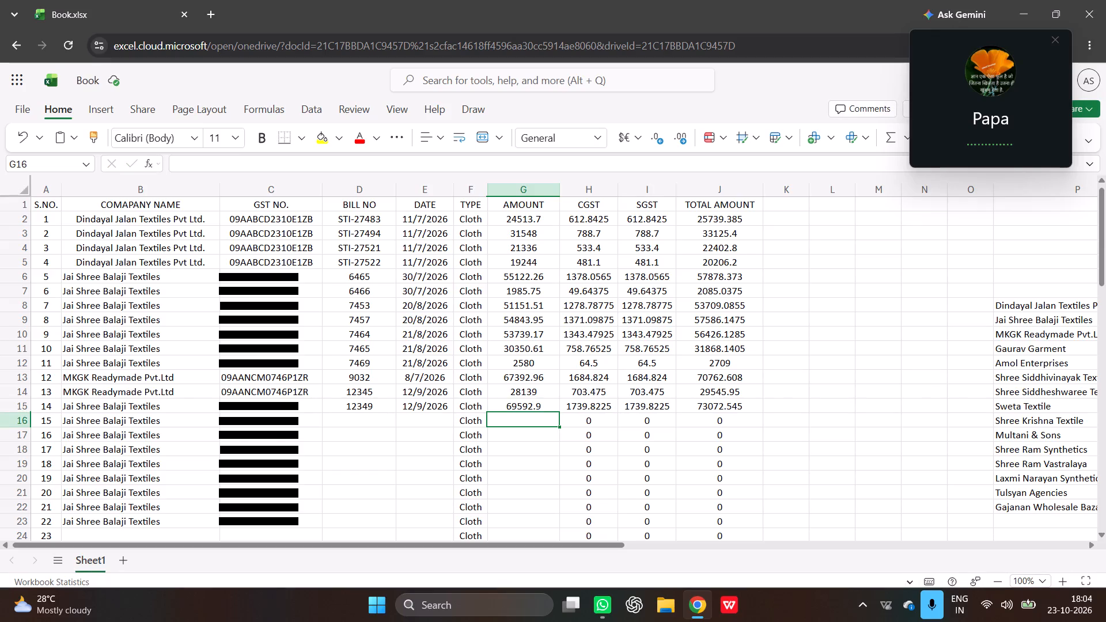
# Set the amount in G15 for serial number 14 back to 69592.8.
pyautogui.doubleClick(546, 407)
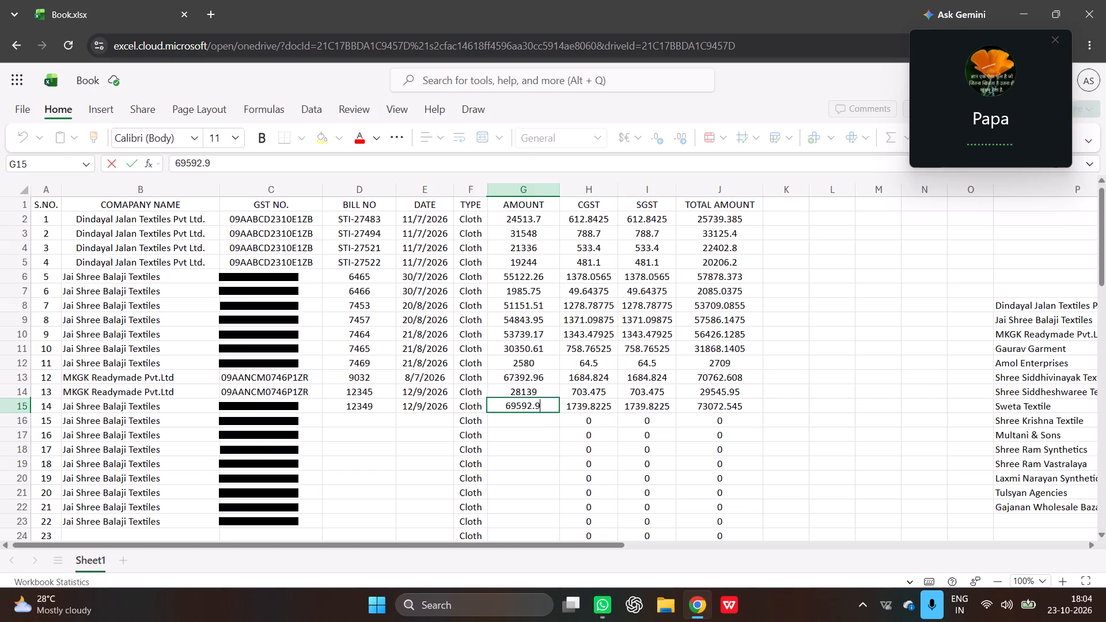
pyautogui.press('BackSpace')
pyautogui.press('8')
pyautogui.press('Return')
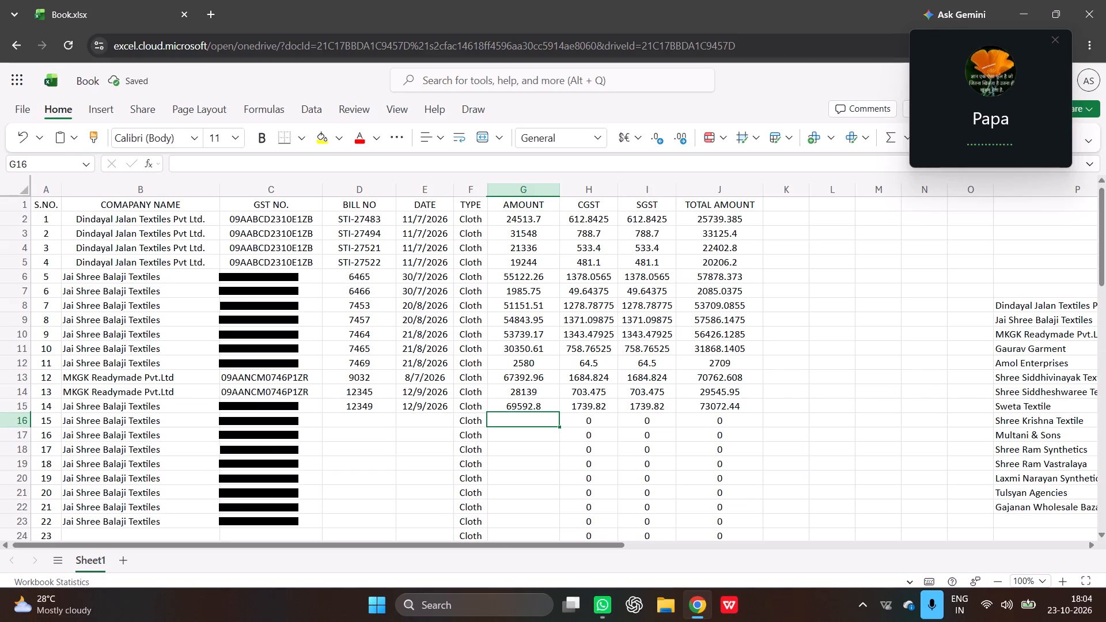
# Examine the supplier names and GST numbers in the reference list beside the register.
pyautogui.click(823, 446)
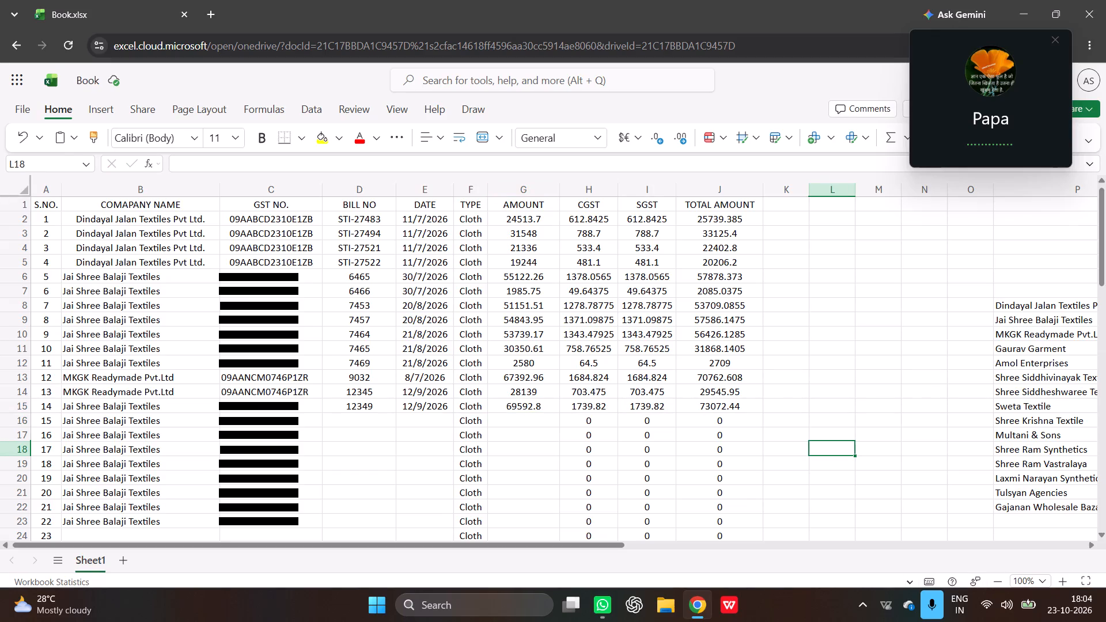
pyautogui.press('Right')
pyautogui.press('Right')
pyautogui.press('Right')
pyautogui.press('Right')
pyautogui.press('Right')
pyautogui.press('Right')
pyautogui.press('Right')
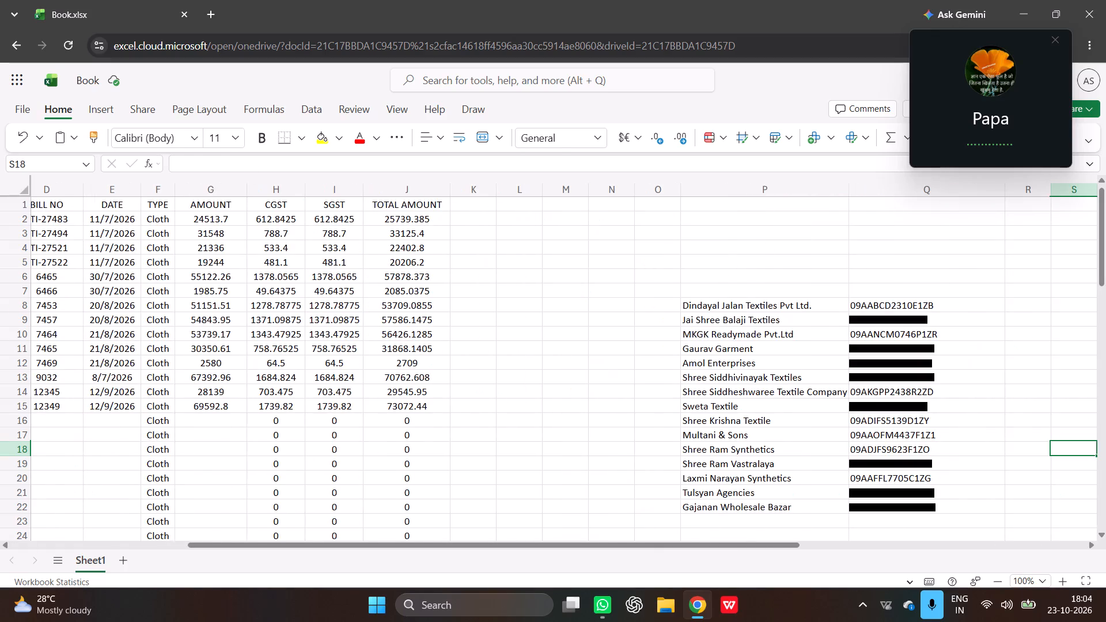
pyautogui.press('Left')
pyautogui.press('Left')
pyautogui.press('Left')
pyautogui.press('Left')
pyautogui.press('Left')
pyautogui.press('Left')
pyautogui.press('Left')
pyautogui.press('Left')
pyautogui.press('Left')
pyautogui.press('Left')
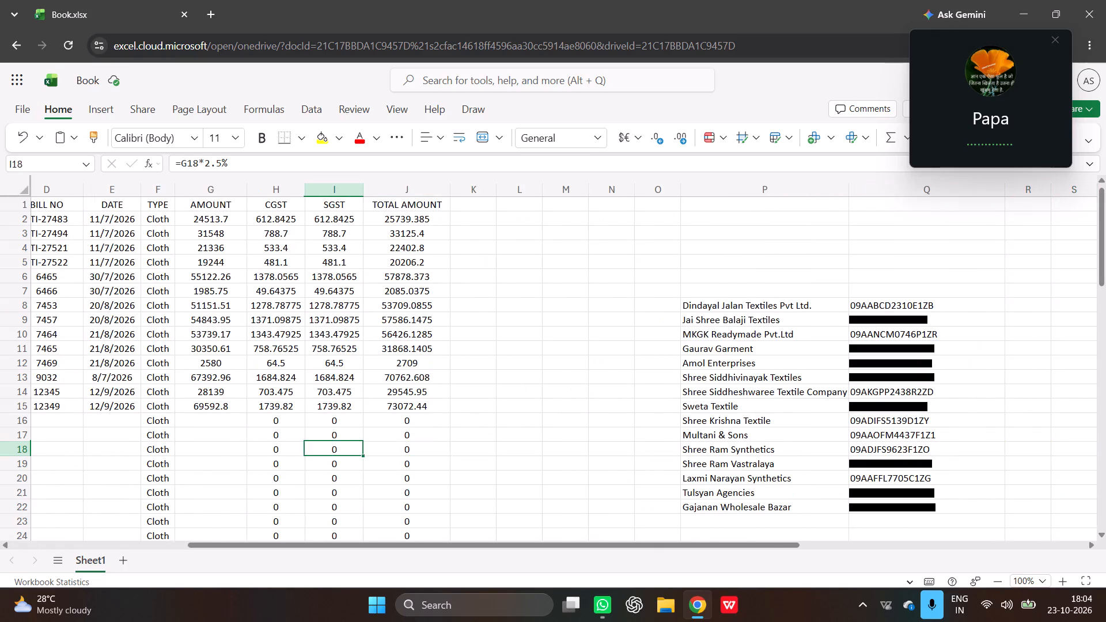
pyautogui.press('Left')
pyautogui.press('Left')
pyautogui.press('Left')
pyautogui.press('Left')
pyautogui.press('Left')
pyautogui.press('Left')
pyautogui.press('Left')
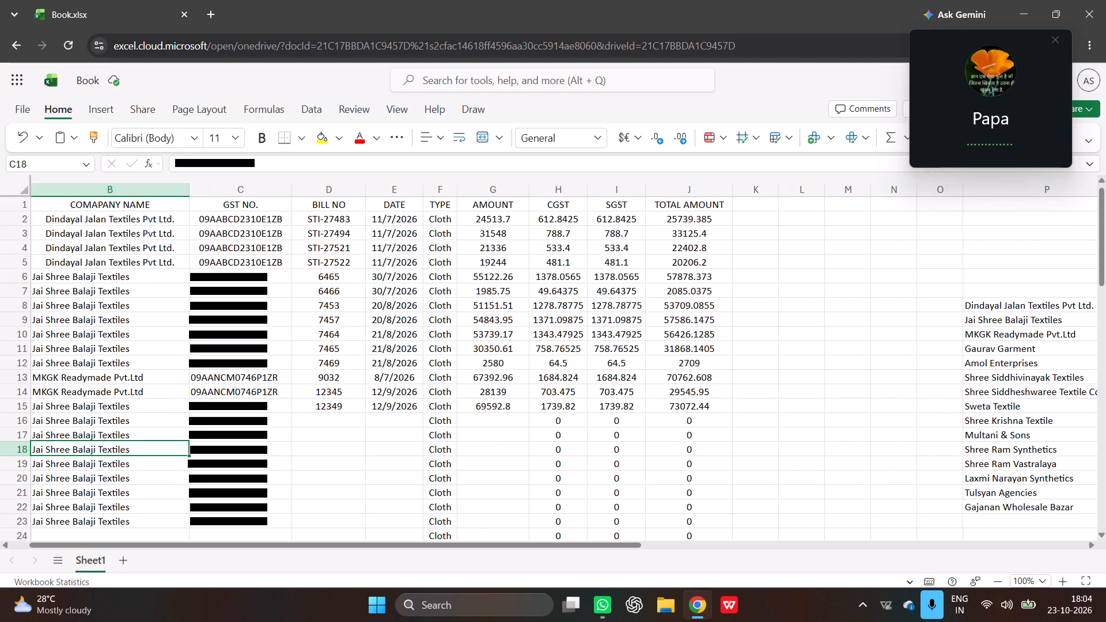
pyautogui.press('Left')
pyautogui.press('Left')
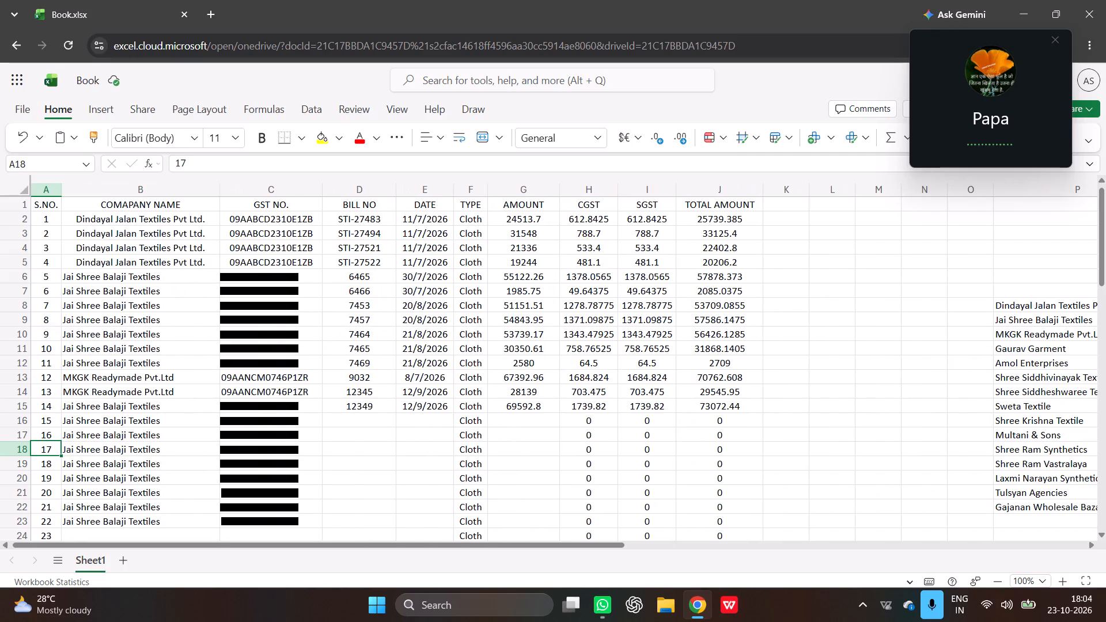
pyautogui.press('Right')
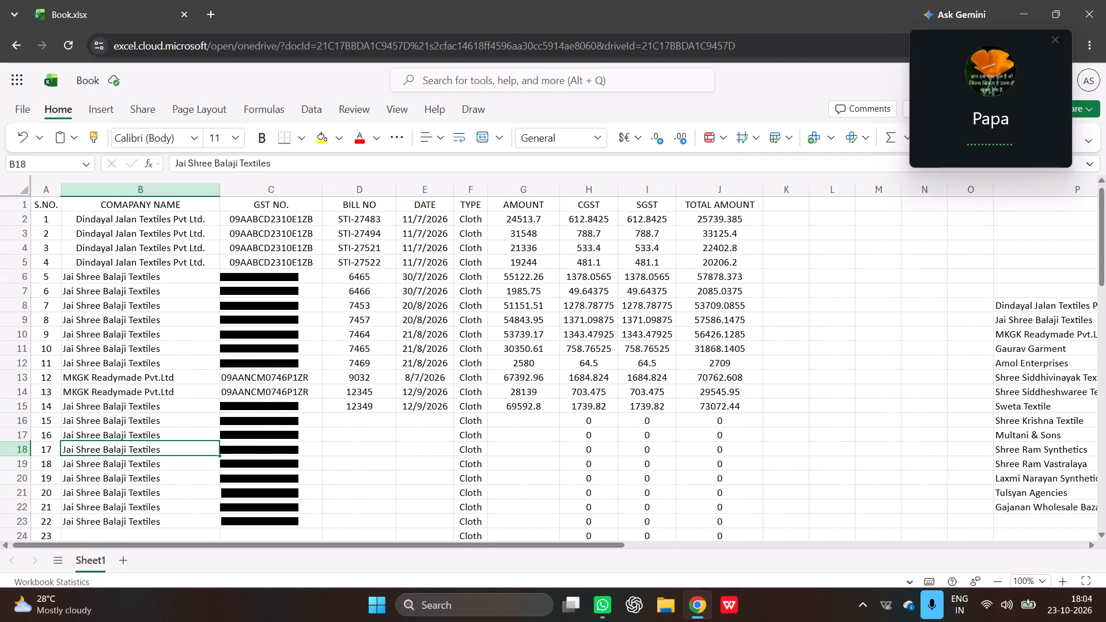
# Copy the MKGK Readymade Pvt.Ltd name and GST number from row 14 over the supplier details in B15:C15.
pyautogui.moveTo(89, 407); pyautogui.dragTo(206, 445)
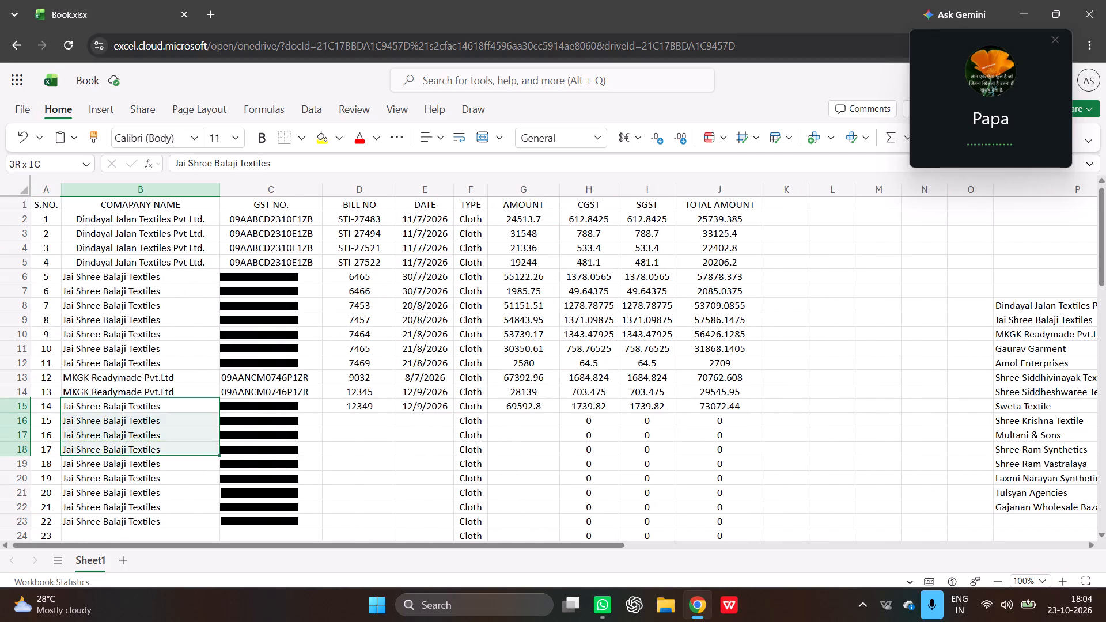
pyautogui.moveTo(206, 445); pyautogui.dragTo(230, 451)
pyautogui.click(344, 446)
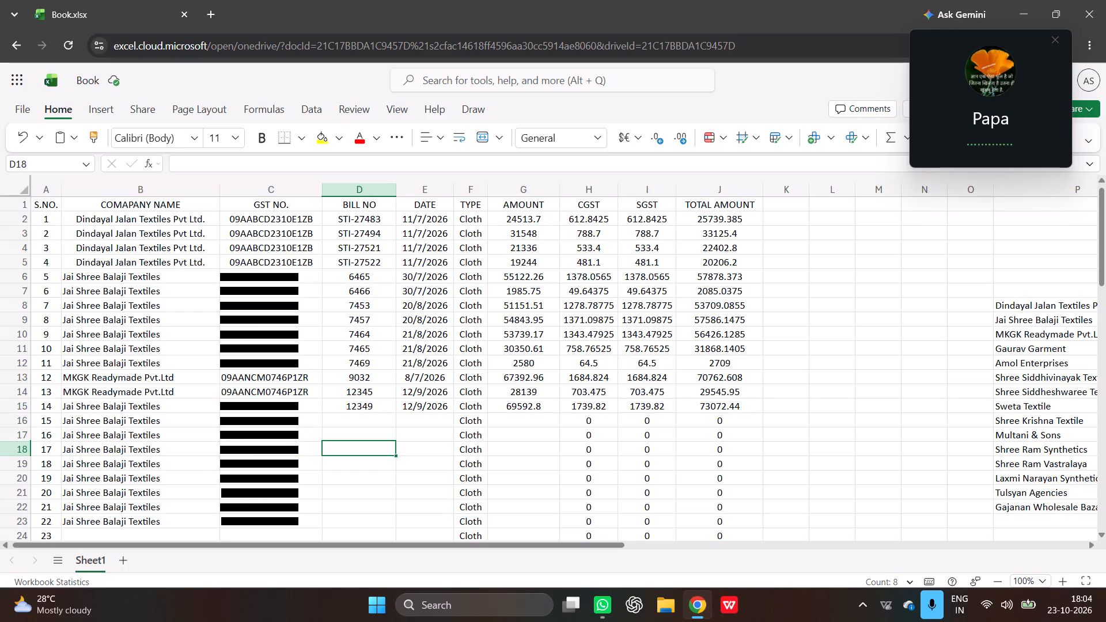
pyautogui.moveTo(141, 391); pyautogui.dragTo(254, 396)
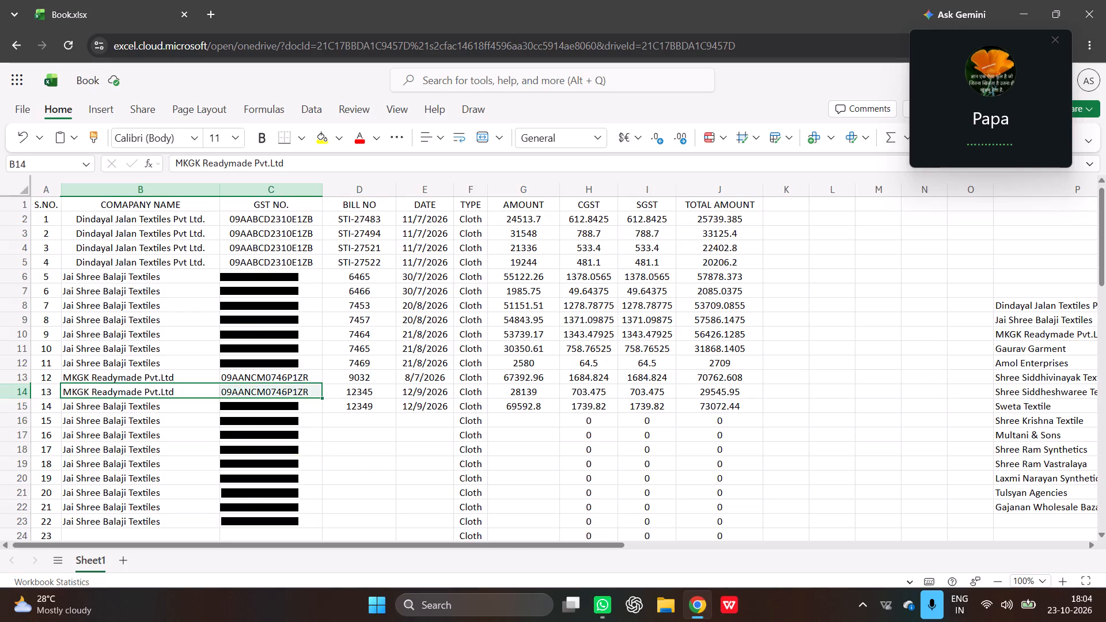
pyautogui.hotkey('ctrl', 'c')
pyautogui.moveTo(188, 403); pyautogui.dragTo(240, 412)
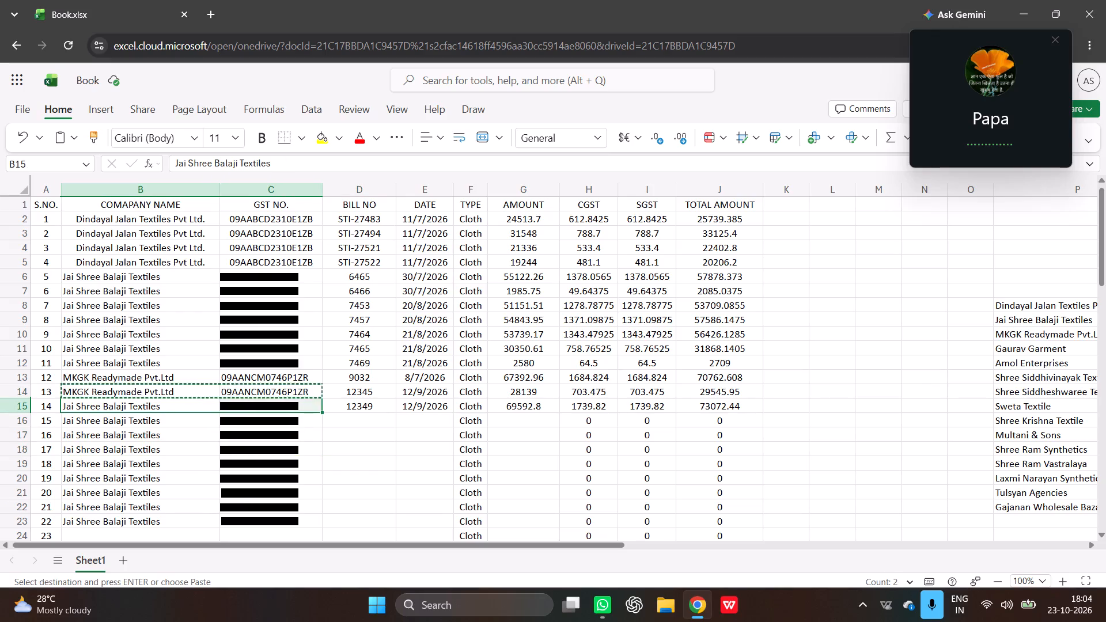
pyautogui.hotkey('ctrl', 'v')
# Clear the Jai Shree Balaji Textiles names and GST numbers in B16:C20 for serial numbers 15 to 19.
pyautogui.click(302, 495)
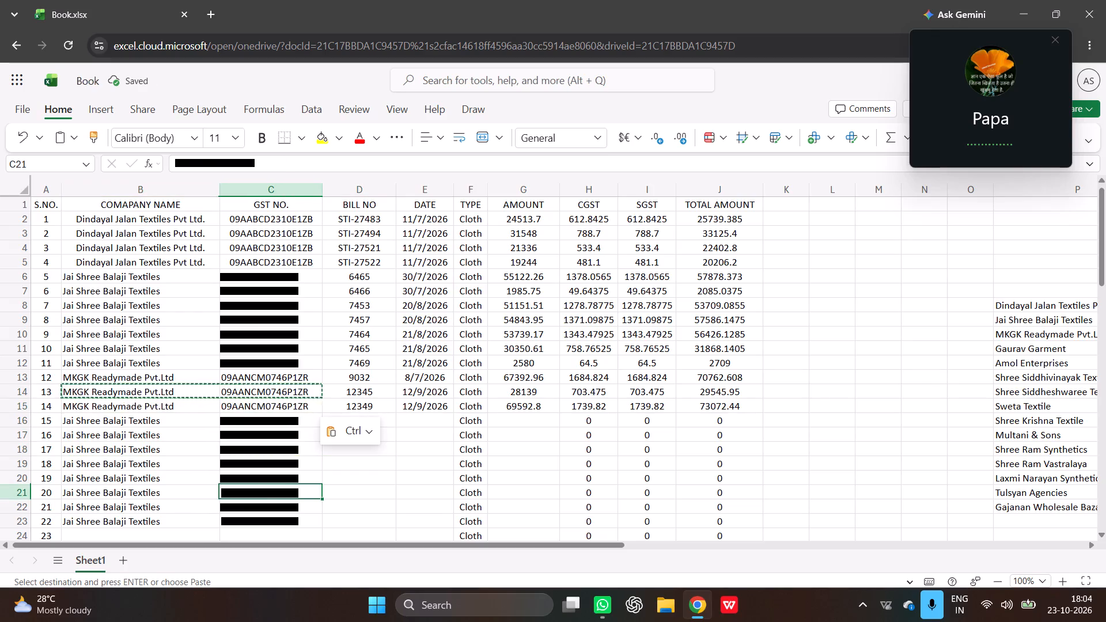
pyautogui.moveTo(128, 422); pyautogui.dragTo(268, 475)
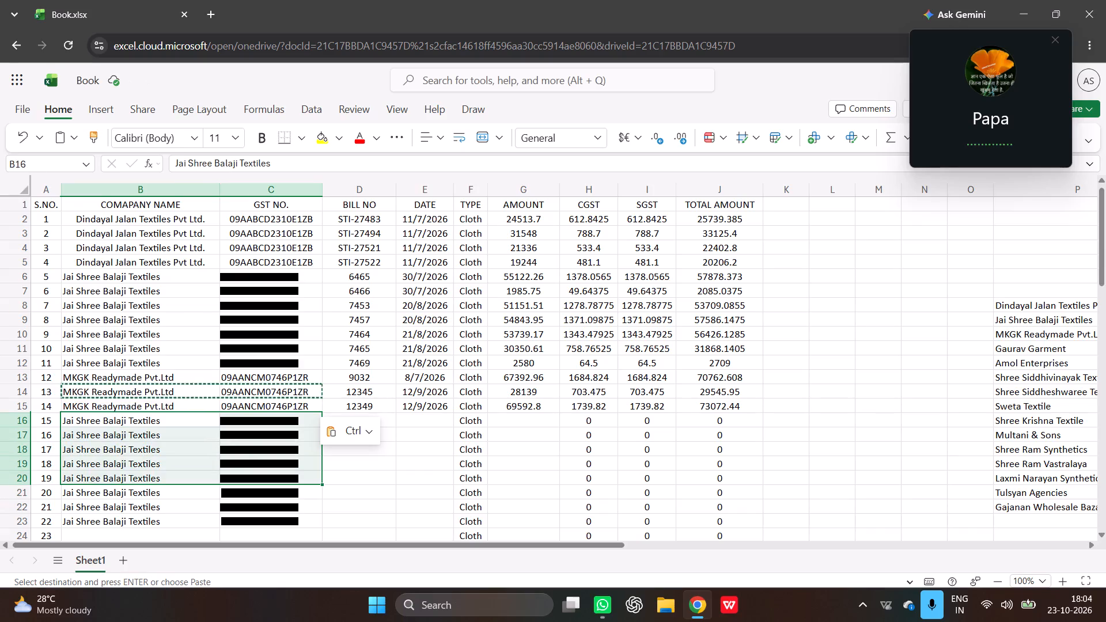
pyautogui.press('Delete')
pyautogui.click(354, 456)
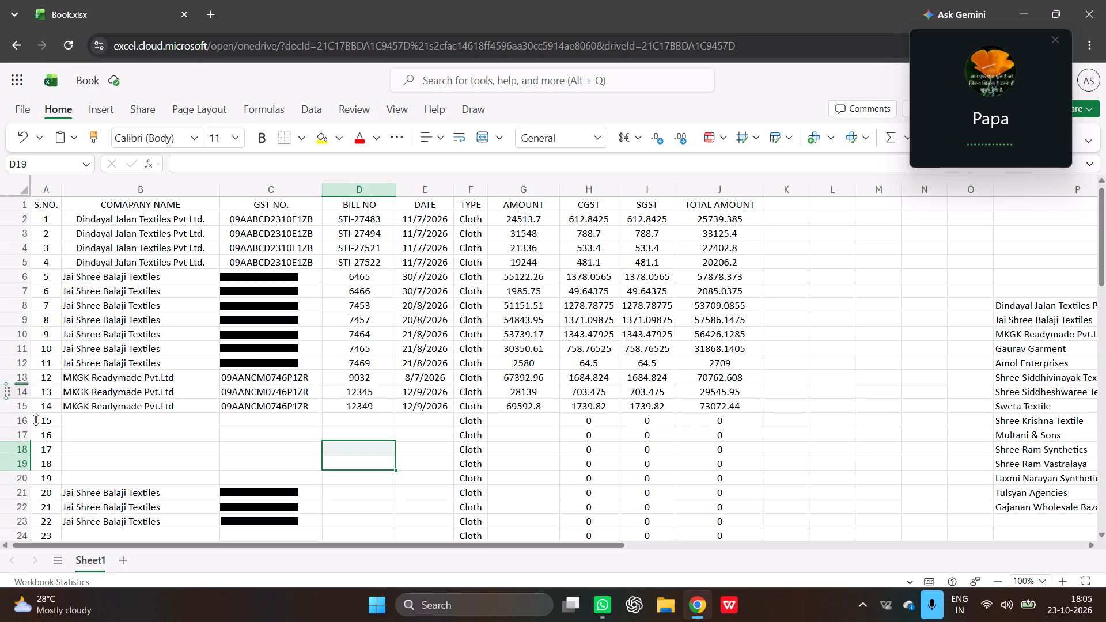
# Enter the date 23-08-2026 in E16 and bill number 1000 in D16 for serial number 15.
pyautogui.click(437, 415)
pyautogui.write('23-08-')
pyautogui.write('2026')
pyautogui.press('Return')
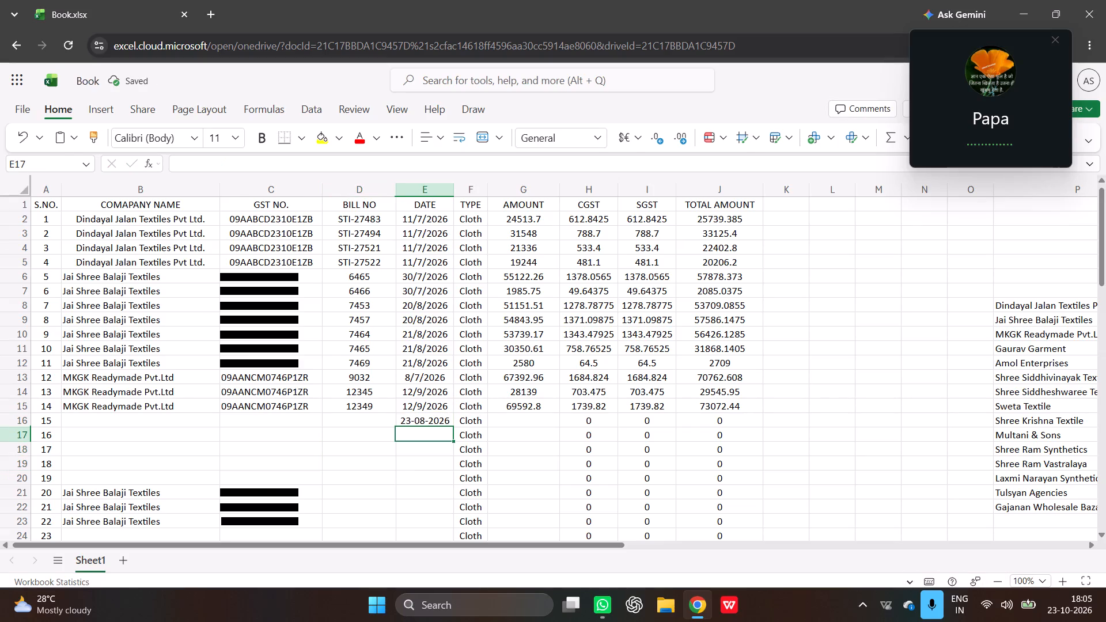
pyautogui.click(362, 419)
pyautogui.write('1000')
pyautogui.press('Return')
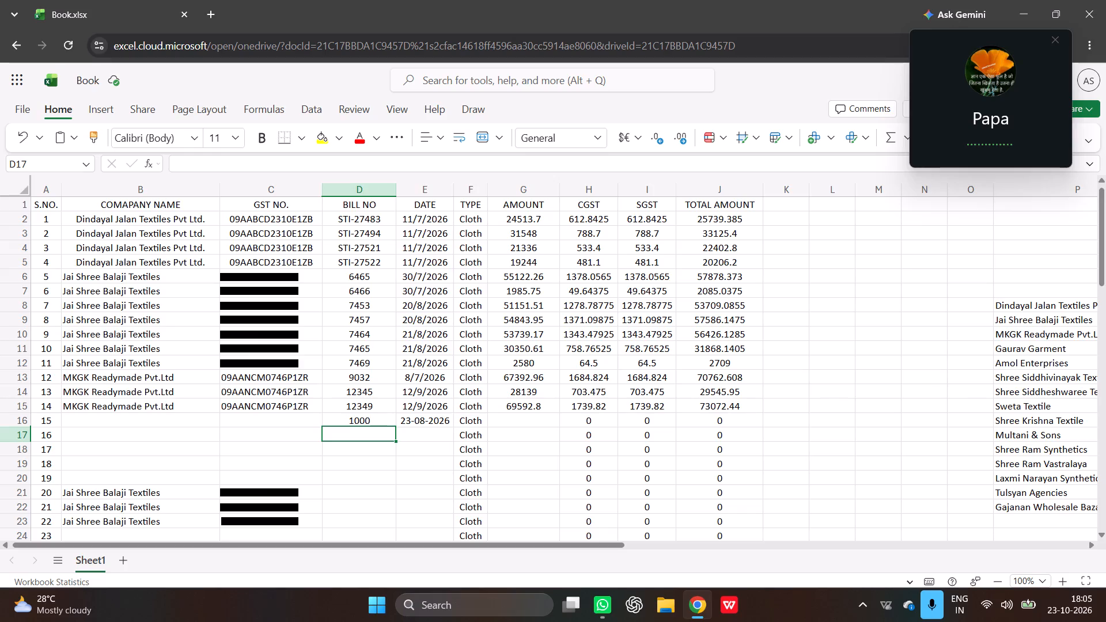
# Enter the amount 12464.4 in G16 for serial number 15.
pyautogui.click(524, 422)
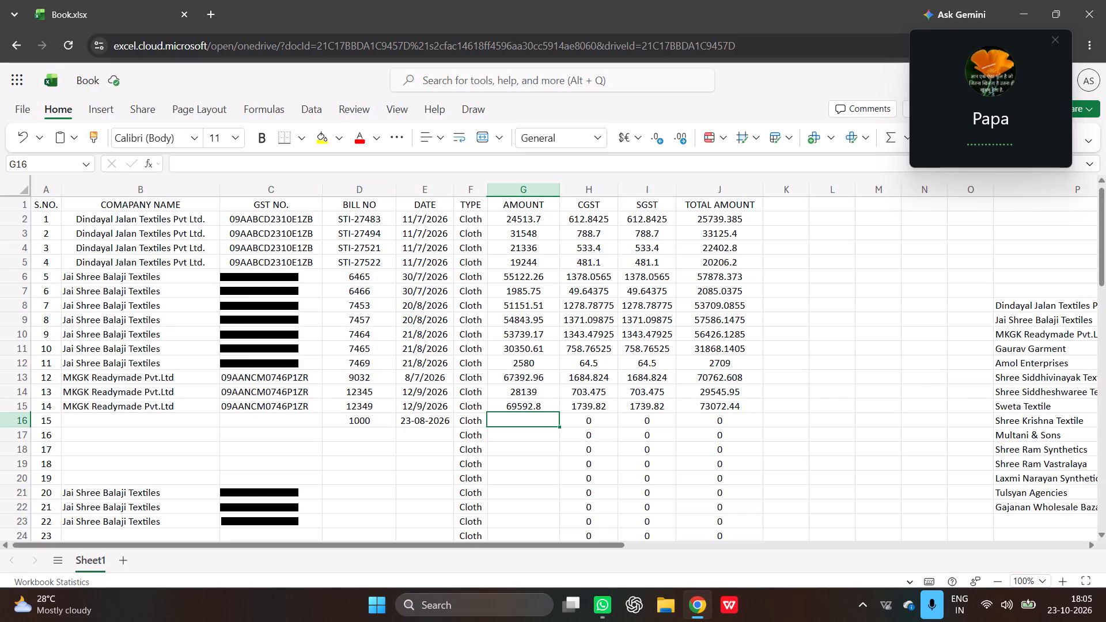
pyautogui.write('124')
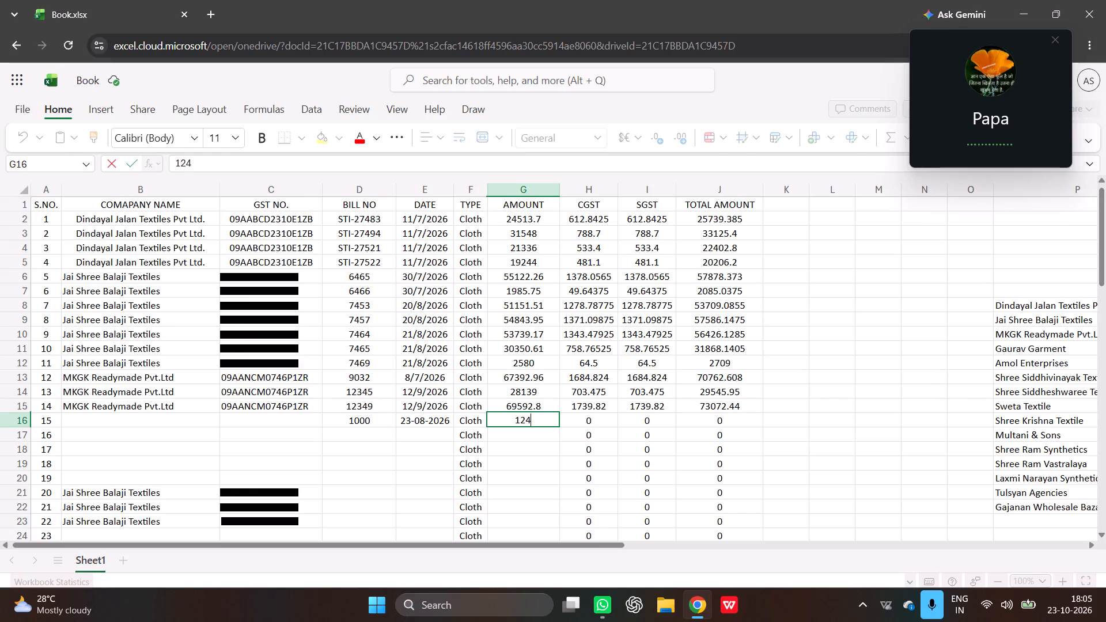
pyautogui.write('64')
pyautogui.press('.')
pyautogui.press('4')
pyautogui.press('Return')
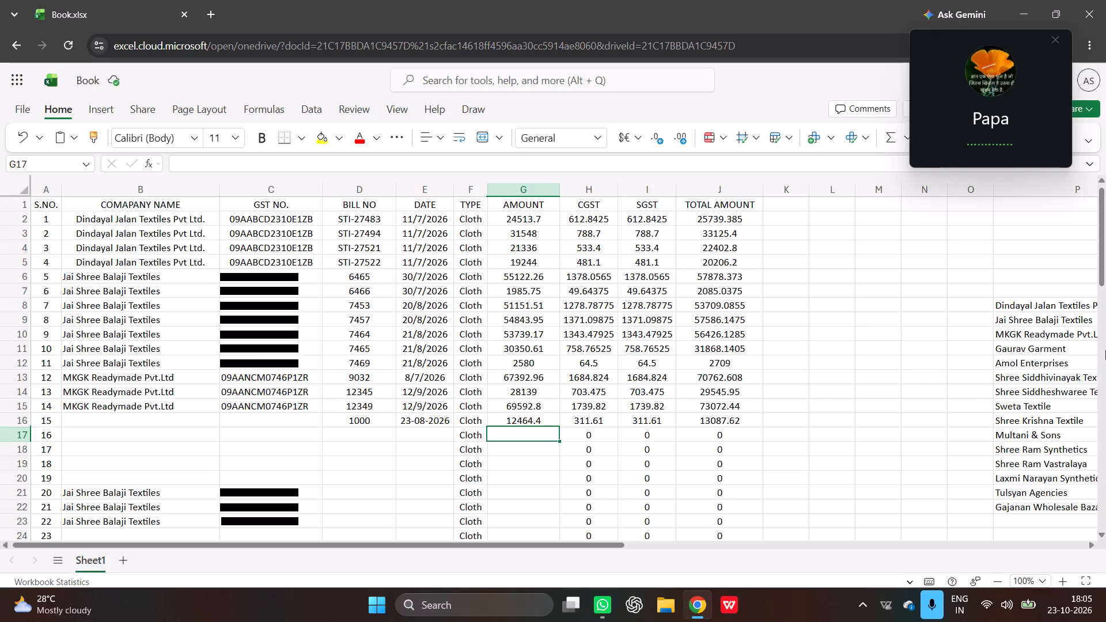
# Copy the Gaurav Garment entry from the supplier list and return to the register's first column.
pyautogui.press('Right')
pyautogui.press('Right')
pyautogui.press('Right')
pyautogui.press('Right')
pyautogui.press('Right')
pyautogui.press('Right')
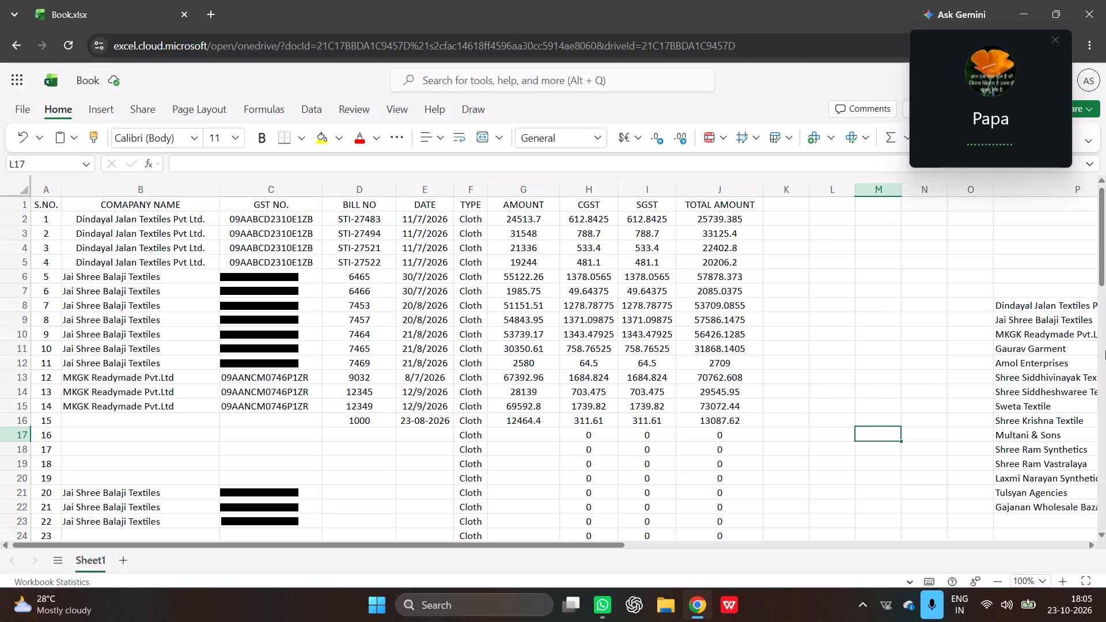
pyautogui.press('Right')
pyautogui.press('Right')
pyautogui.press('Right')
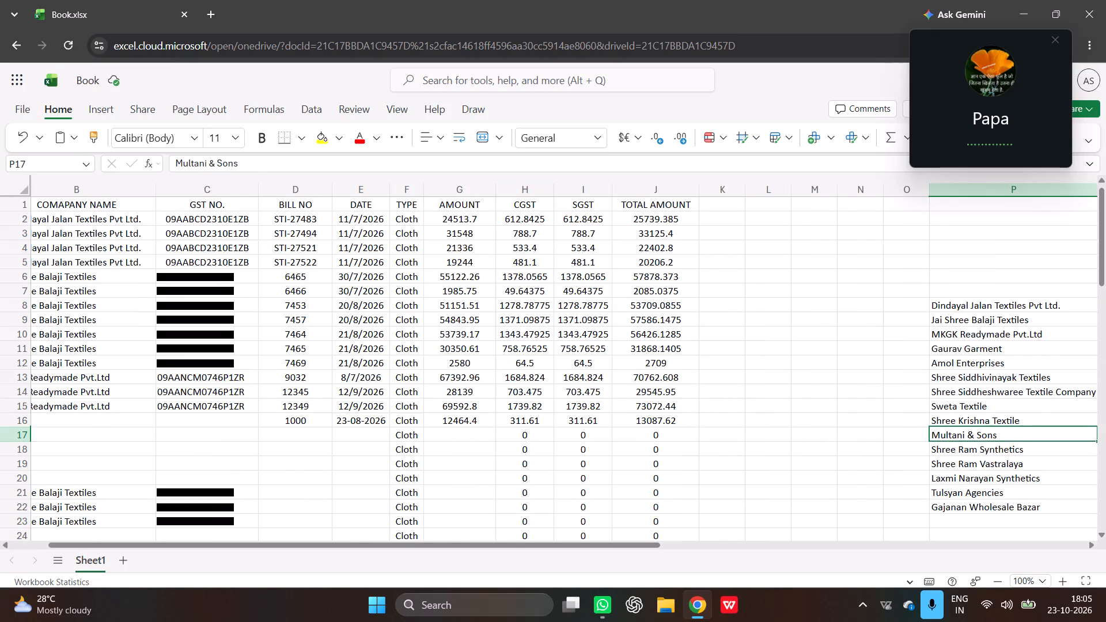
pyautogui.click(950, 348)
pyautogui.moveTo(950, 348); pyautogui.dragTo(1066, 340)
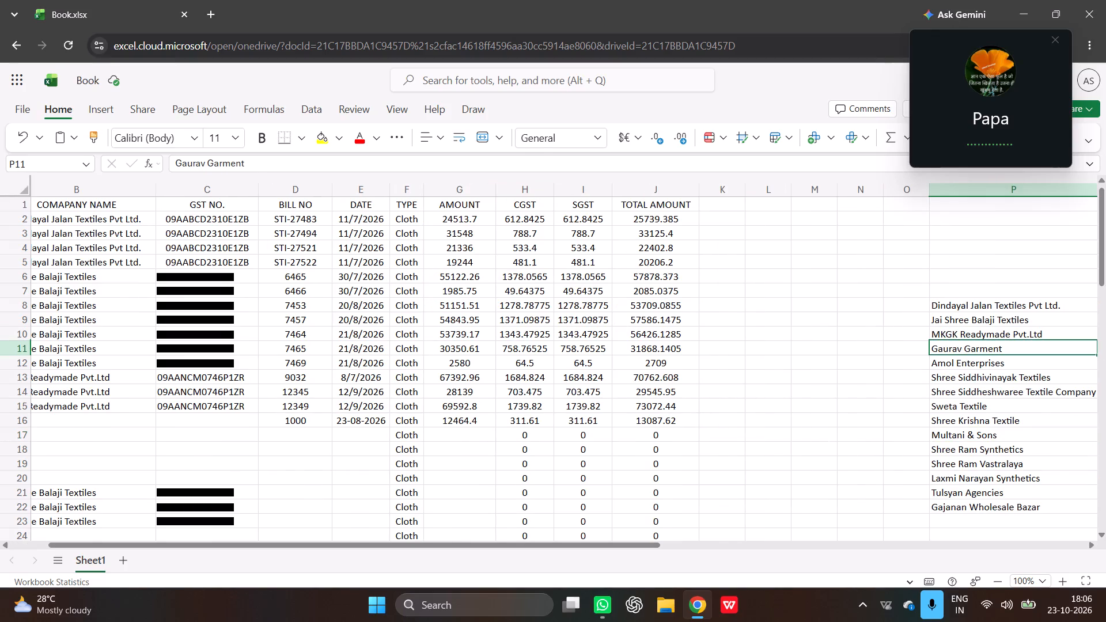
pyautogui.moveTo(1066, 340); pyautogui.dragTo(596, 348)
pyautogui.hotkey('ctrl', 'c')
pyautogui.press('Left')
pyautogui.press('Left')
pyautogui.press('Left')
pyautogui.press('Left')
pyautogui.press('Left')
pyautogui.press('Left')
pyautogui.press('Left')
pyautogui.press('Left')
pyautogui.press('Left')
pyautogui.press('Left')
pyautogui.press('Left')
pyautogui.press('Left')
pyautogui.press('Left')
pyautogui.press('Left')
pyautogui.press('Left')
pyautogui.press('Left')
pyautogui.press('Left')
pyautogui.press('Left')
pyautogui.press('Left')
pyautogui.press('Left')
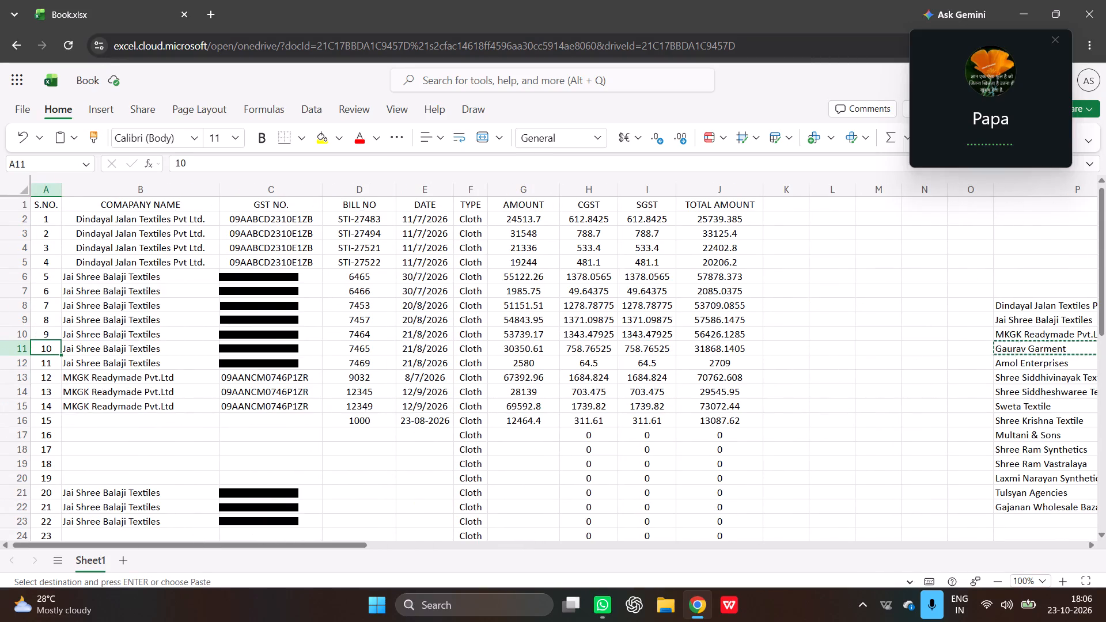
# Enter the date 4-09-2026 in E17 and bill number 1077 in D17 for serial number 16.
pyautogui.click(431, 437)
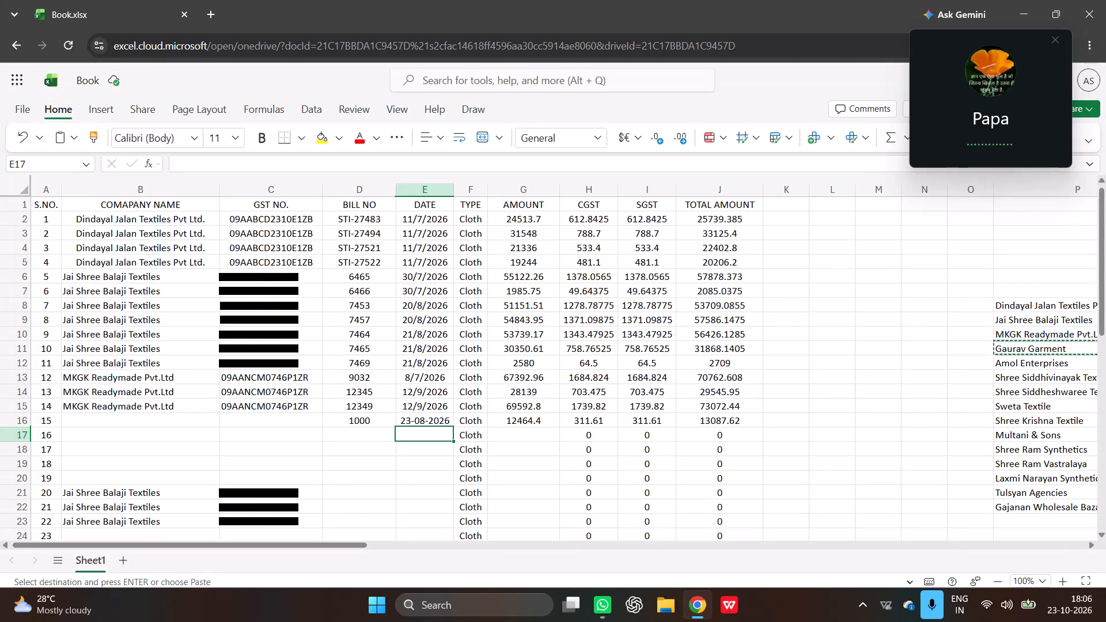
pyautogui.write('4-')
pyautogui.press('0')
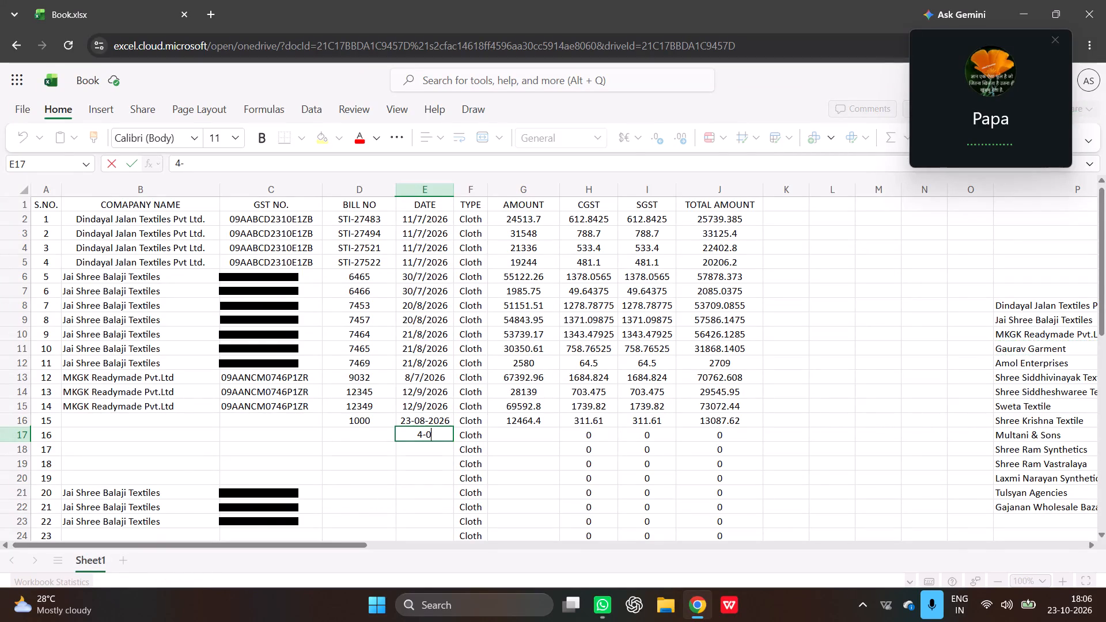
pyautogui.write('9-')
pyautogui.write('2026')
pyautogui.press('Left')
pyautogui.write('10')
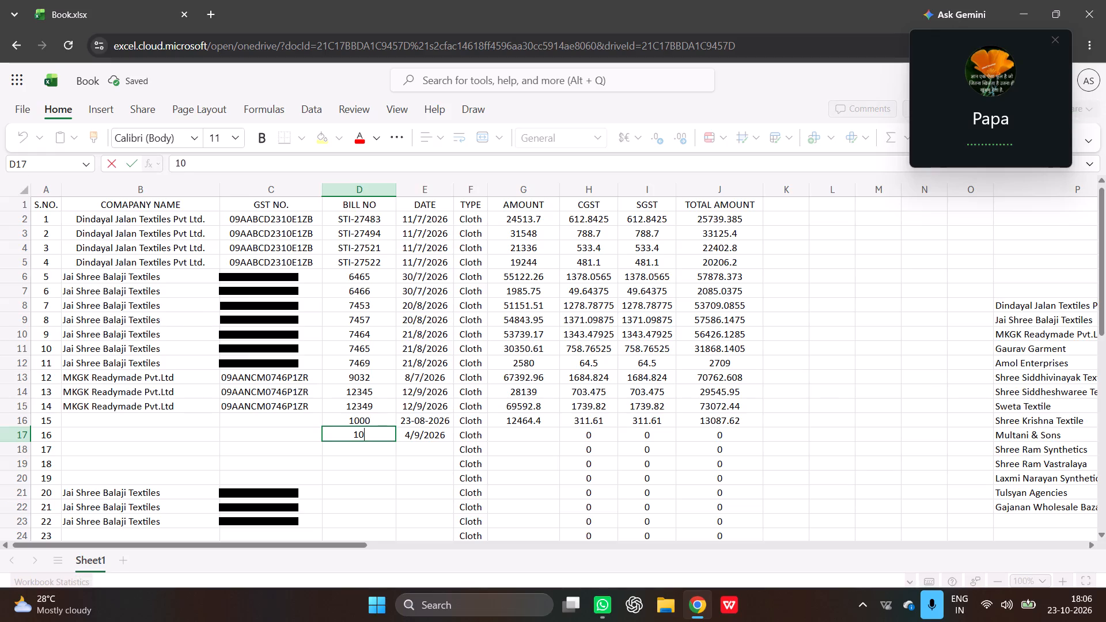
pyautogui.write('77')
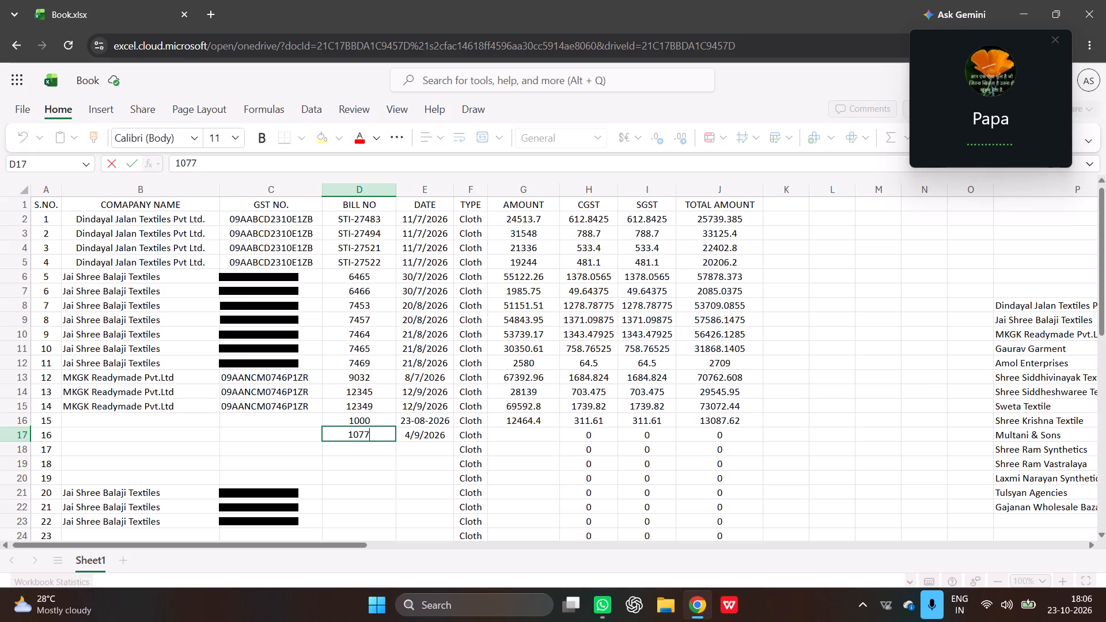
pyautogui.press('Tab')
# Enter the amount 4838.25 in G17 for serial number 16.
pyautogui.press('Tab')
pyautogui.press('Tab')
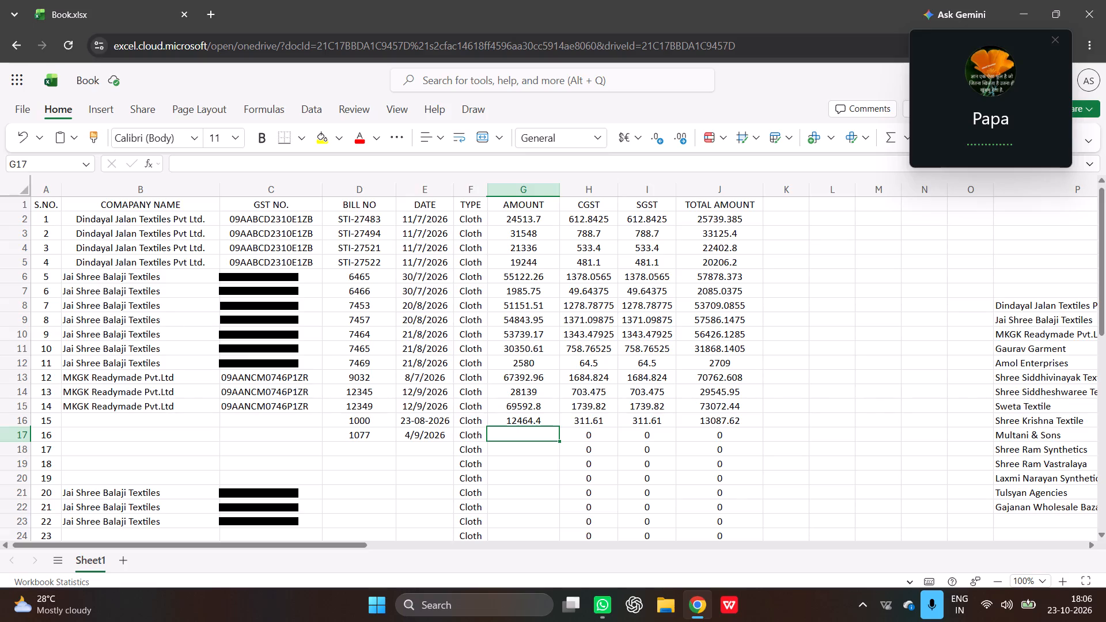
pyautogui.write('48')
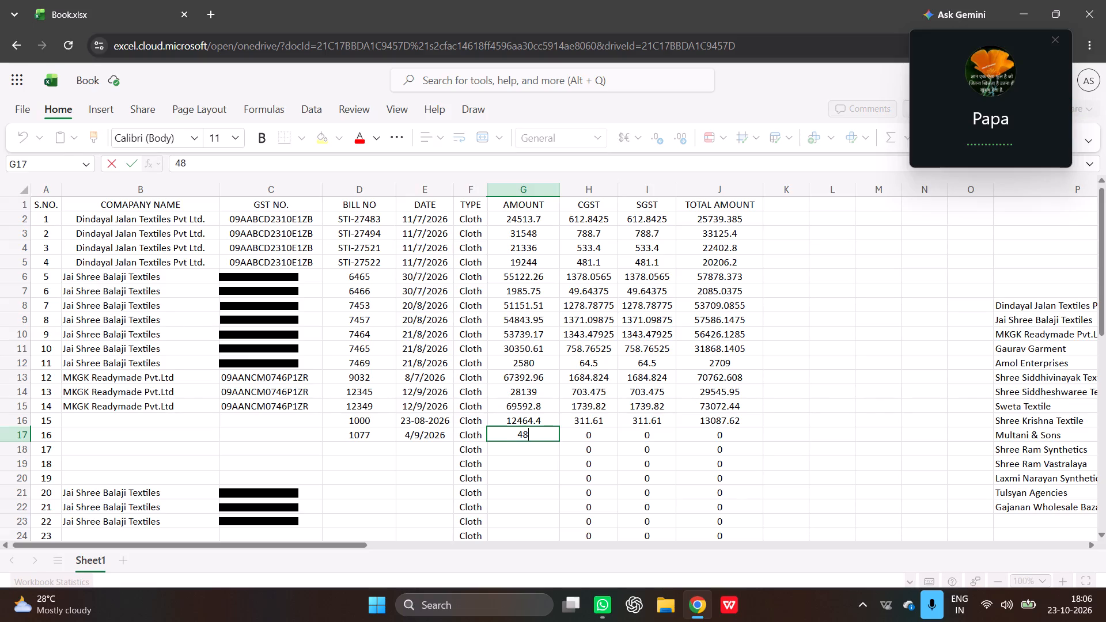
pyautogui.write('38')
pyautogui.press('.')
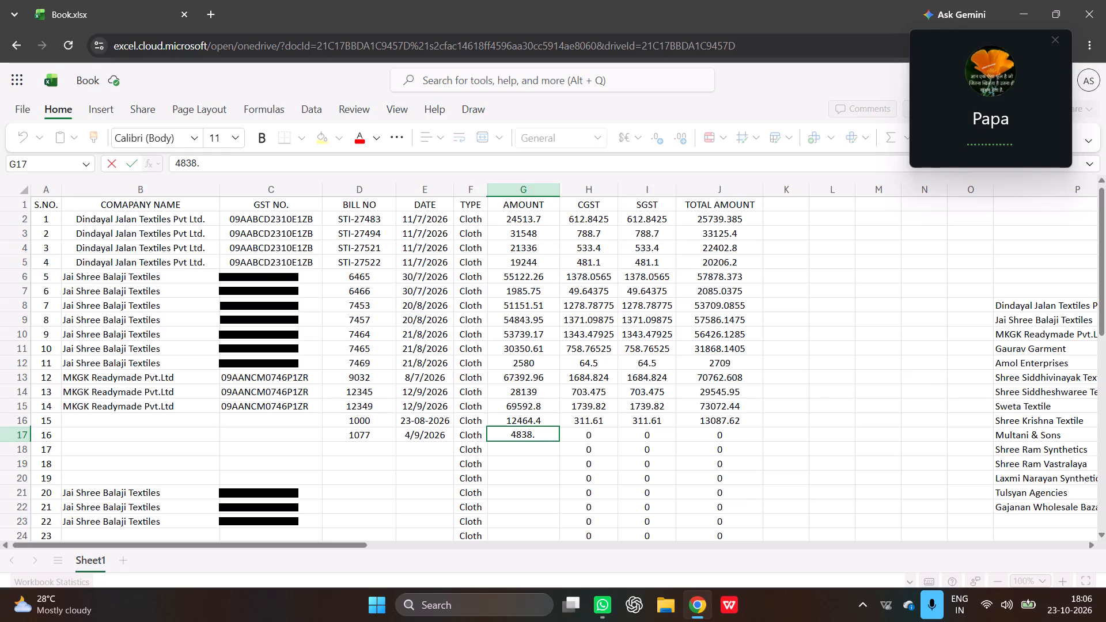
pyautogui.write('25')
pyautogui.press('Return')
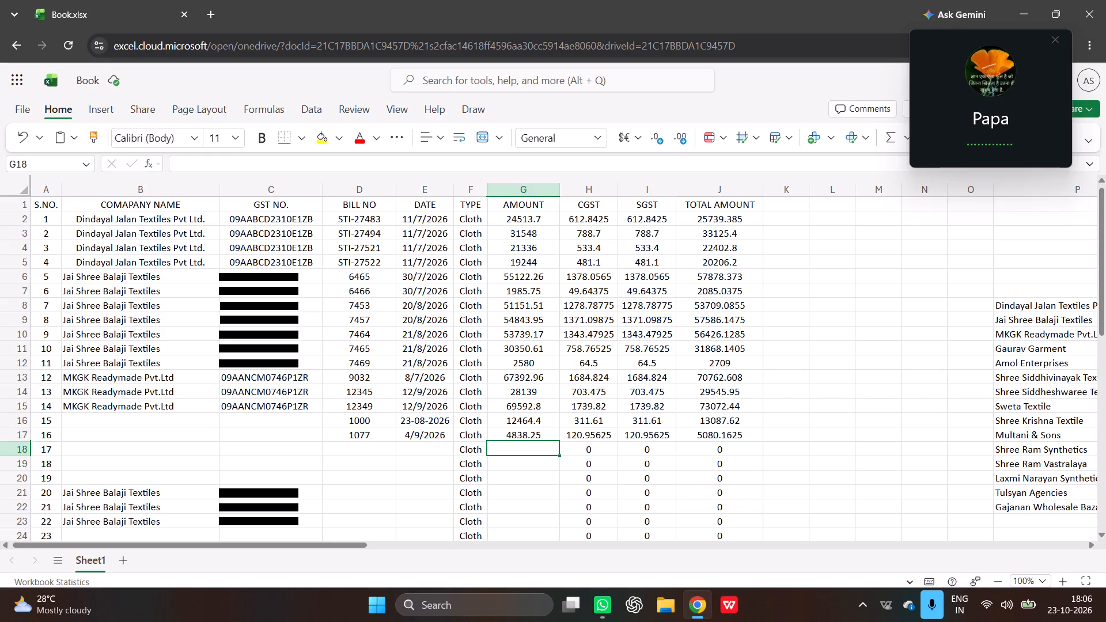
pyautogui.click(536, 438)
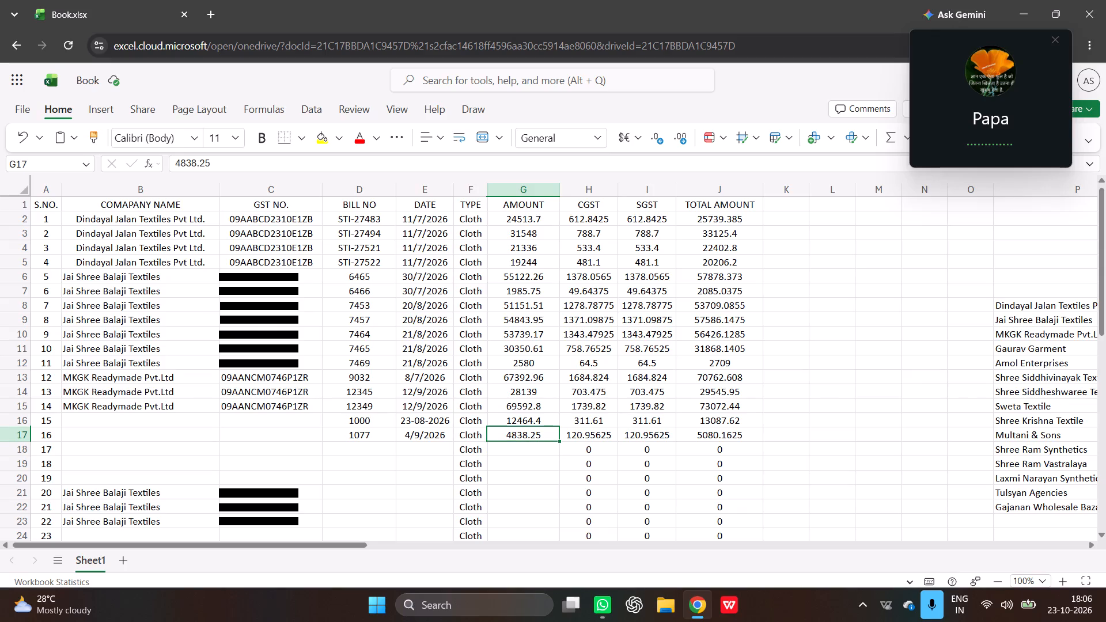
# Set the amount in G17 for serial number 16 to 4338.25.
pyautogui.write('43')
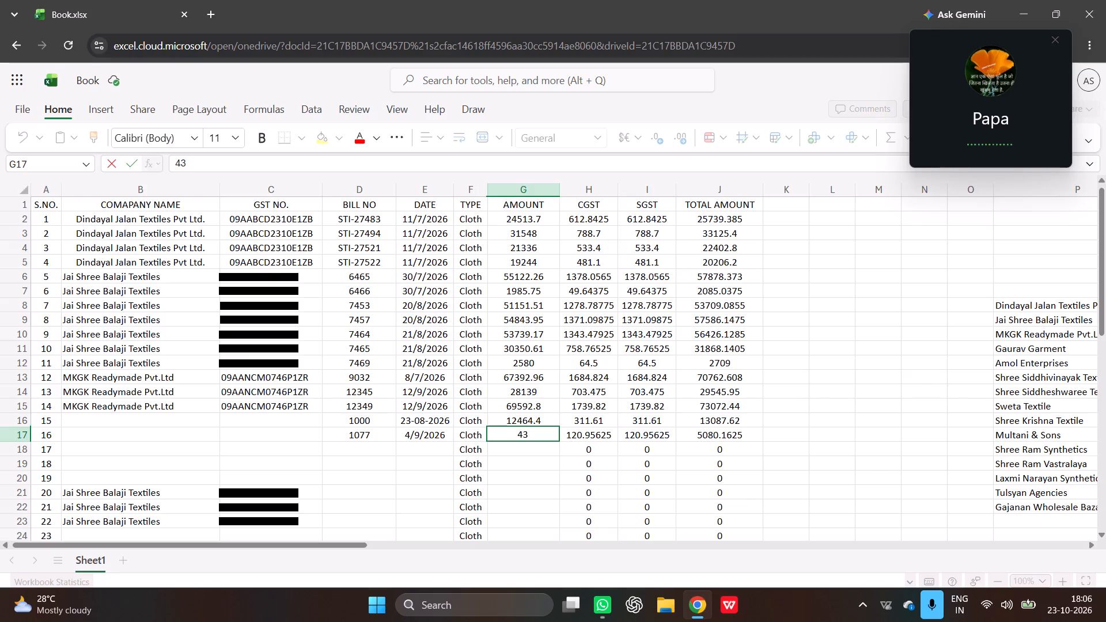
pyautogui.write('37')
pyautogui.press('BackSpace')
pyautogui.write('8.')
pyautogui.write('25')
pyautogui.press('Return')
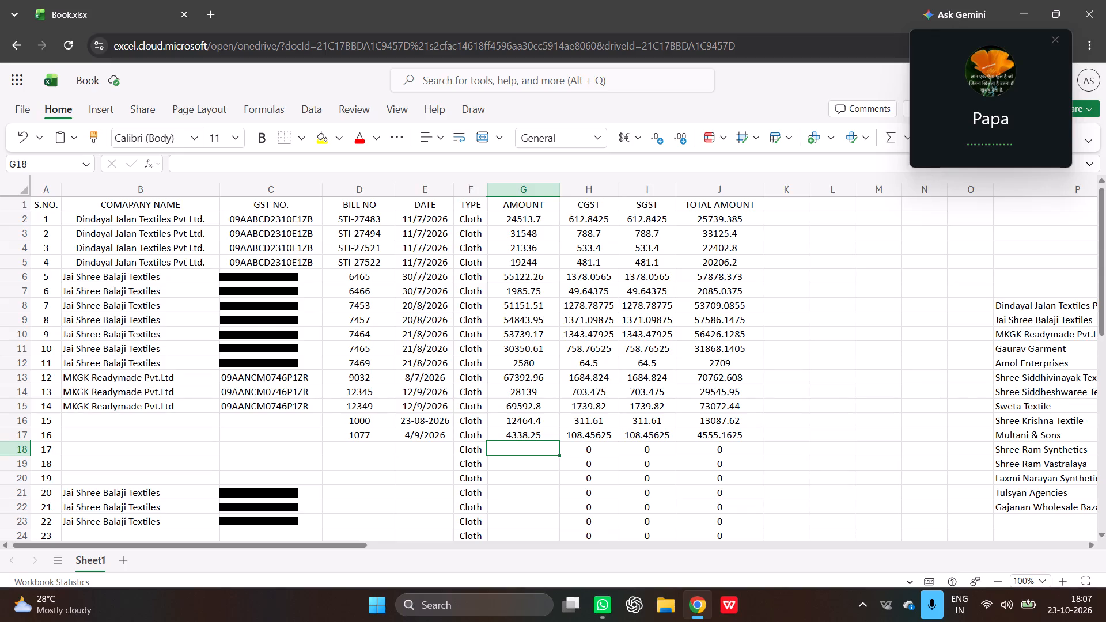
# Copy the Gaurav Garment name and GST number from the supplier list into B16:C17 for serial numbers 15 and 16.
pyautogui.moveTo(162, 418); pyautogui.dragTo(245, 434)
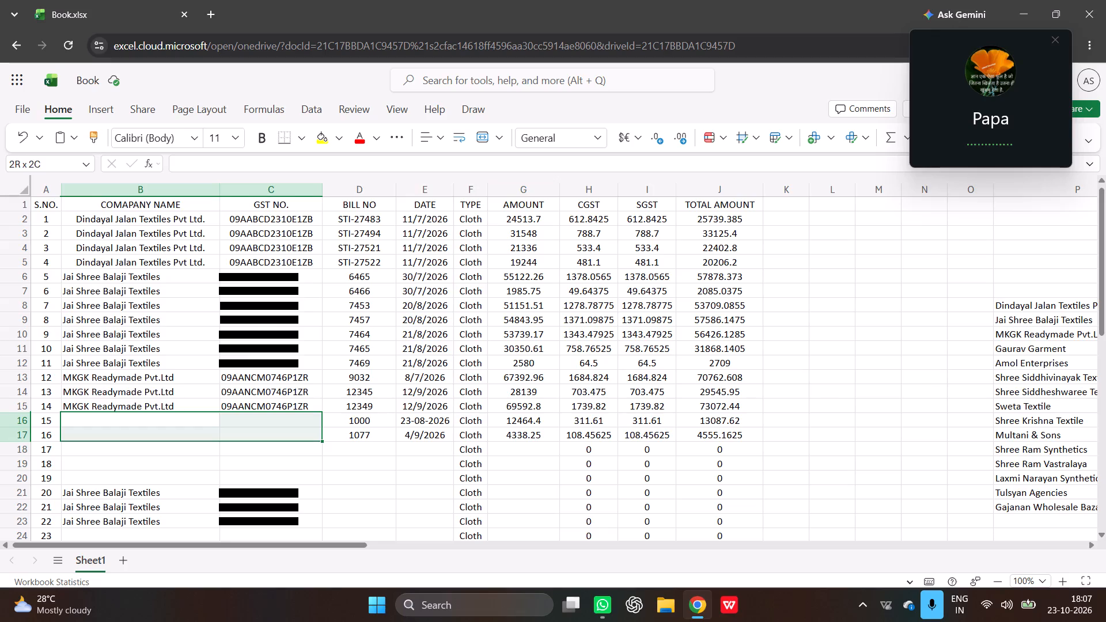
pyautogui.hotkey('ctrl', 'v')
pyautogui.click(1040, 421)
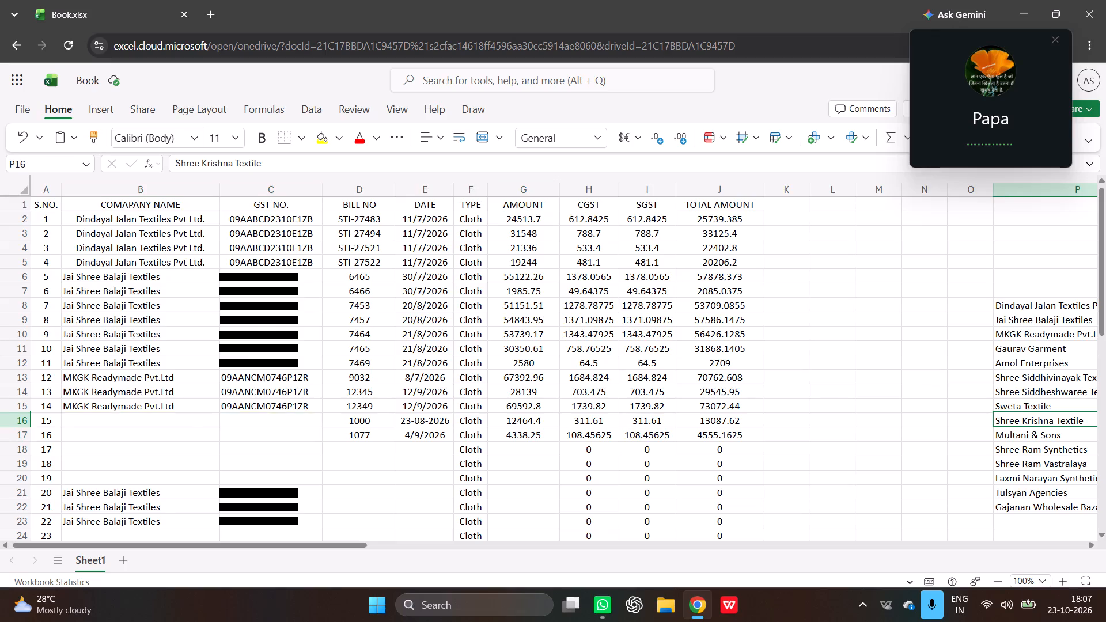
pyautogui.press('Right')
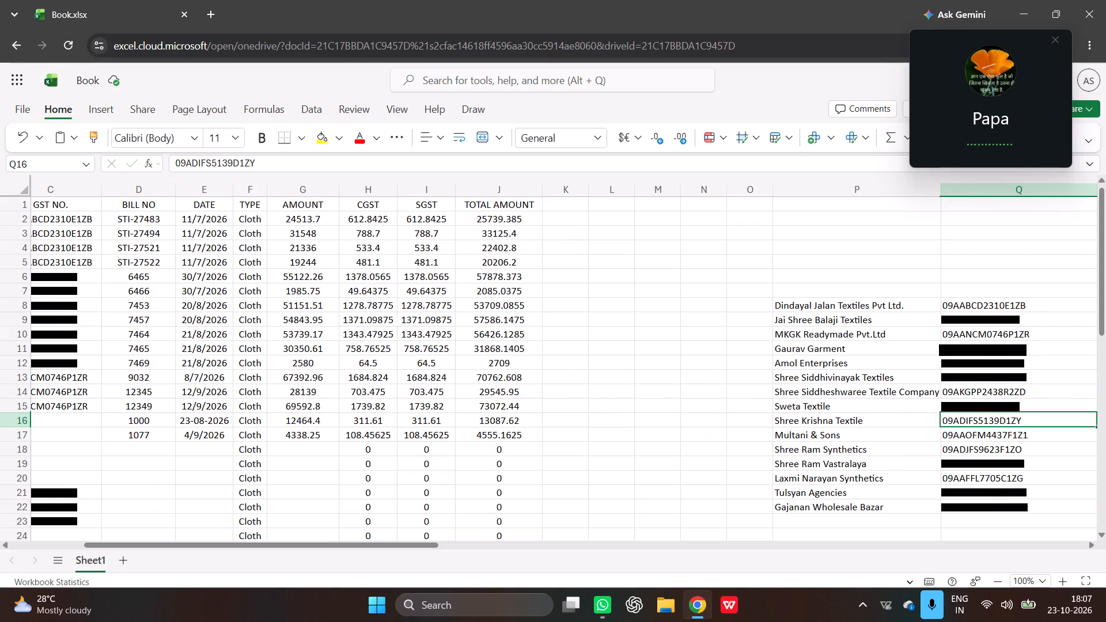
pyautogui.moveTo(812, 349); pyautogui.dragTo(829, 352)
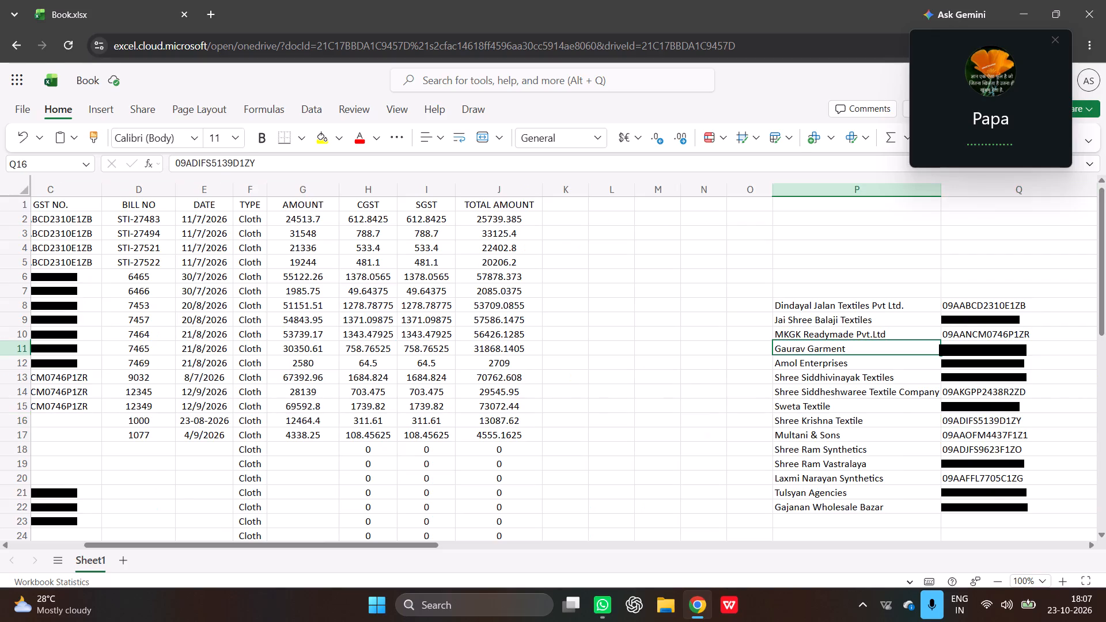
pyautogui.moveTo(829, 352); pyautogui.dragTo(970, 347)
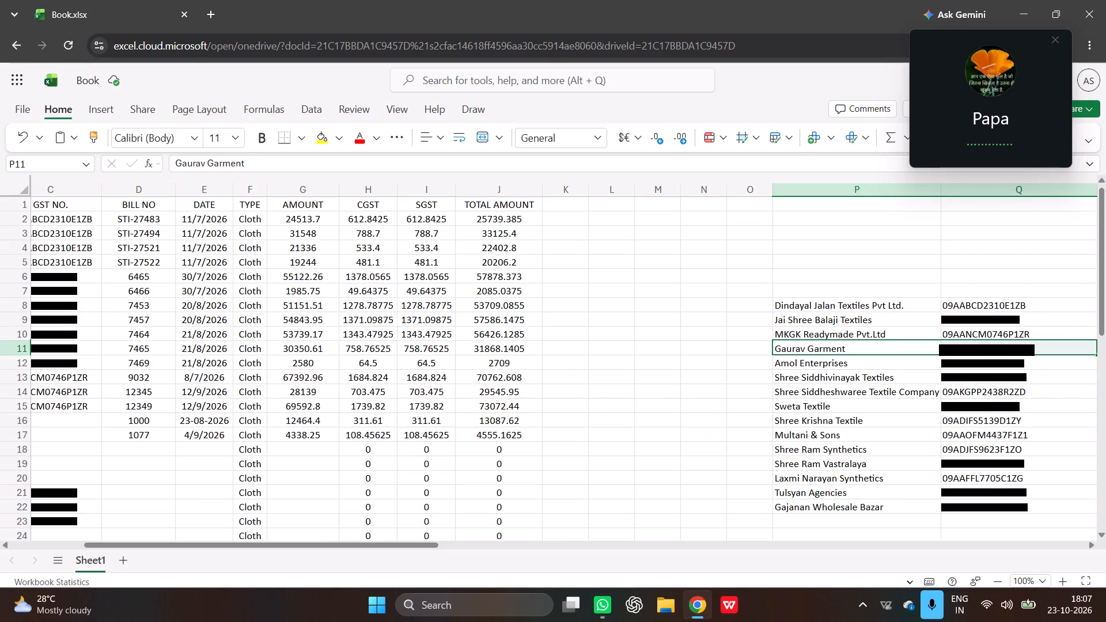
pyautogui.hotkey('ctrl', 'c')
pyautogui.press('Left')
pyautogui.press('Left')
pyautogui.press('Left')
pyautogui.press('Left')
pyautogui.press('Left')
pyautogui.press('Left')
pyautogui.press('Left')
pyautogui.press('Left')
pyautogui.press('Left')
pyautogui.press('Left')
pyautogui.press('Left')
pyautogui.press('Left')
pyautogui.press('Left')
pyautogui.press('Left')
pyautogui.press('Left')
pyautogui.press('Left')
pyautogui.press('Left')
pyautogui.press('Left')
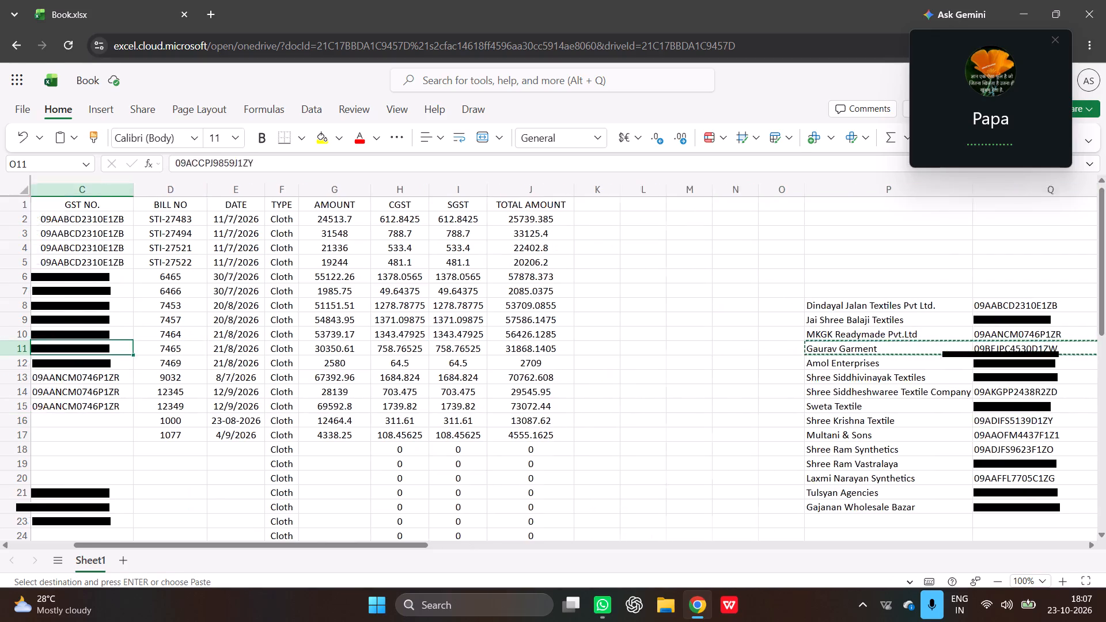
pyautogui.moveTo(118, 418); pyautogui.dragTo(188, 417)
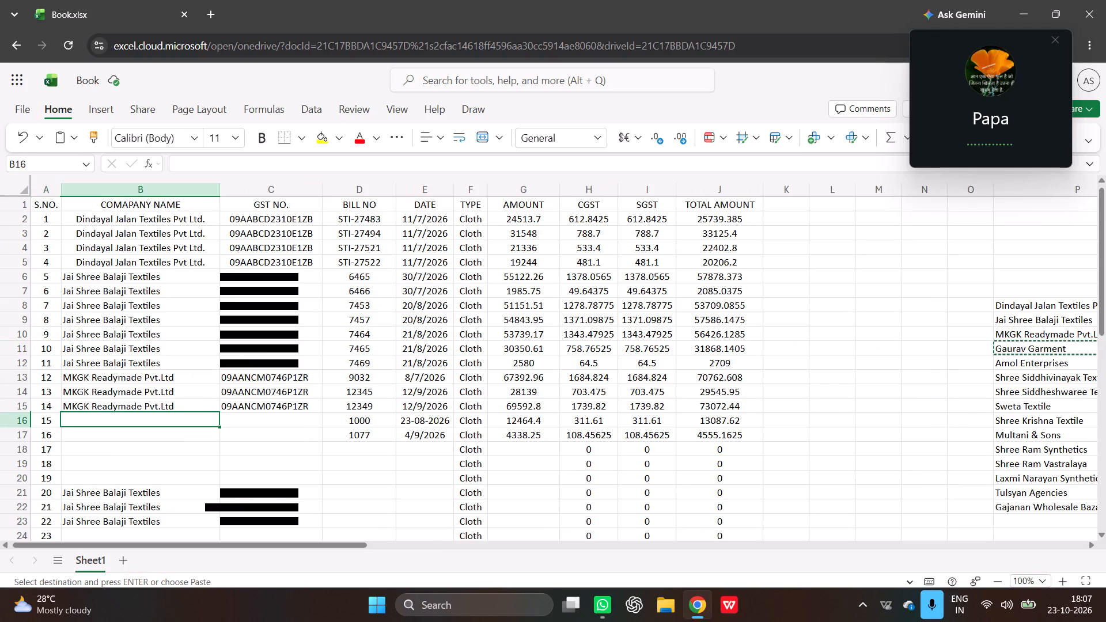
pyautogui.moveTo(188, 417); pyautogui.dragTo(237, 434)
pyautogui.hotkey('ctrl', 'v')
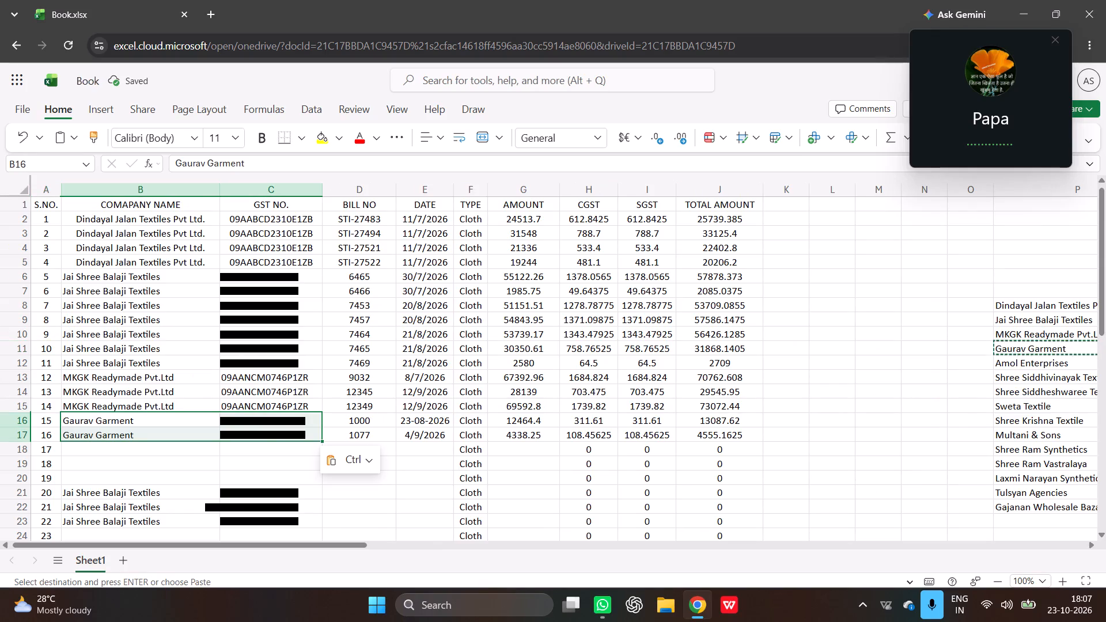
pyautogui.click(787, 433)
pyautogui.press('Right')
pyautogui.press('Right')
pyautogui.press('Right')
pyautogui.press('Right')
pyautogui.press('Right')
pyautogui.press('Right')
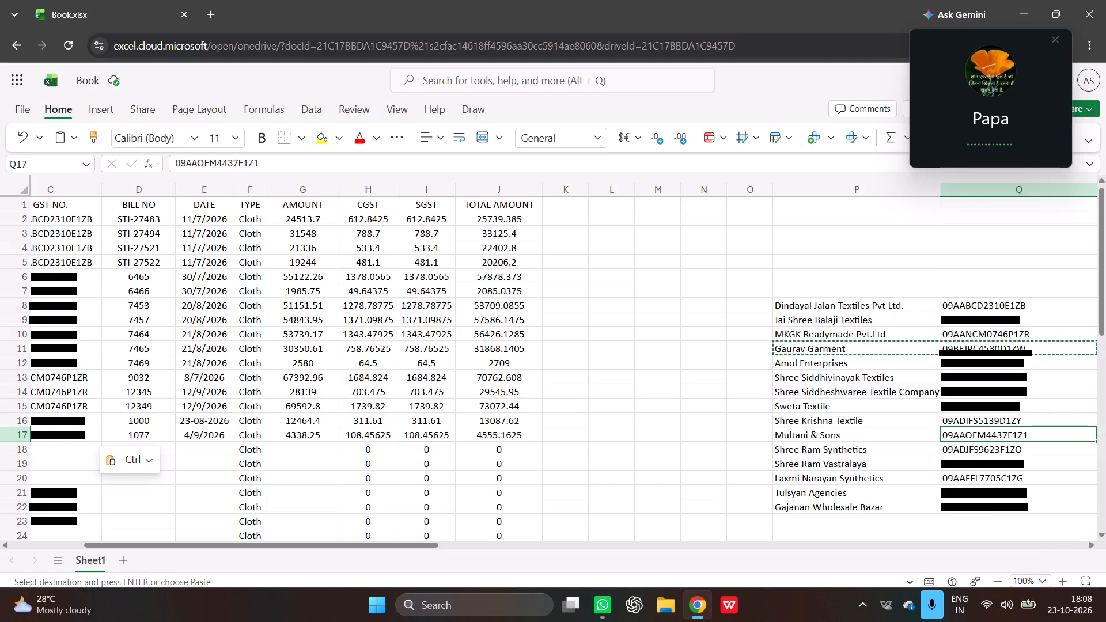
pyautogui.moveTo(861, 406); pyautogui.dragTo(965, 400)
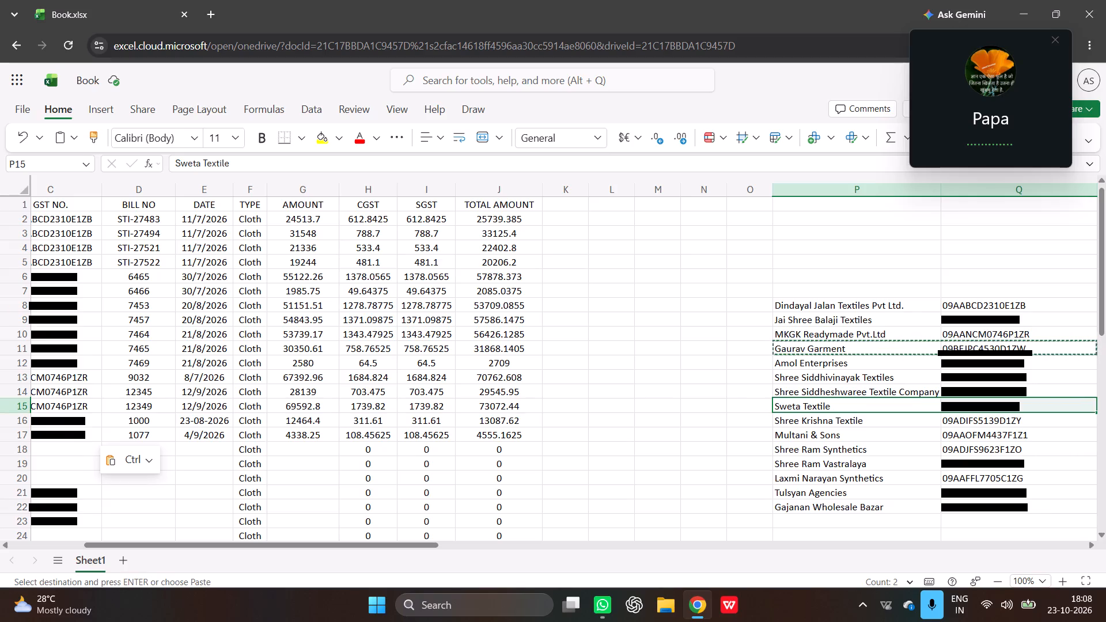
# Rewrite the date in E16 for serial number 15 with slashes as 23/08/2026.
pyautogui.click(194, 420)
pyautogui.doubleClick(196, 422)
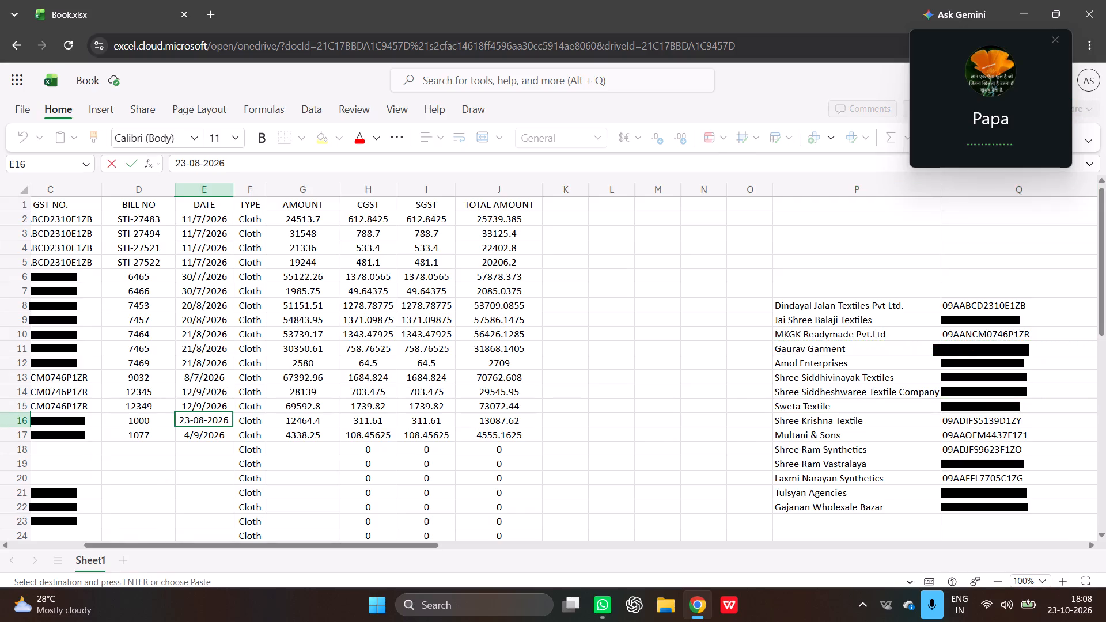
pyautogui.click(207, 418)
pyautogui.press('BackSpace')
pyautogui.press('/')
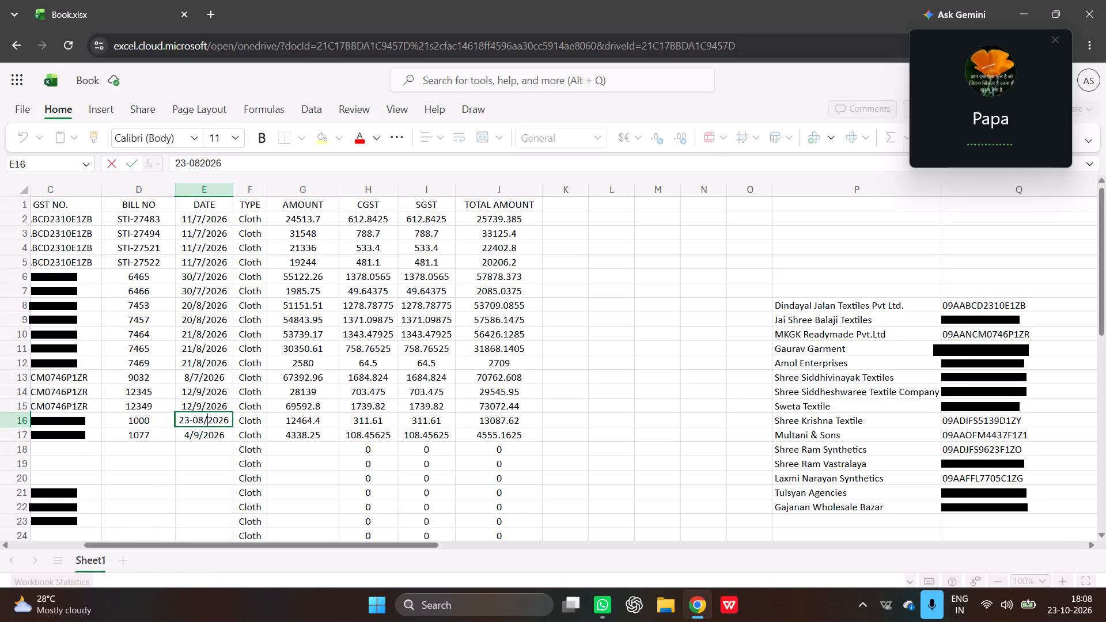
pyautogui.press('Left')
pyautogui.press('Left')
pyautogui.press('Left')
pyautogui.press('BackSpace')
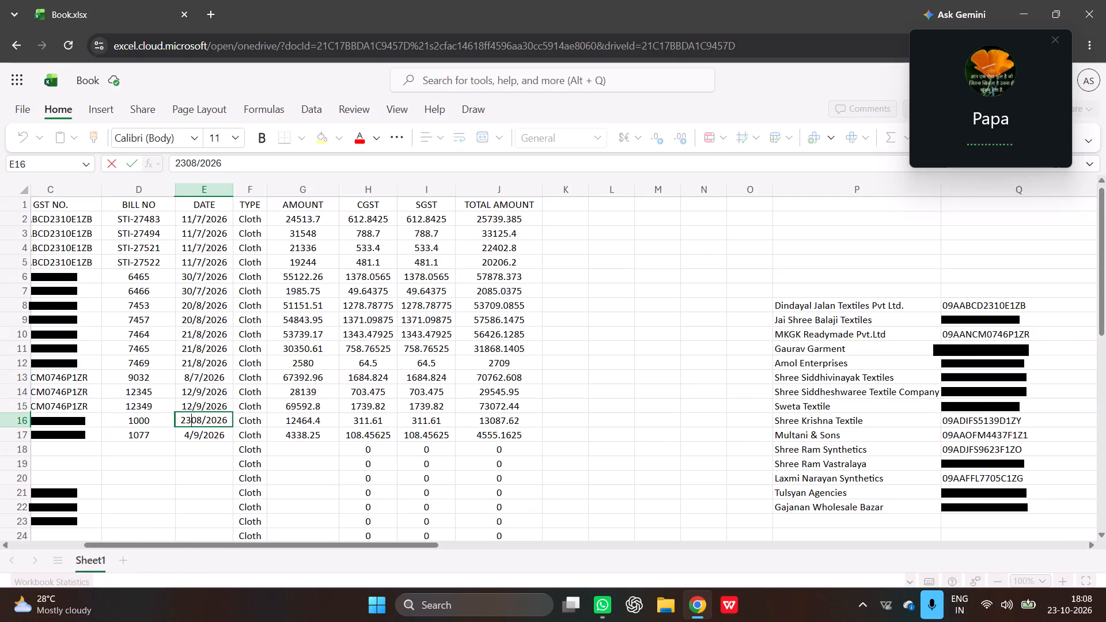
pyautogui.press('/')
pyautogui.press('Return')
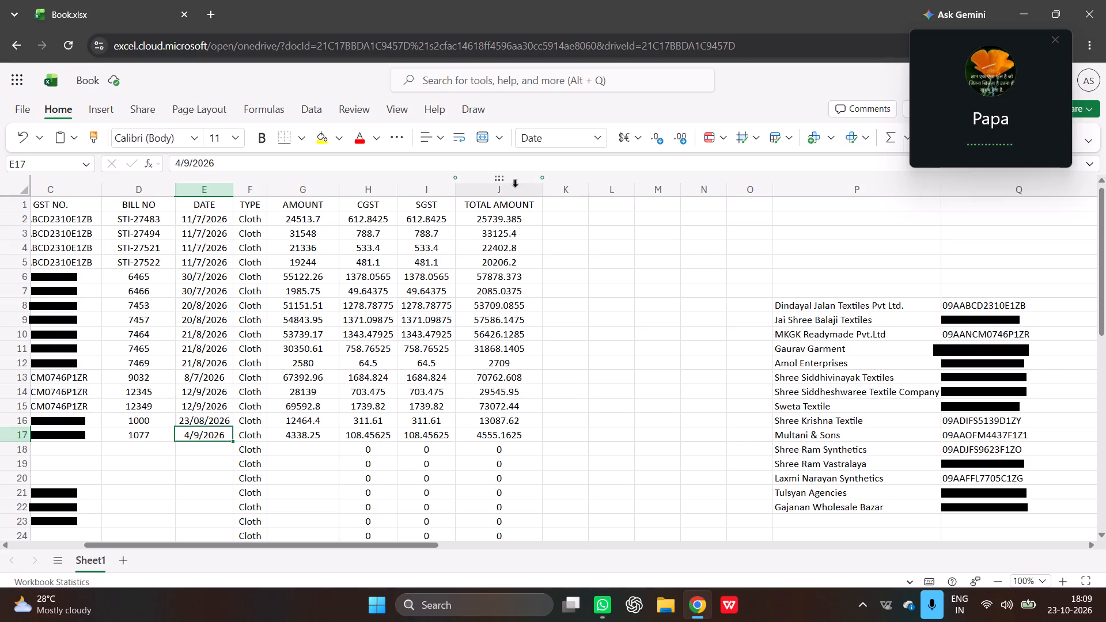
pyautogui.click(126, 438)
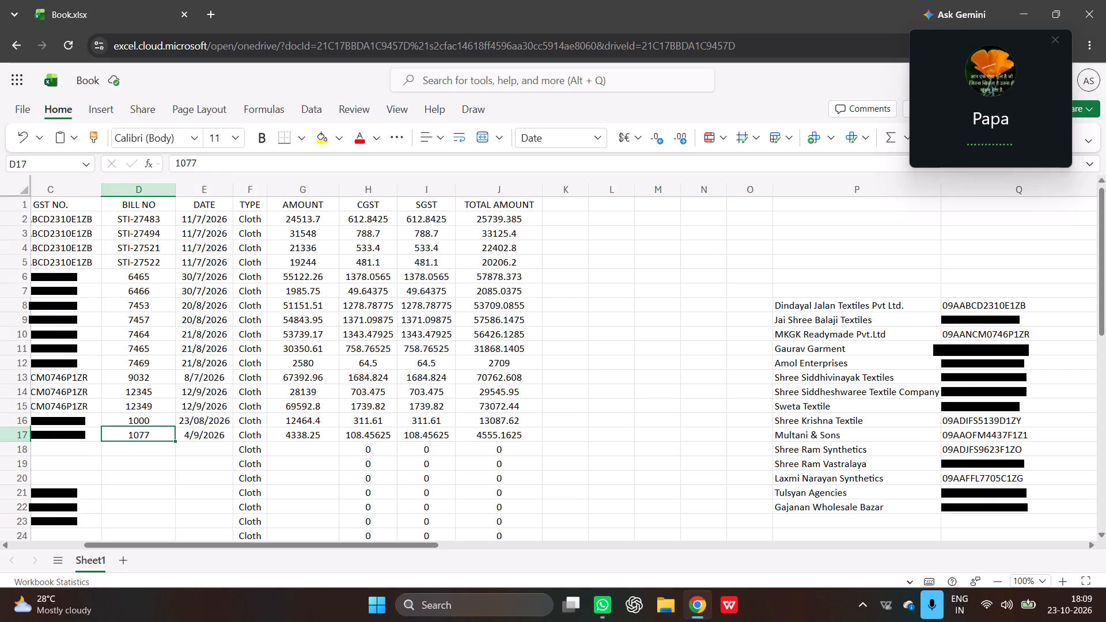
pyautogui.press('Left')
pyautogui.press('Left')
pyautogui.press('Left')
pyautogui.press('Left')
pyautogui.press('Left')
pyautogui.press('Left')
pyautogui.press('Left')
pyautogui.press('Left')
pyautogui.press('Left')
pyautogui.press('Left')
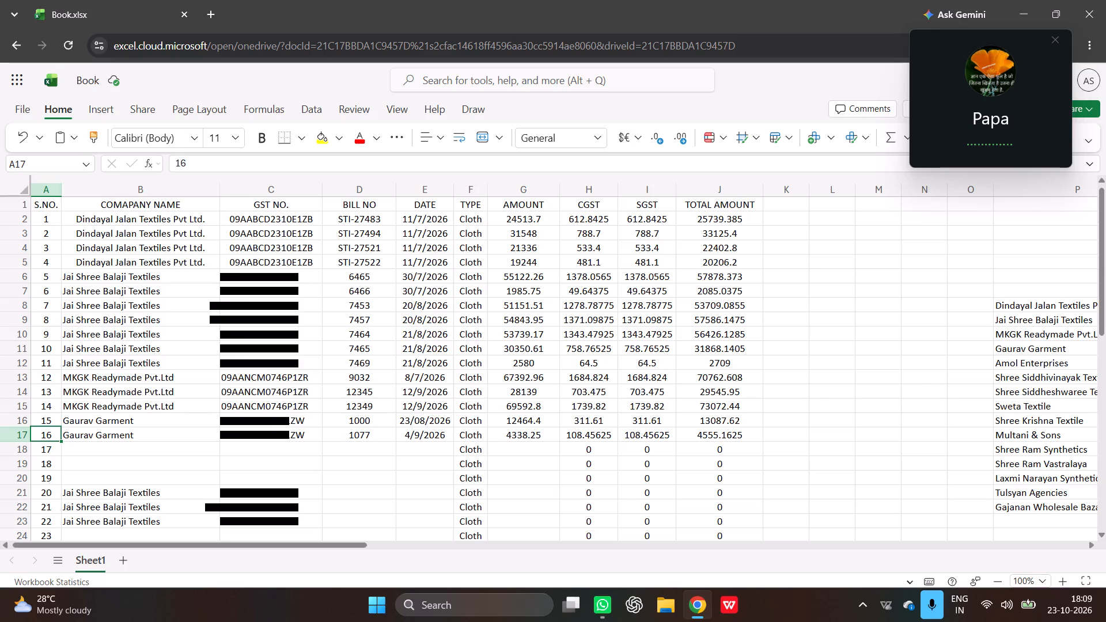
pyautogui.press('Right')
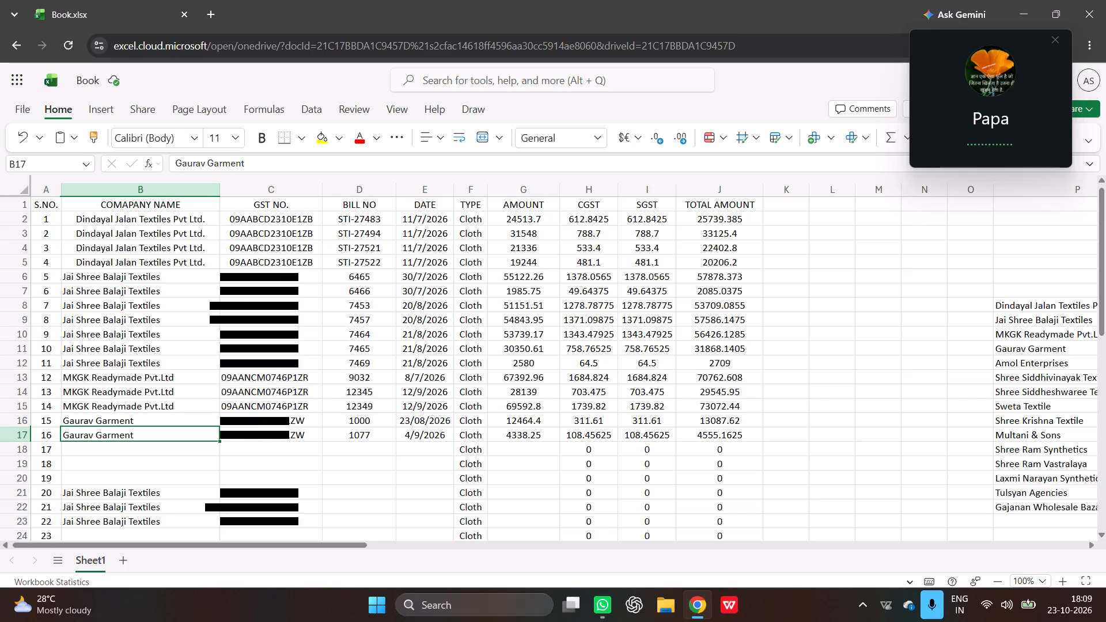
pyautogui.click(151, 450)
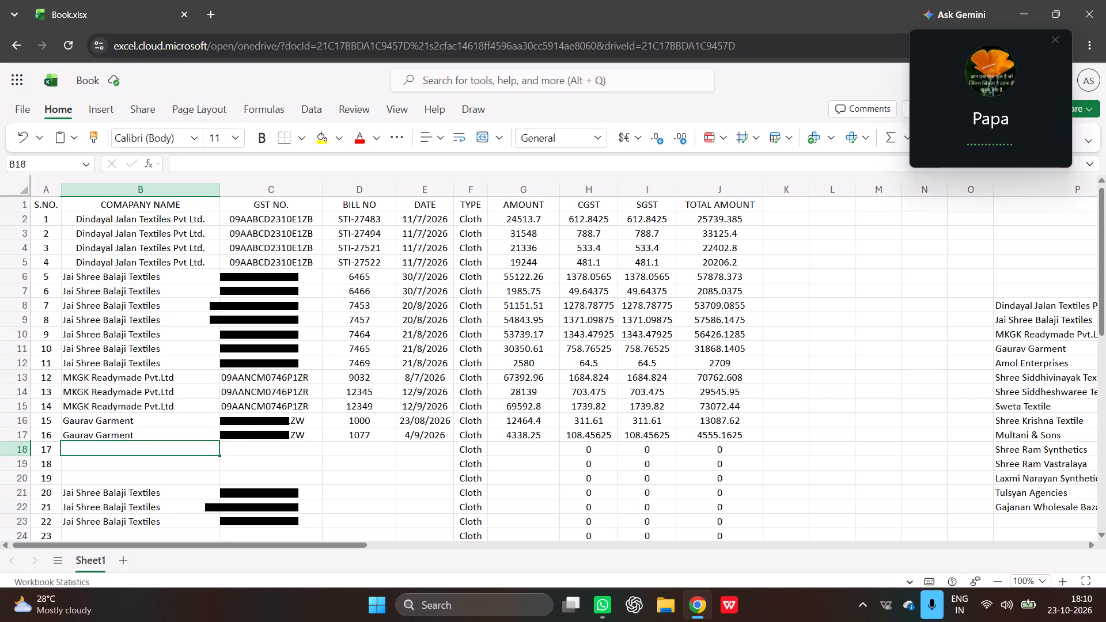
# Copy the Sweta Textile name and GST number from the supplier list into B18:C20 for serial numbers 17 to 19.
pyautogui.moveTo(1019, 408); pyautogui.dragTo(1037, 408)
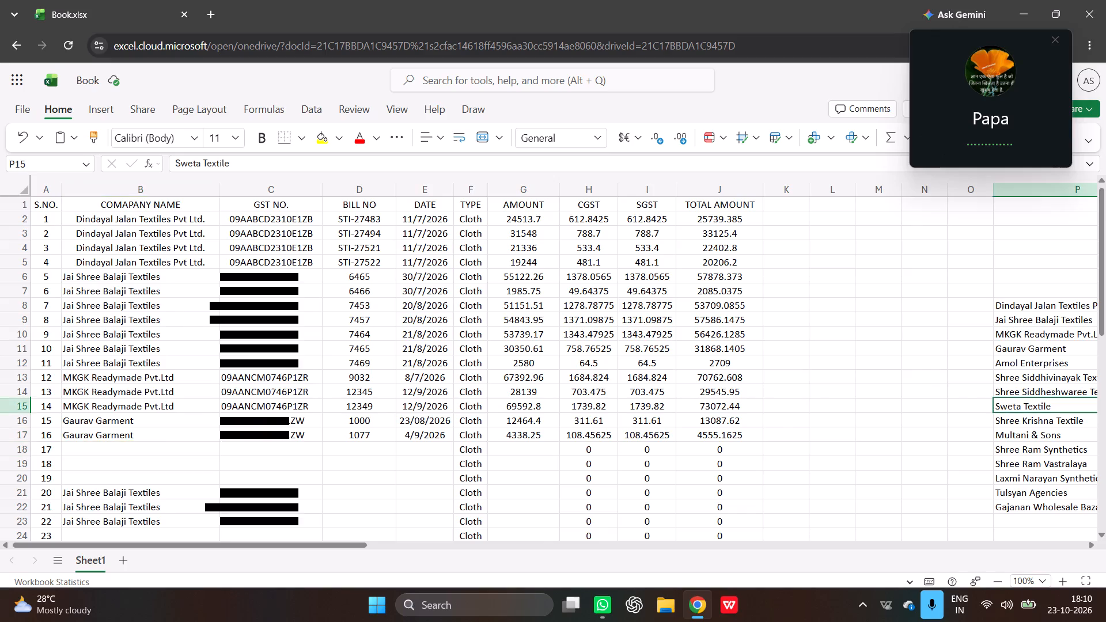
pyautogui.moveTo(1037, 408); pyautogui.dragTo(661, 408)
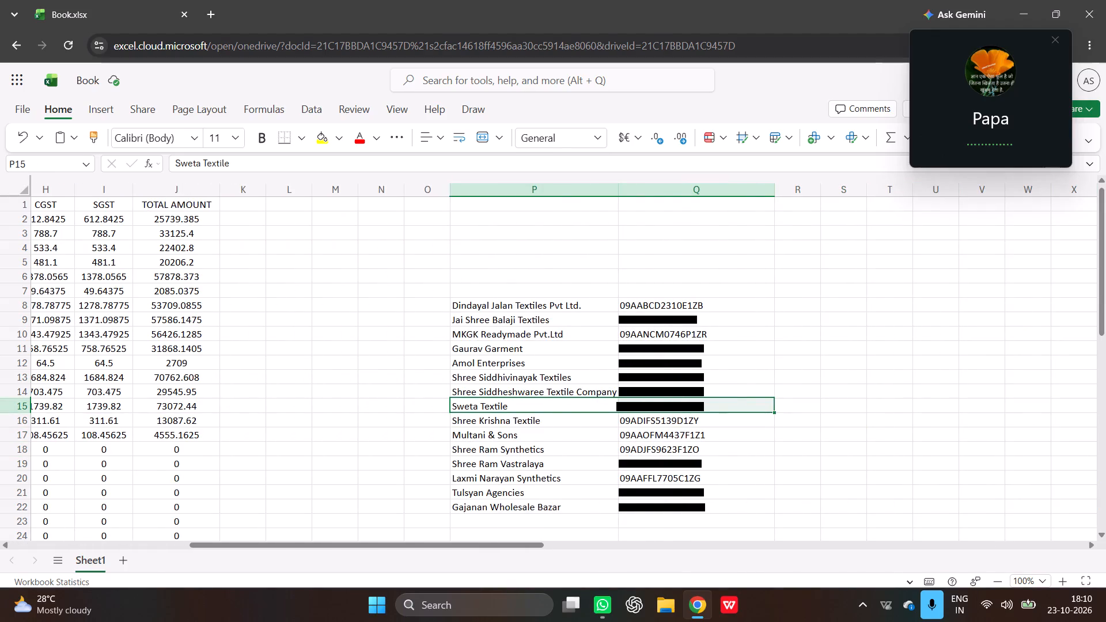
pyautogui.hotkey('ctrl', 'c')
pyautogui.press('Left')
pyautogui.press('Left')
pyautogui.press('Left')
pyautogui.press('Left')
pyautogui.press('Left')
pyautogui.press('Left')
pyautogui.press('Left')
pyautogui.press('Left')
pyautogui.press('Left')
pyautogui.press('Left')
pyautogui.press('Left')
pyautogui.press('Left')
pyautogui.press('Left')
pyautogui.press('Left')
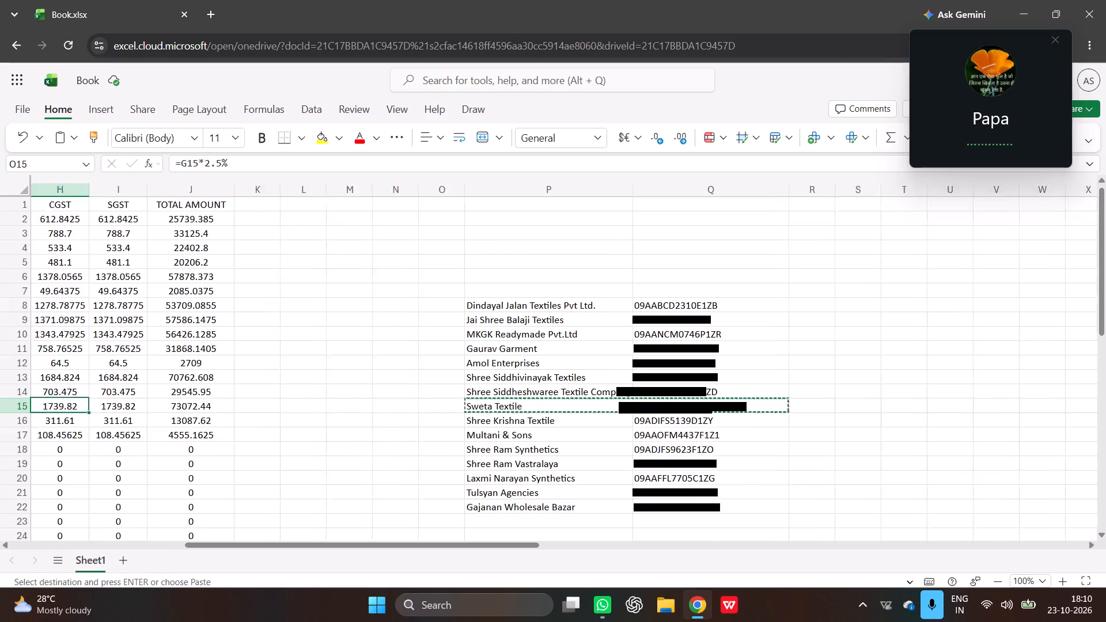
pyautogui.moveTo(81, 449); pyautogui.dragTo(190, 450)
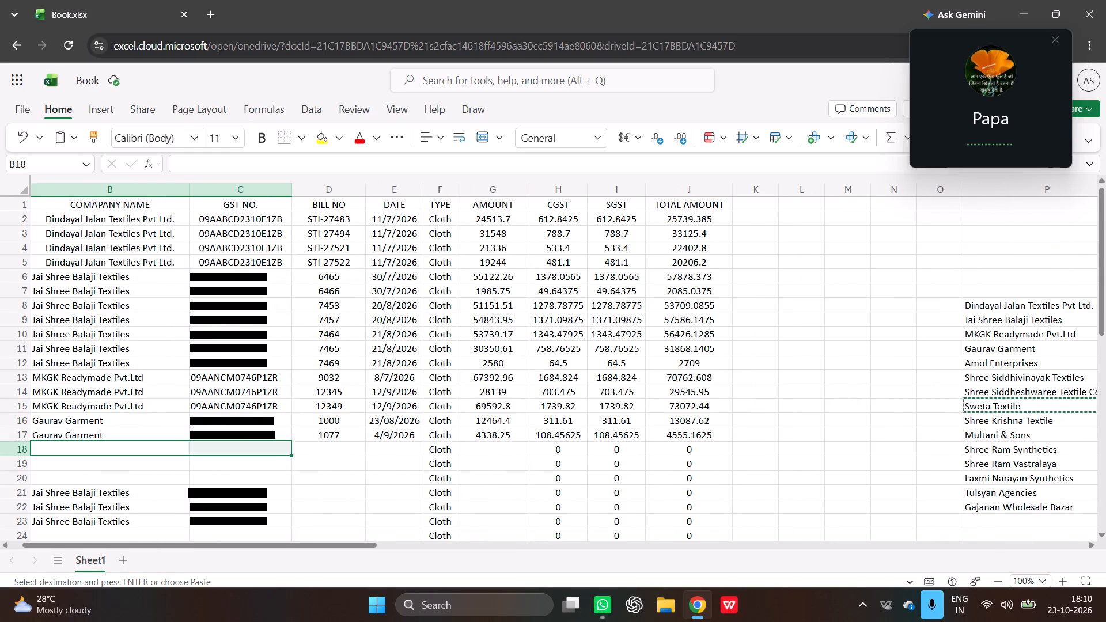
pyautogui.moveTo(190, 450); pyautogui.dragTo(221, 466)
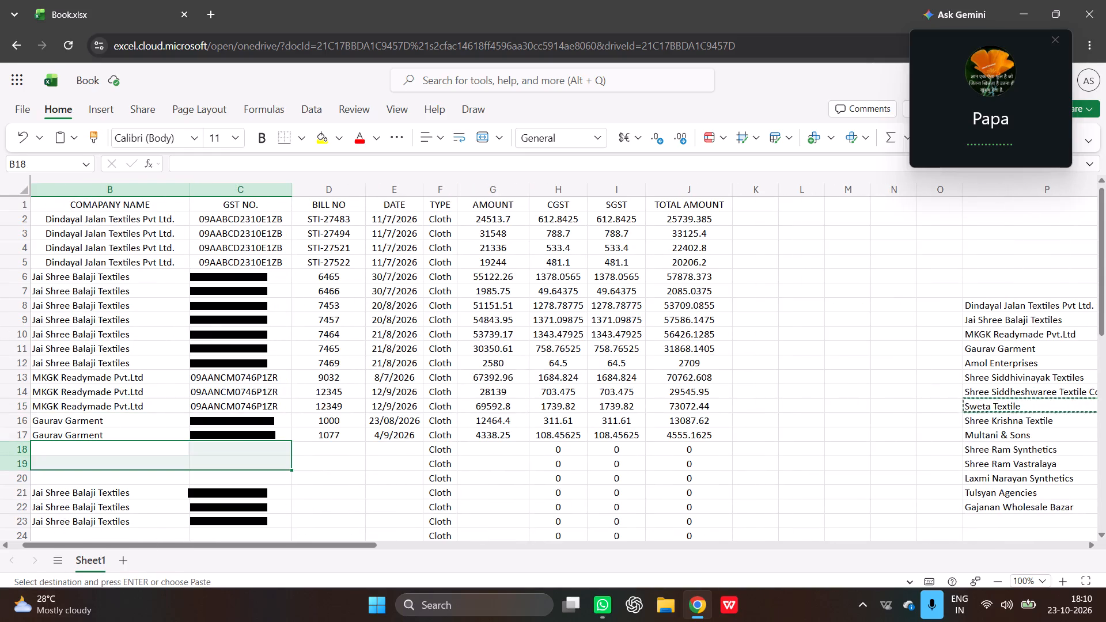
pyautogui.hotkey('ctrl', 'v')
pyautogui.moveTo(101, 480); pyautogui.dragTo(158, 488)
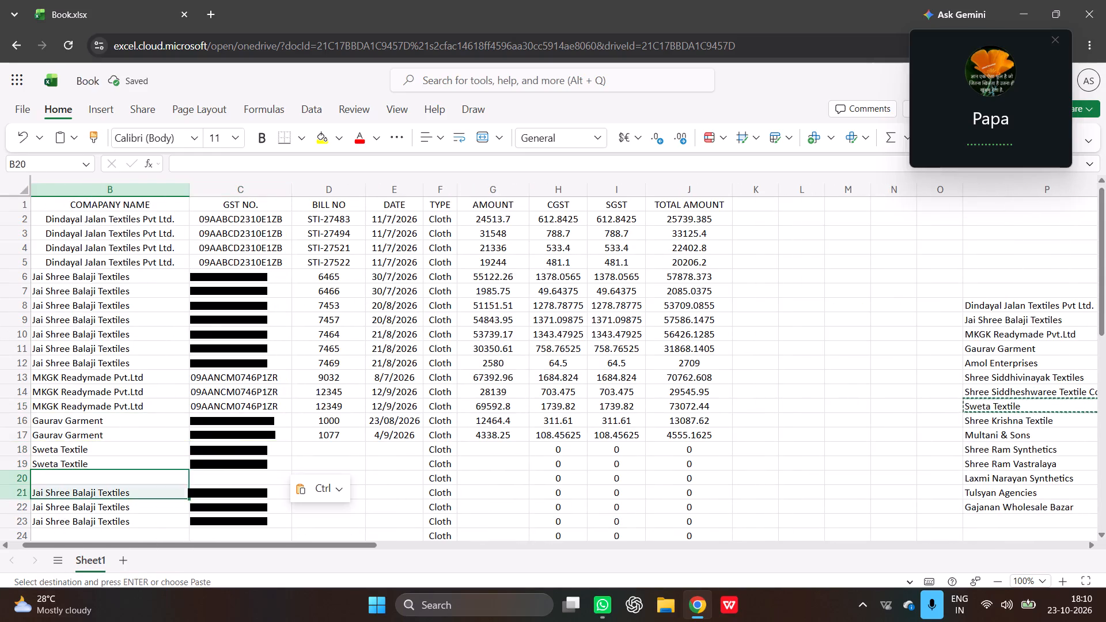
pyautogui.moveTo(158, 488); pyautogui.dragTo(203, 476)
pyautogui.hotkey('ctrl', 'v')
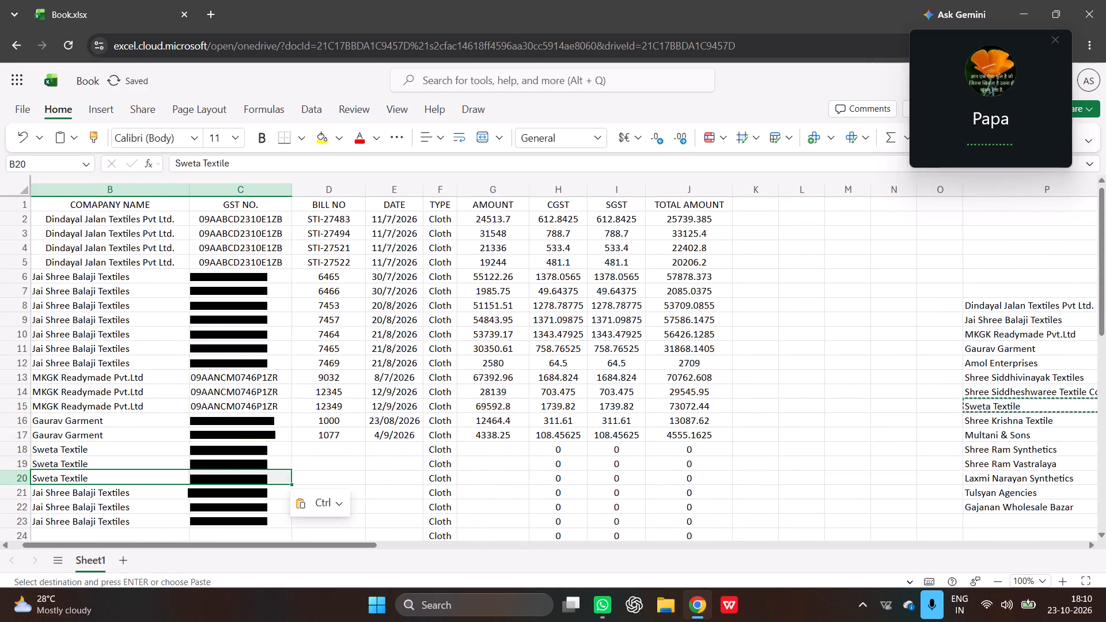
# Enter bill number 1328 in D18 for serial number 17.
pyautogui.press('Left')
pyautogui.press('Left')
pyautogui.press('Left')
pyautogui.press('Left')
pyautogui.press('Left')
pyautogui.press('Left')
pyautogui.press('Left')
pyautogui.press('Left')
pyautogui.press('Left')
pyautogui.press('Left')
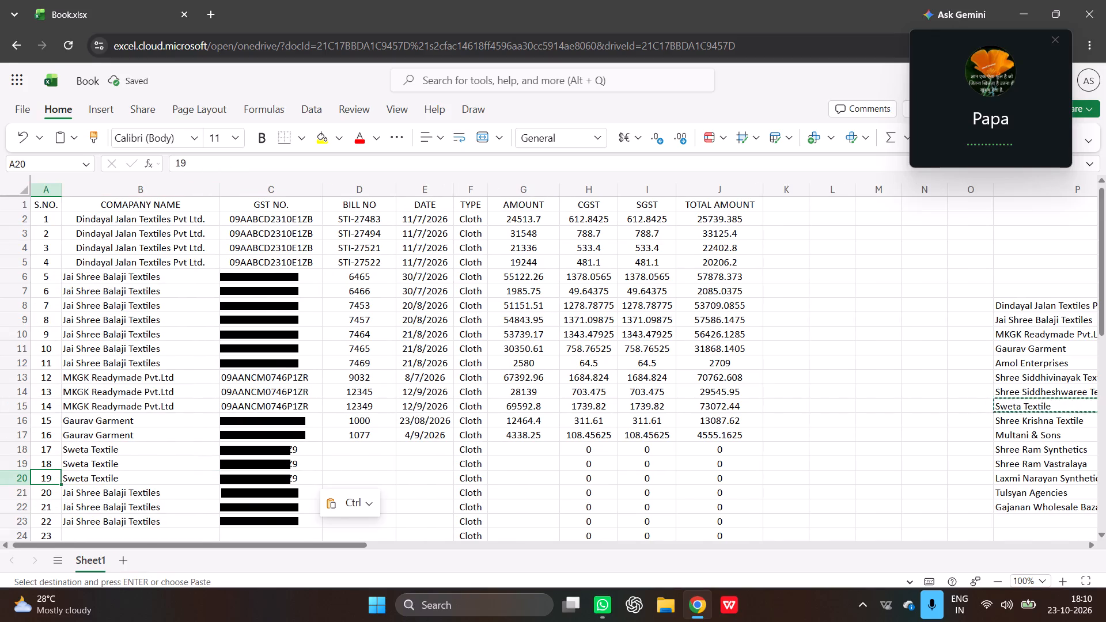
pyautogui.click(360, 451)
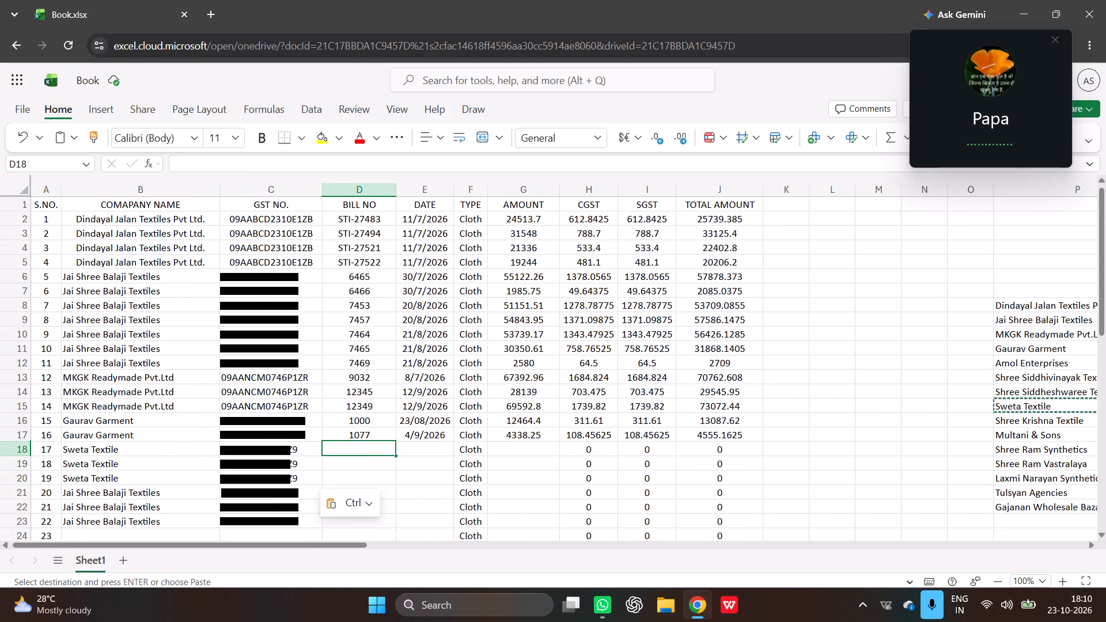
pyautogui.write('13')
pyautogui.write('28')
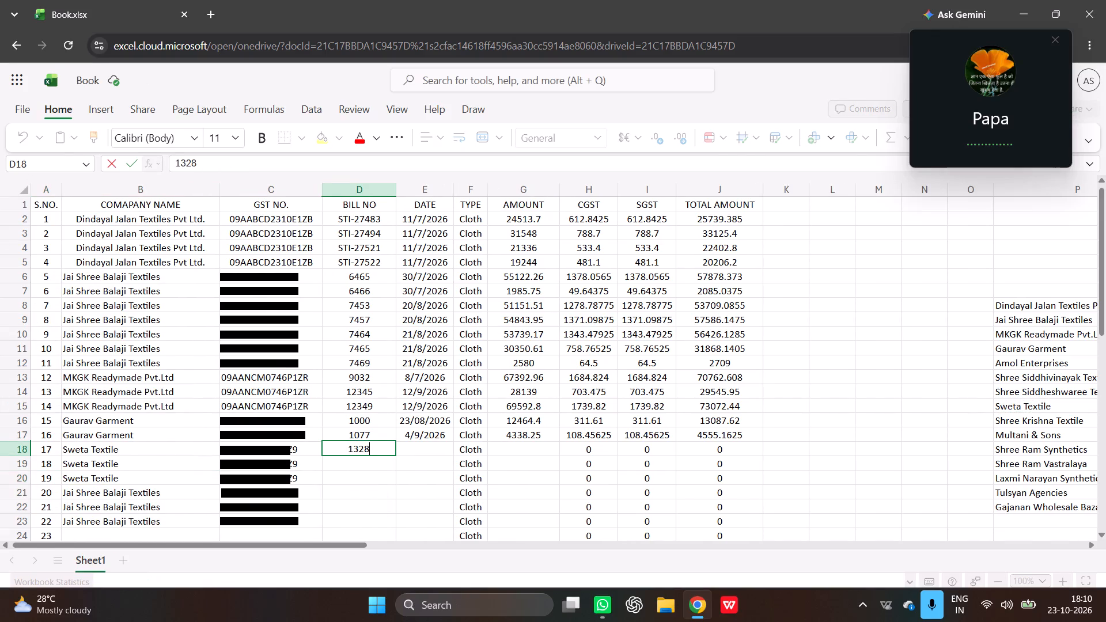
pyautogui.press('Tab')
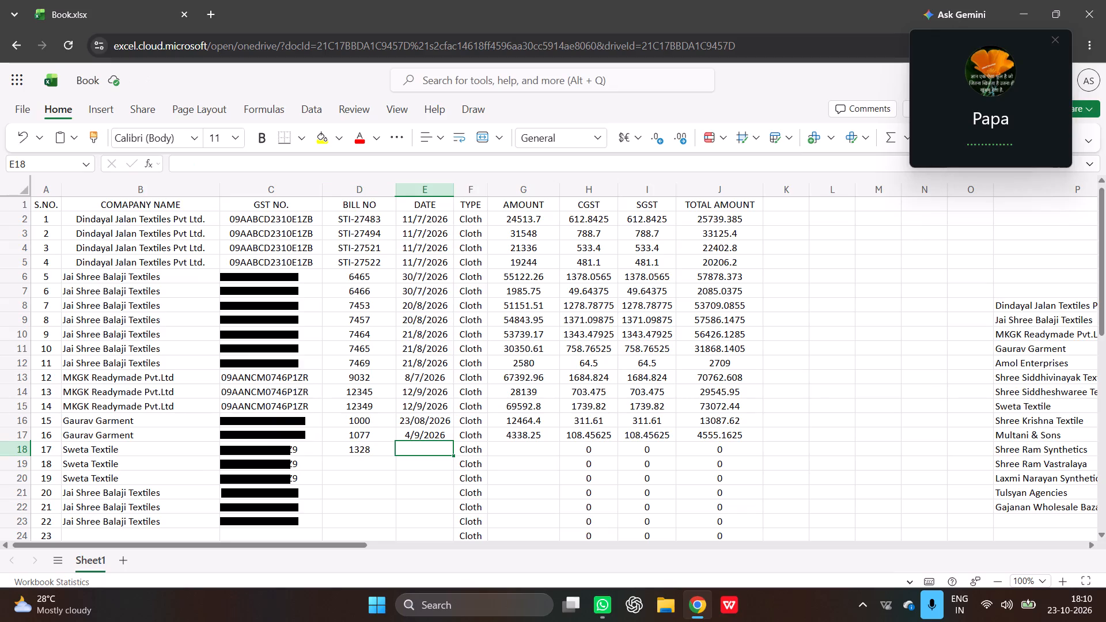
# Complete the Sweta Textile row for serial number 17 with date 21/08/2026 in E18 and amount 30117.48 in G18.
pyautogui.write('21')
pyautogui.press('-')
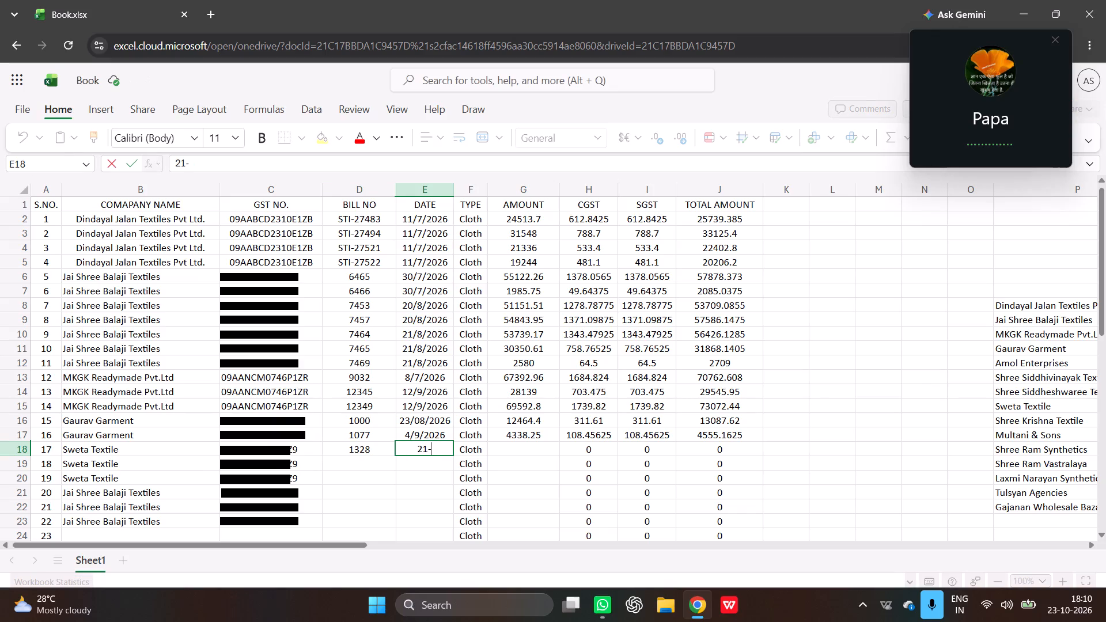
pyautogui.press('BackSpace')
pyautogui.write('/0')
pyautogui.press('8')
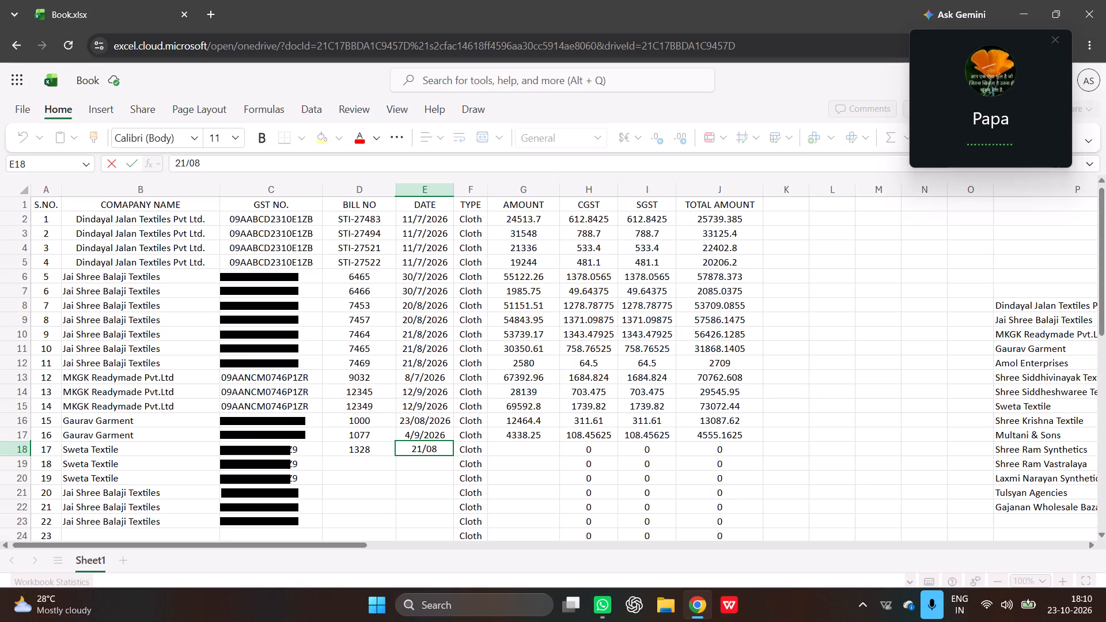
pyautogui.press('/')
pyautogui.press('2')
pyautogui.write('026')
pyautogui.press('Tab')
pyautogui.press('Tab')
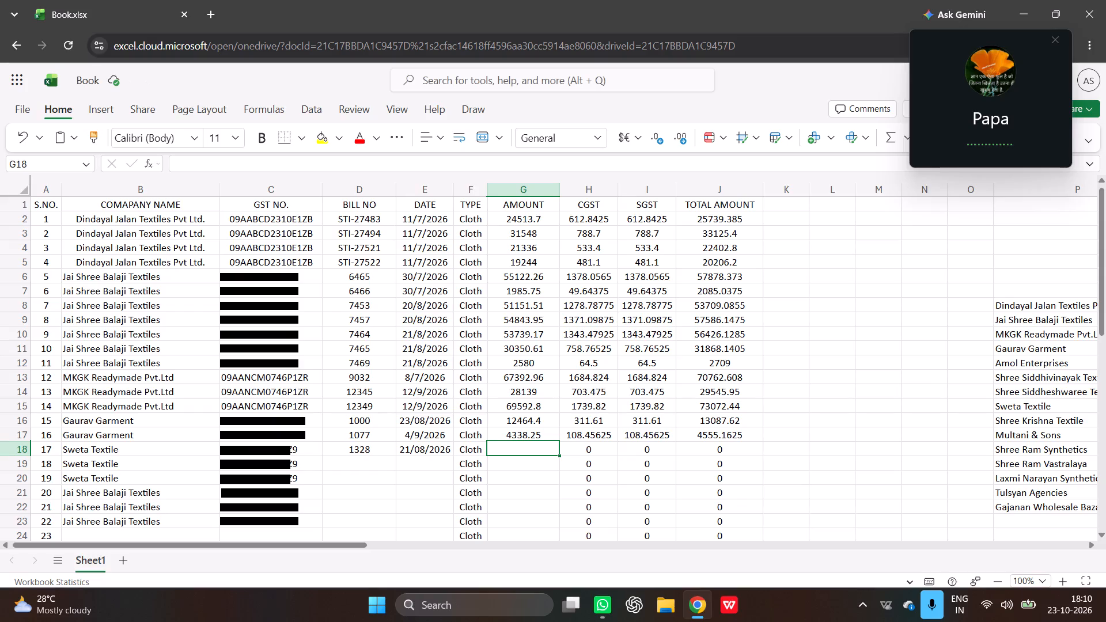
pyautogui.press('3')
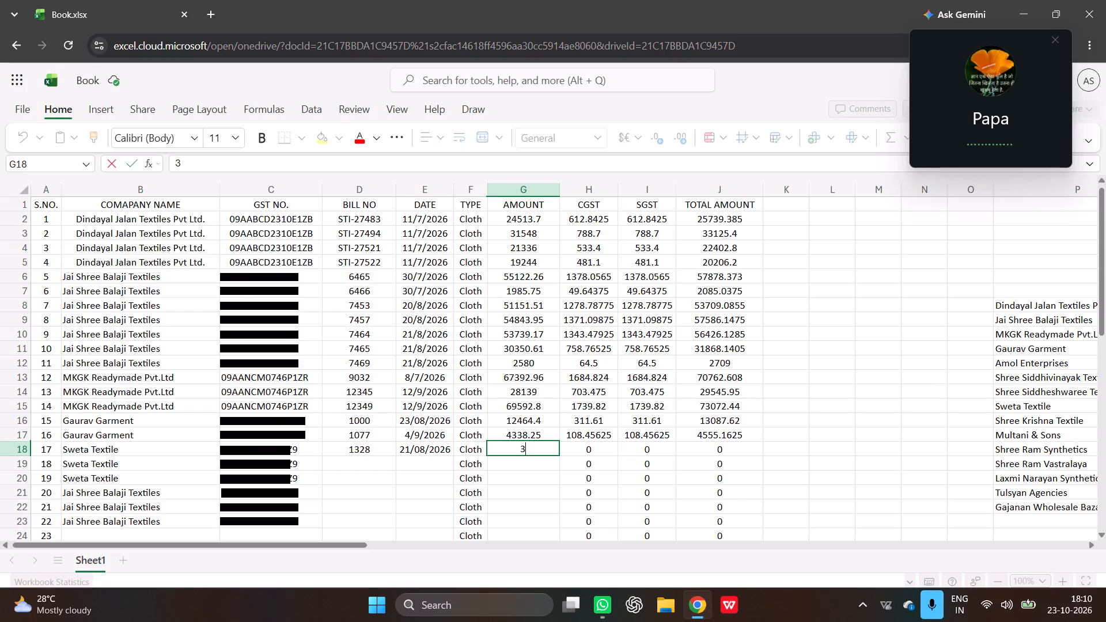
pyautogui.write('0117.')
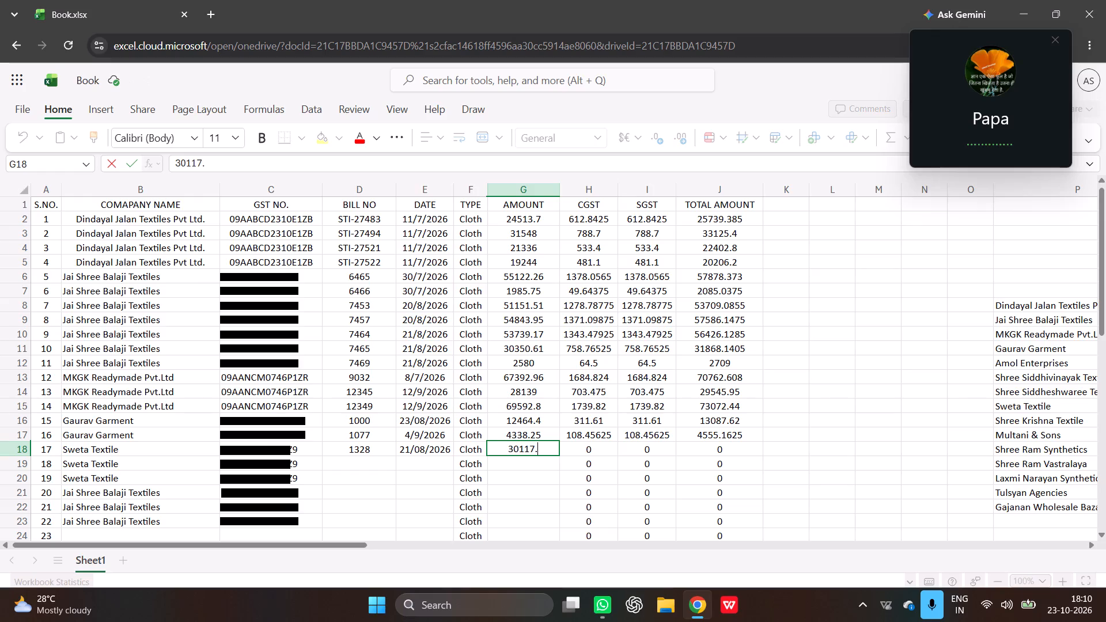
pyautogui.write('48')
pyautogui.press('Return')
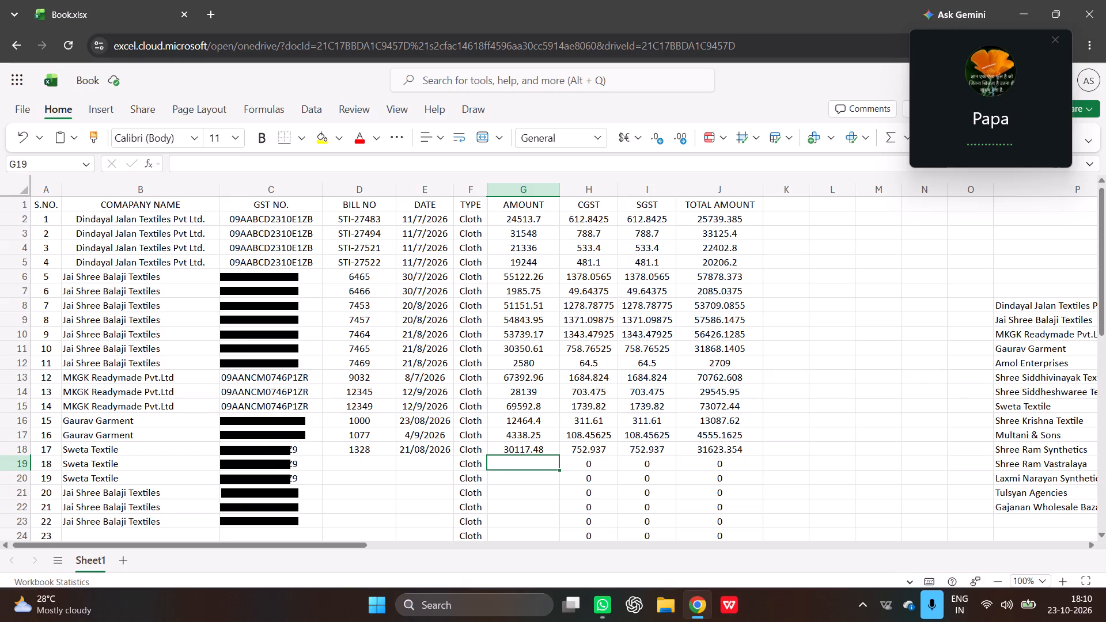
# Enter bill number 1338 in D19 for serial number 18 and copy the date from E18 into E19.
pyautogui.press('Left')
pyautogui.press('Left')
pyautogui.press('Left')
pyautogui.press('Right')
pyautogui.press('Left')
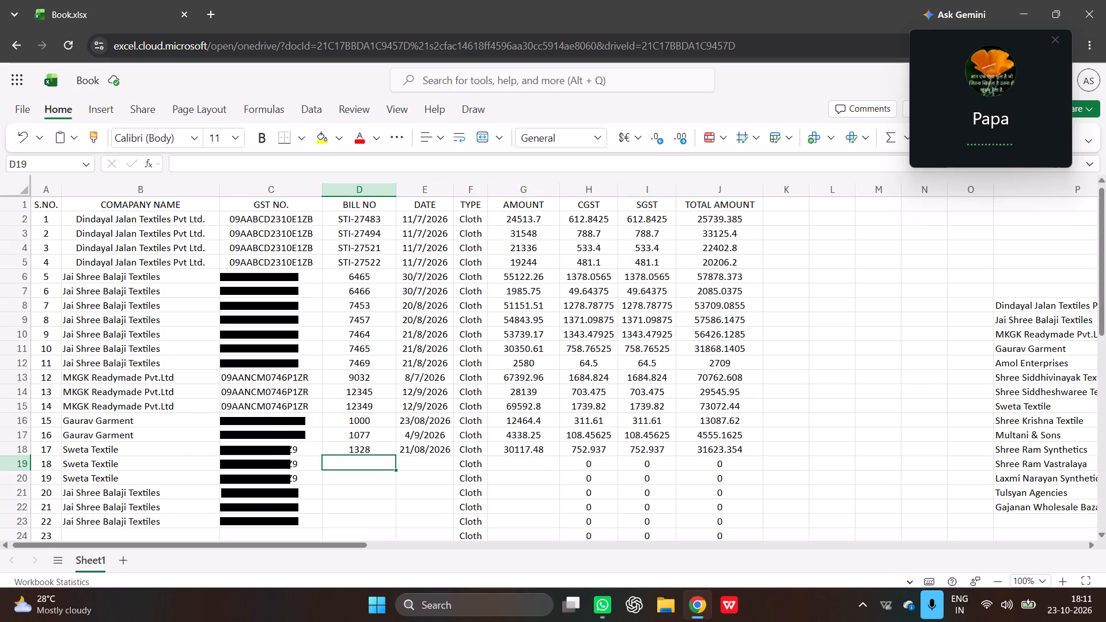
pyautogui.press('1')
pyautogui.write('33')
pyautogui.press('8')
pyautogui.press('Right')
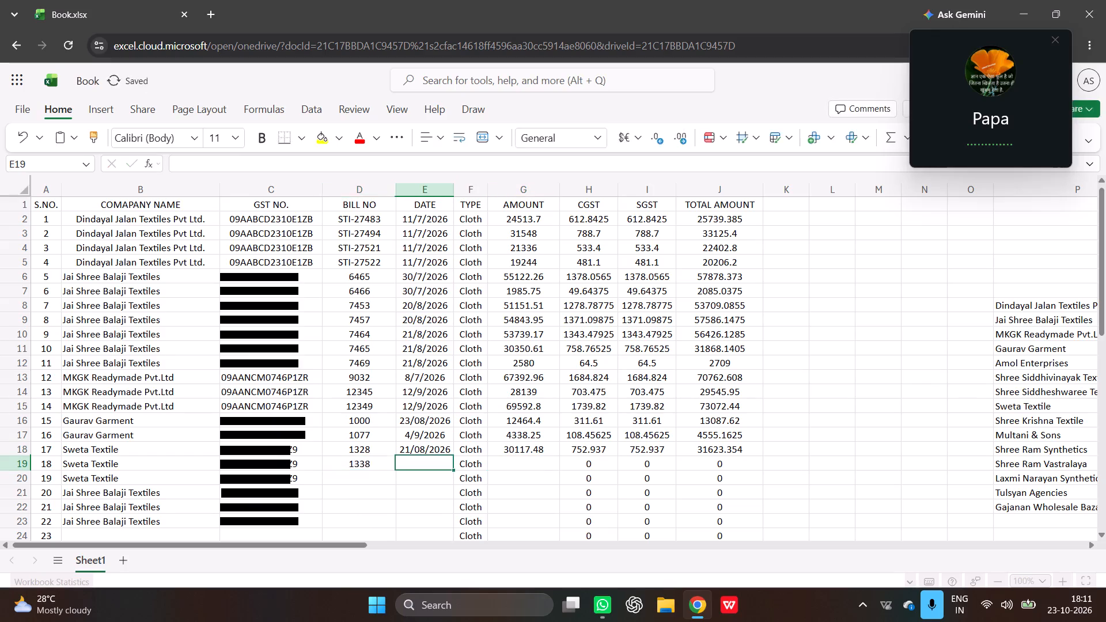
pyautogui.press('Up')
pyautogui.hotkey('ctrl', 'c')
pyautogui.press('Down')
pyautogui.hotkey('ctrl', 'v')
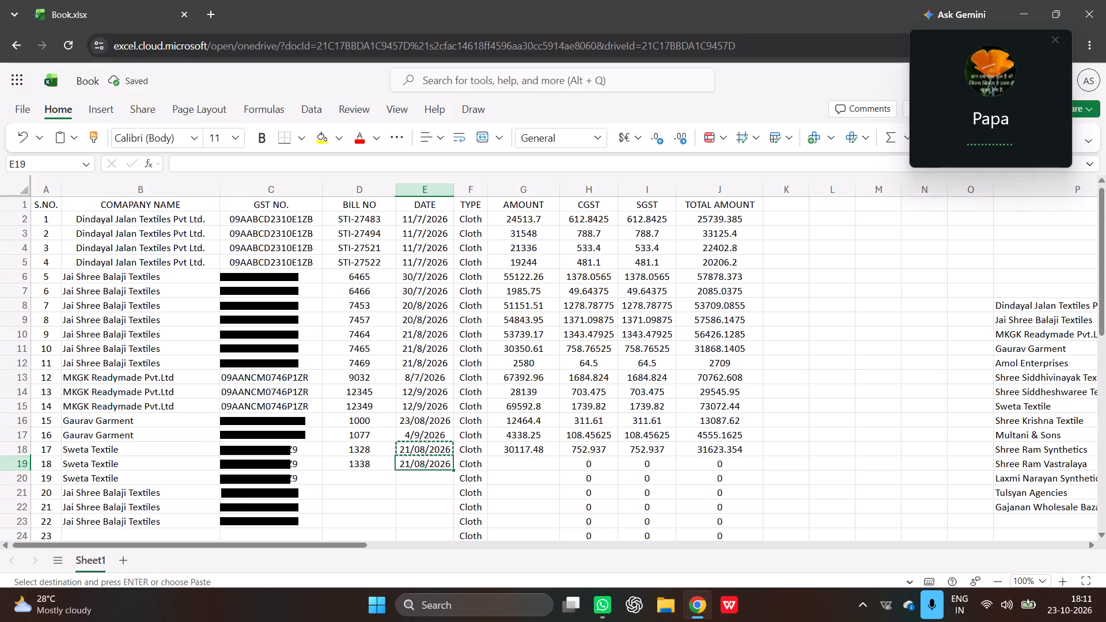
# Enter the amount 62225.8 in G19 for serial number 18.
pyautogui.press('Right')
pyautogui.press('Right')
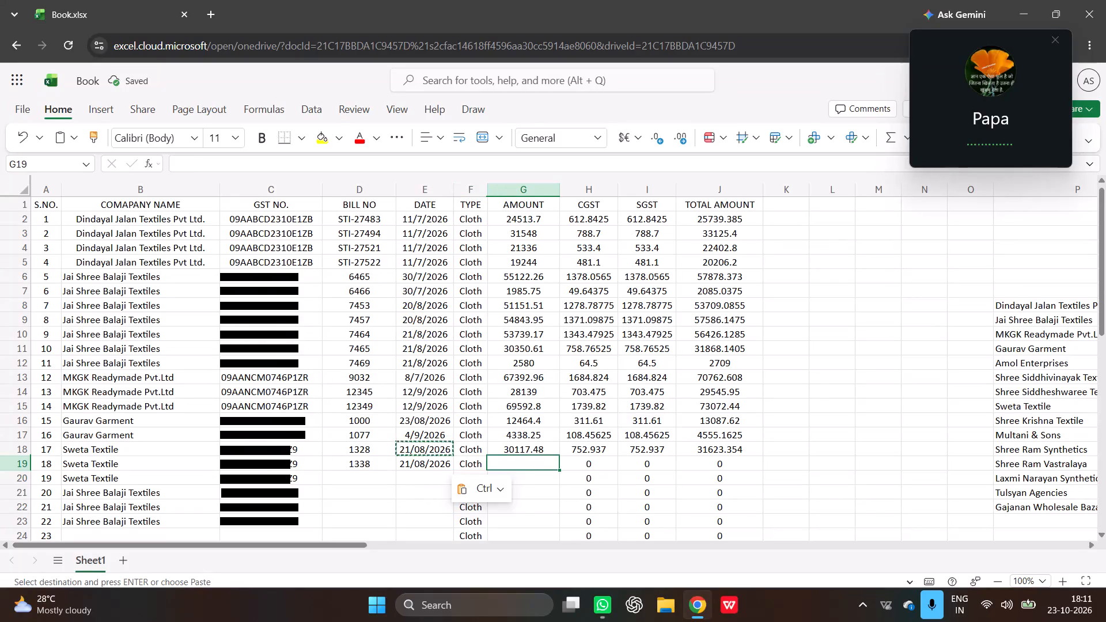
pyautogui.write('6222')
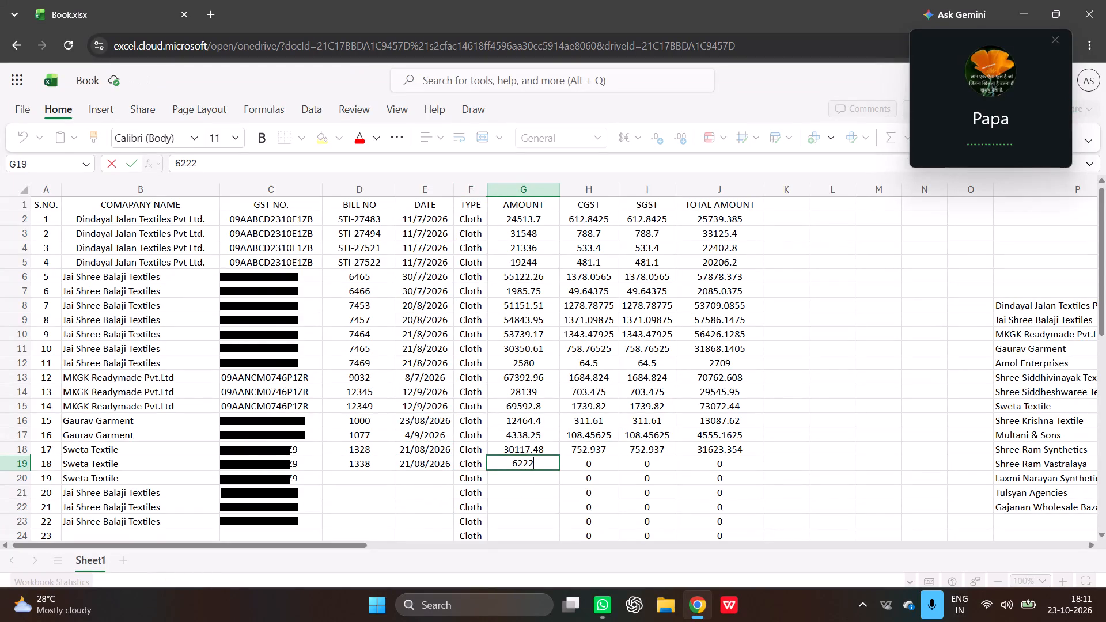
pyautogui.write('5.')
pyautogui.press('5')
pyautogui.press('BackSpace')
pyautogui.press('8')
pyautogui.press('Return')
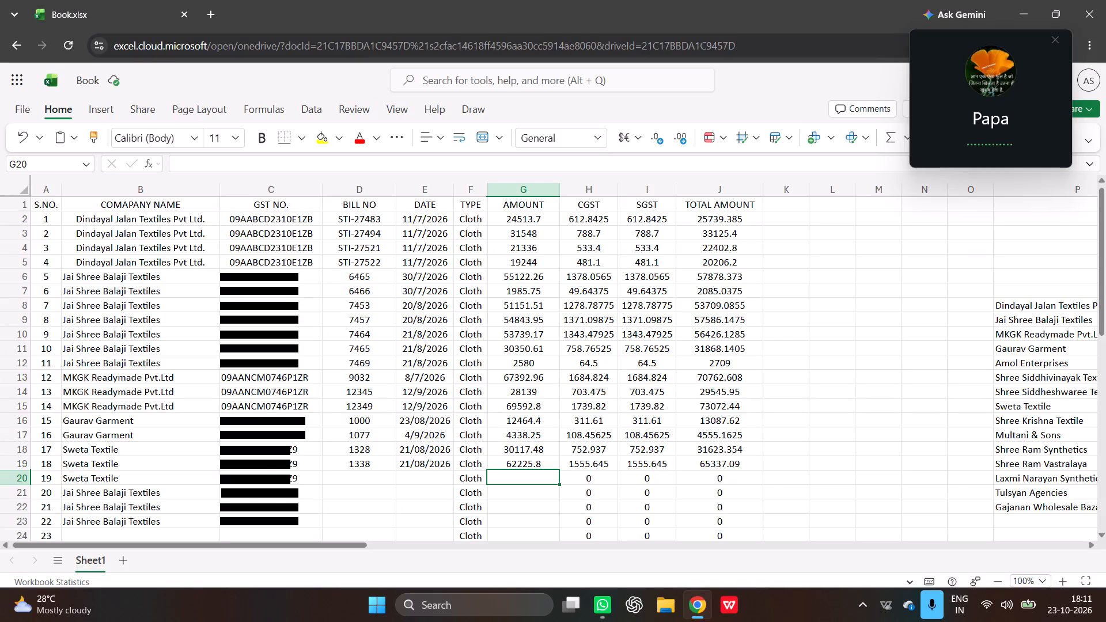
# Enter the date 31/08/2026 in E20 and bill number 1143 in D20 for serial number 19.
pyautogui.press('Left')
pyautogui.press('Left')
pyautogui.press('Left')
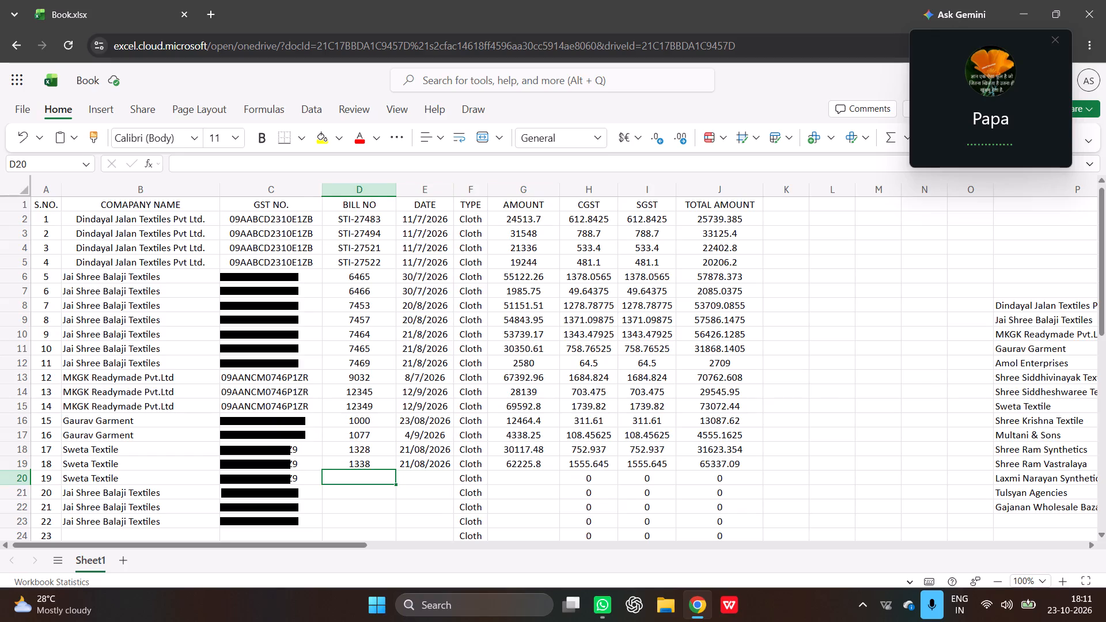
pyautogui.press('Right')
pyautogui.write('31')
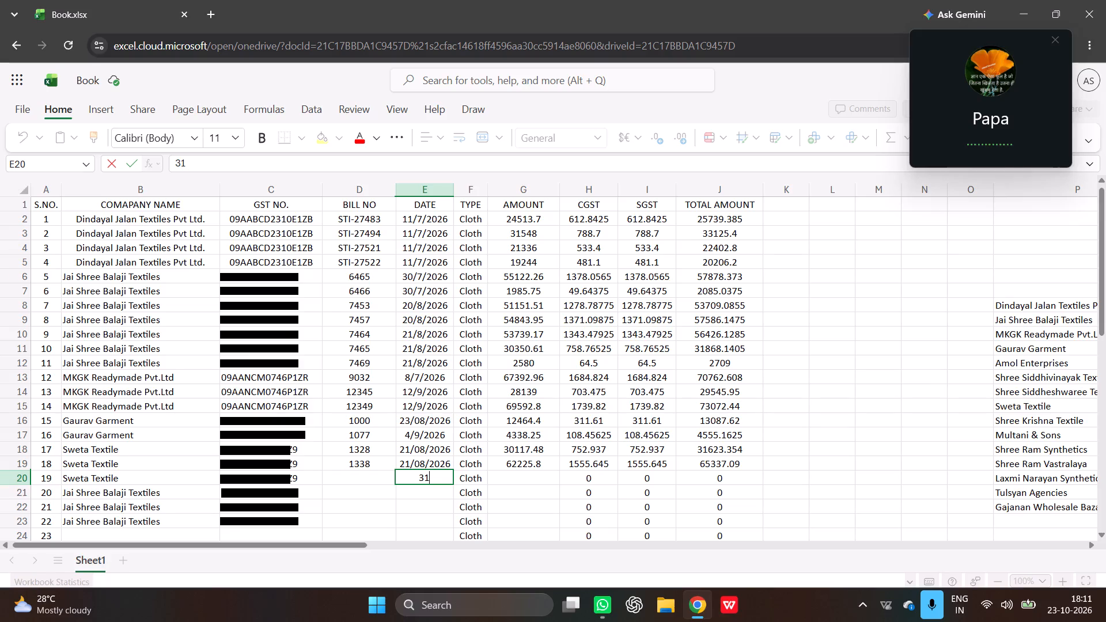
pyautogui.press('/')
pyautogui.press('0')
pyautogui.press('8')
pyautogui.press('/')
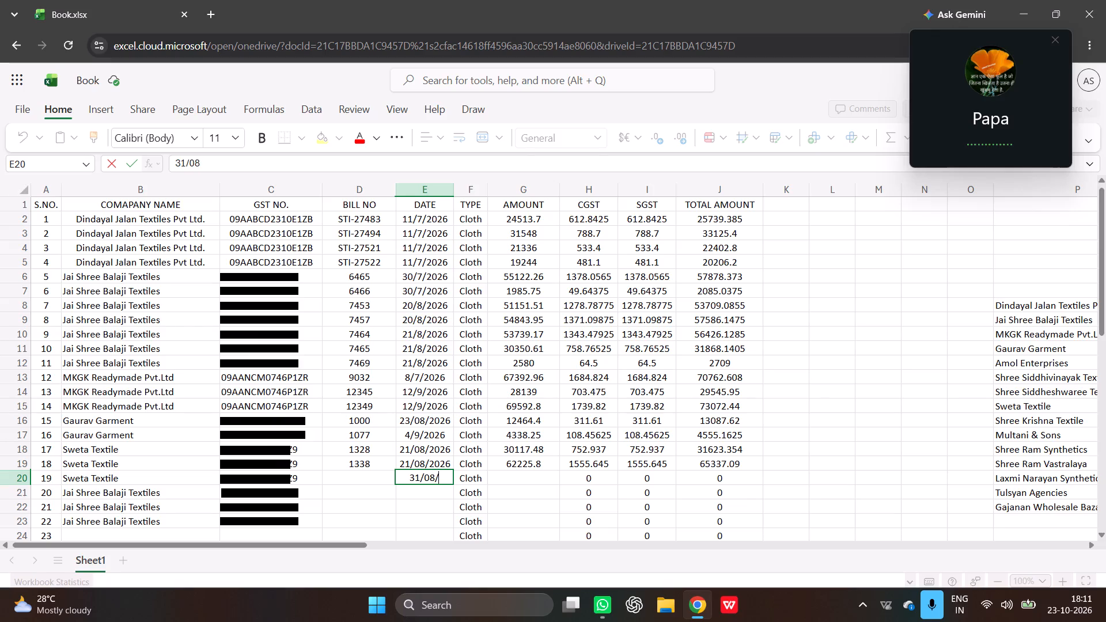
pyautogui.write('202')
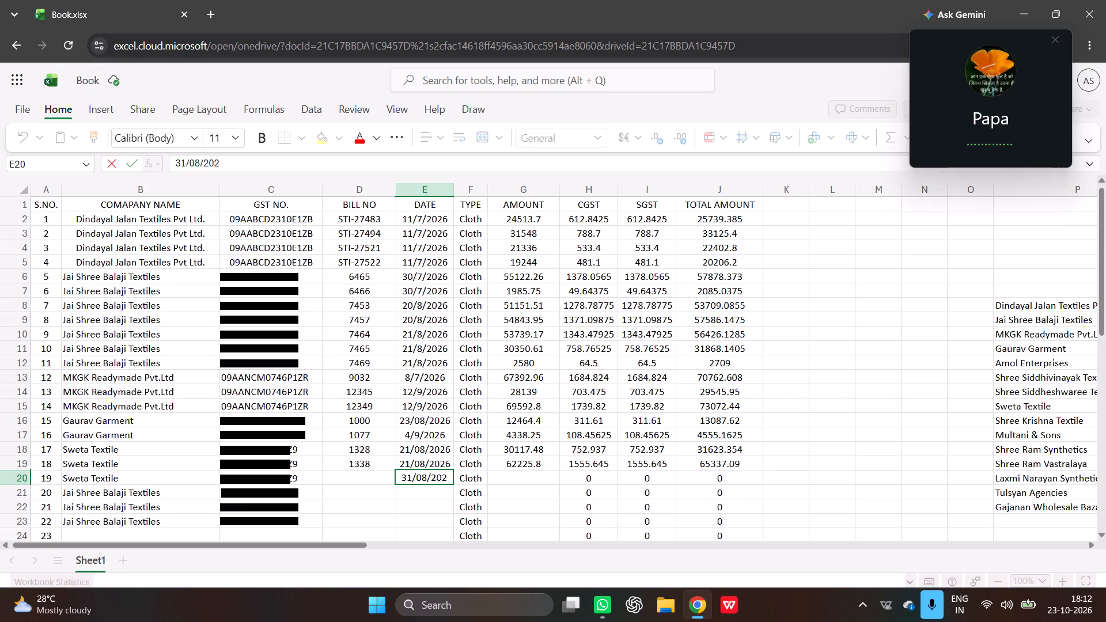
pyautogui.press('6')
pyautogui.press('Left')
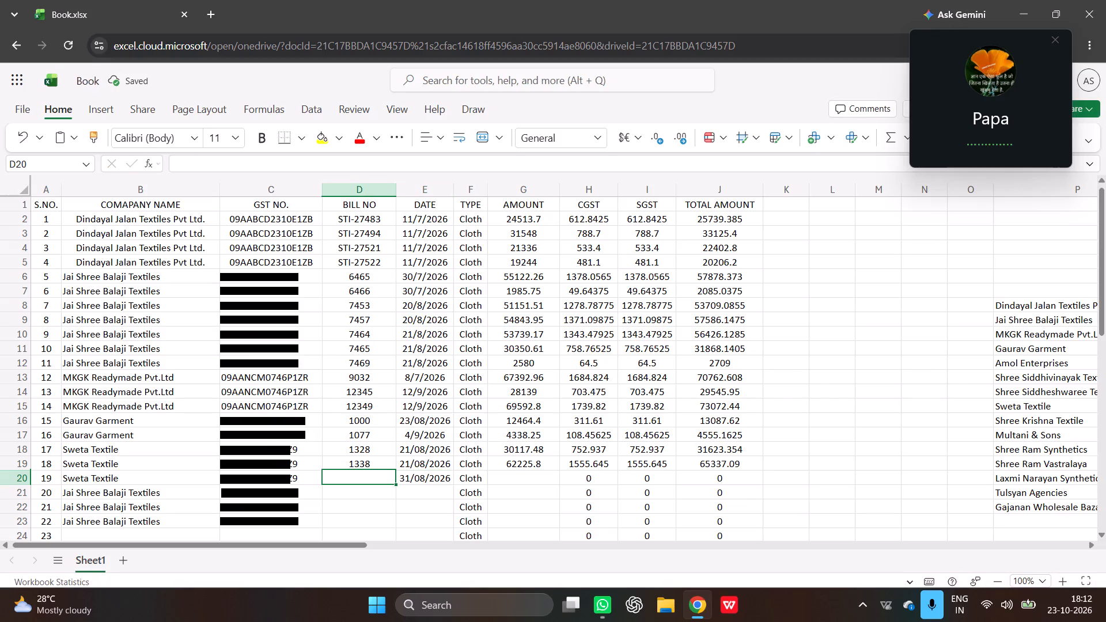
pyautogui.write('11')
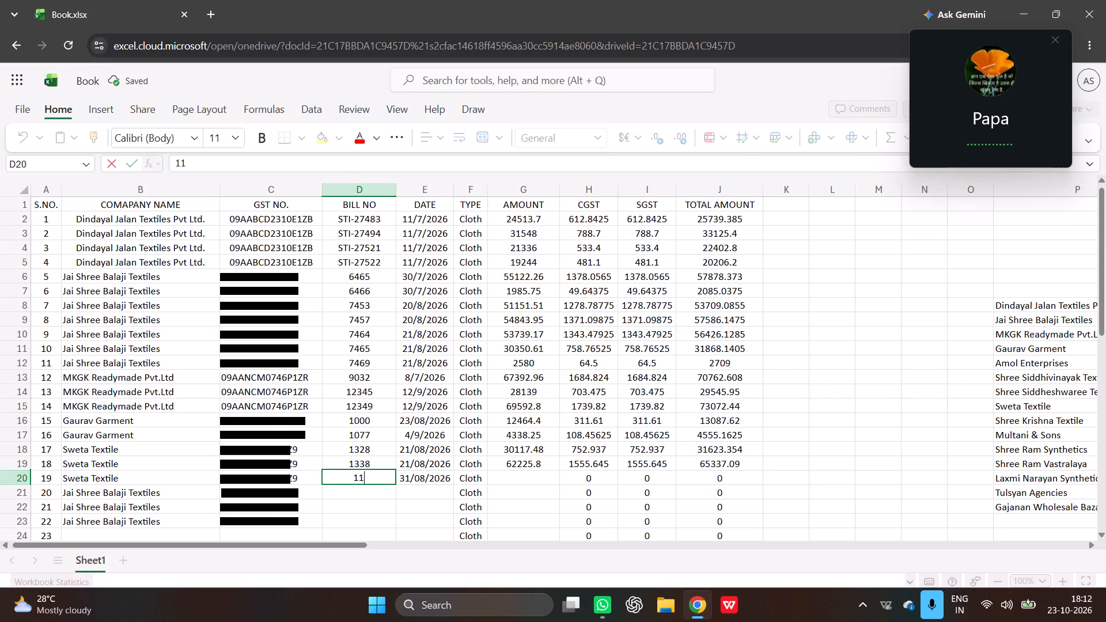
pyautogui.write('43')
# Enter the amount 55709.68 in G20 for serial number 19.
pyautogui.press('Tab')
pyautogui.press('Tab')
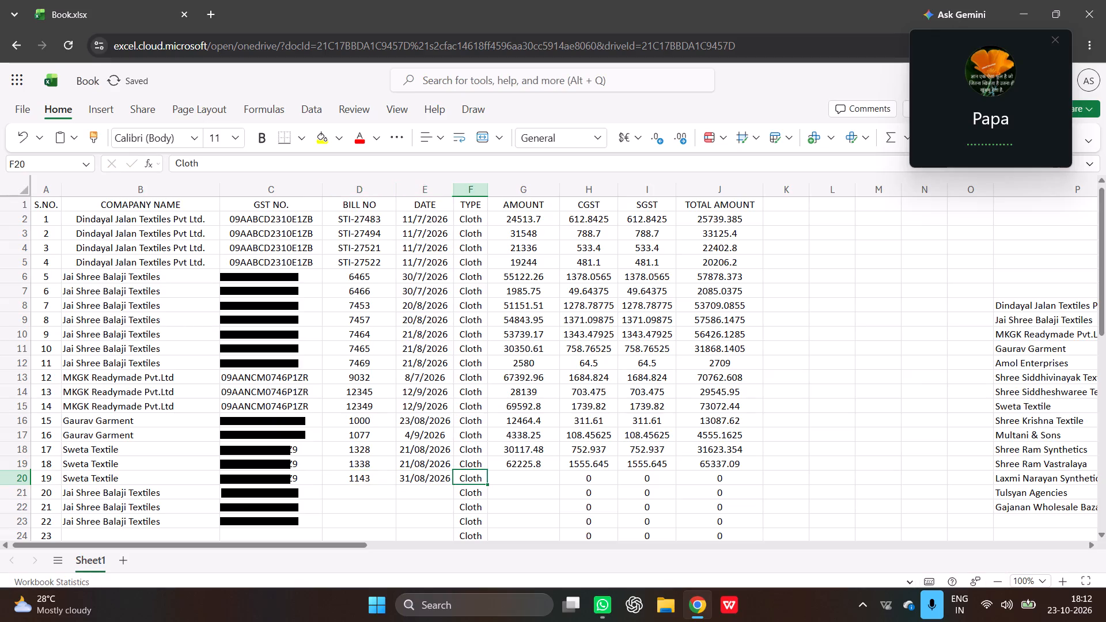
pyautogui.press('Tab')
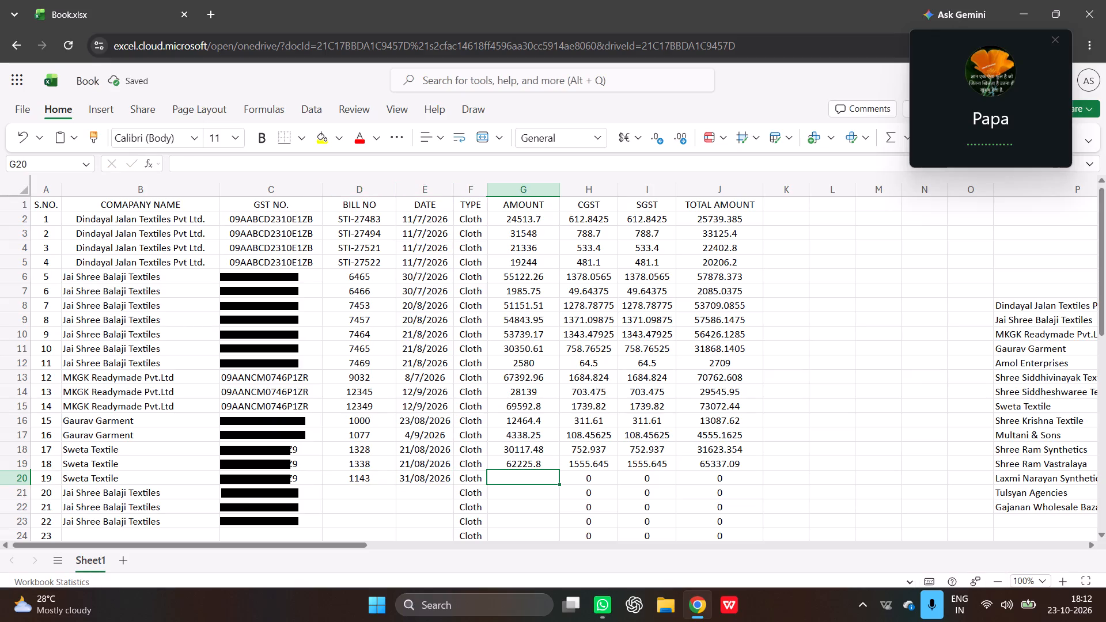
pyautogui.write('55')
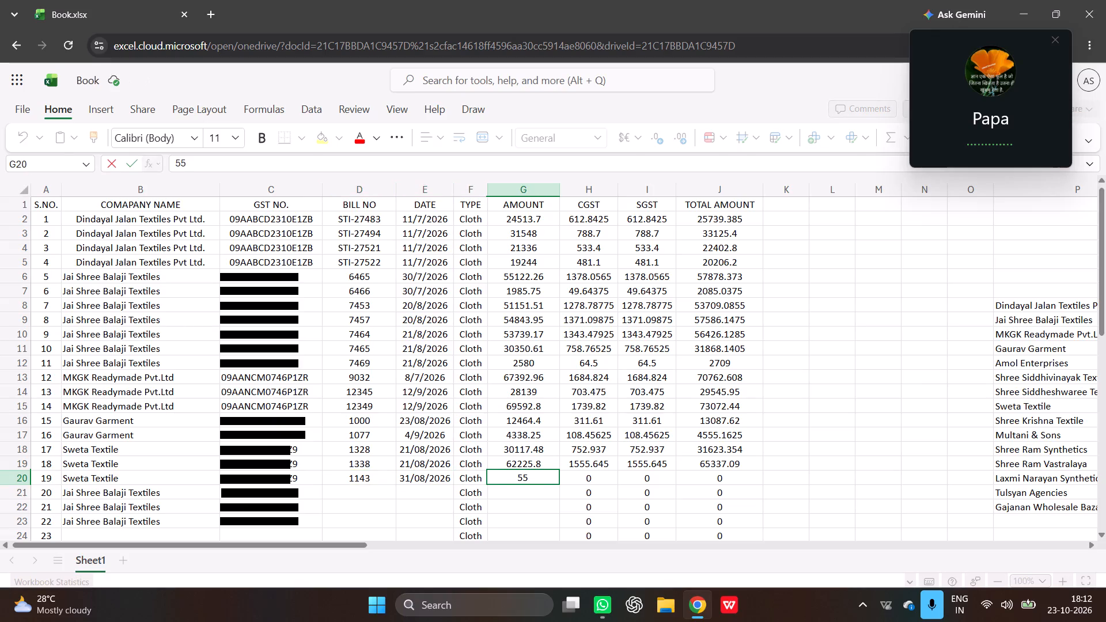
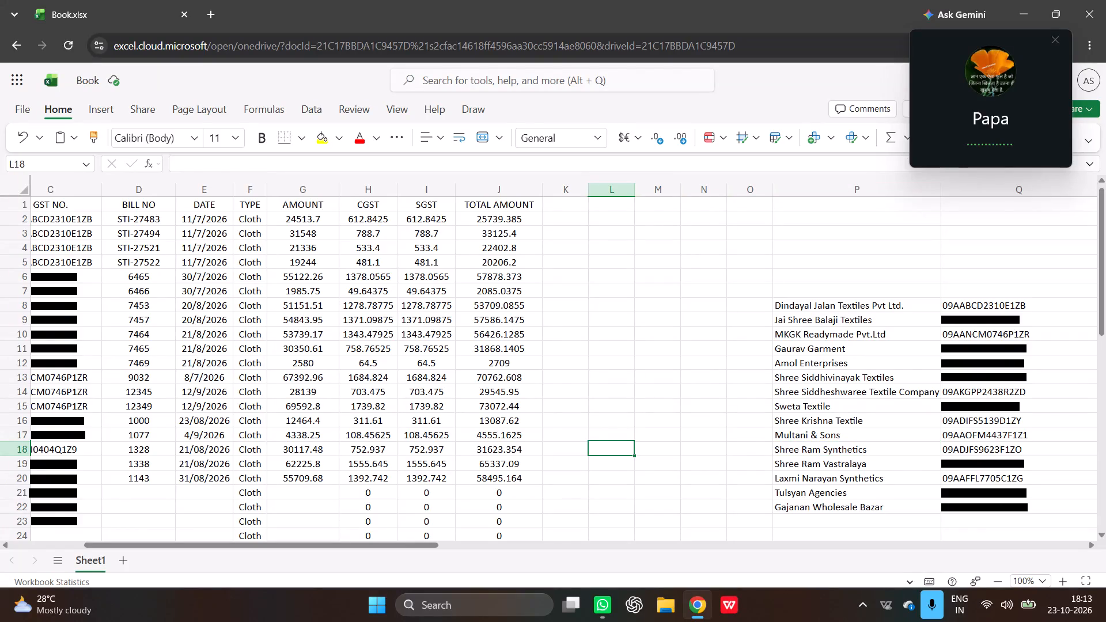
# Copy the Multani & Sons name and GST number from the supplier list into B21:C23 for serial numbers 20 to 22.
pyautogui.moveTo(818, 437); pyautogui.dragTo(949, 438)
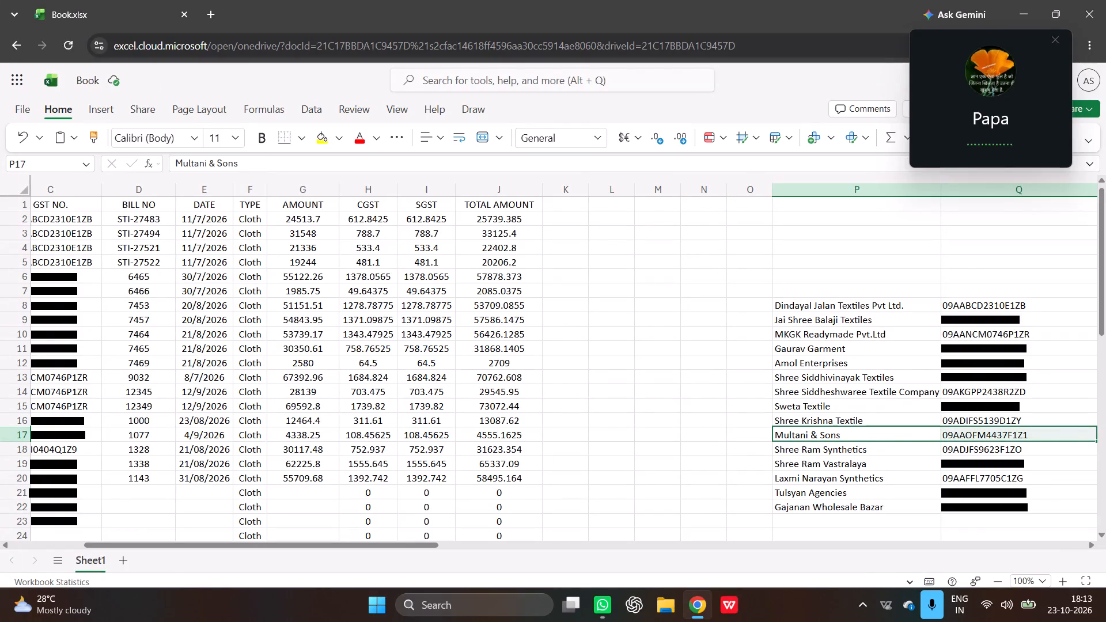
pyautogui.hotkey('ctrl', 'c')
pyautogui.press('Left')
pyautogui.press('Left')
pyautogui.press('Left')
pyautogui.press('Left')
pyautogui.press('Left')
pyautogui.press('Left')
pyautogui.press('Left')
pyautogui.press('Left')
pyautogui.press('Left')
pyautogui.press('Left')
pyautogui.press('Left')
pyautogui.press('Left')
pyautogui.press('Left')
pyautogui.press('Left')
pyautogui.press('Left')
pyautogui.press('Left')
pyautogui.press('Left')
pyautogui.press('Left')
pyautogui.press('Left')
pyautogui.press('Left')
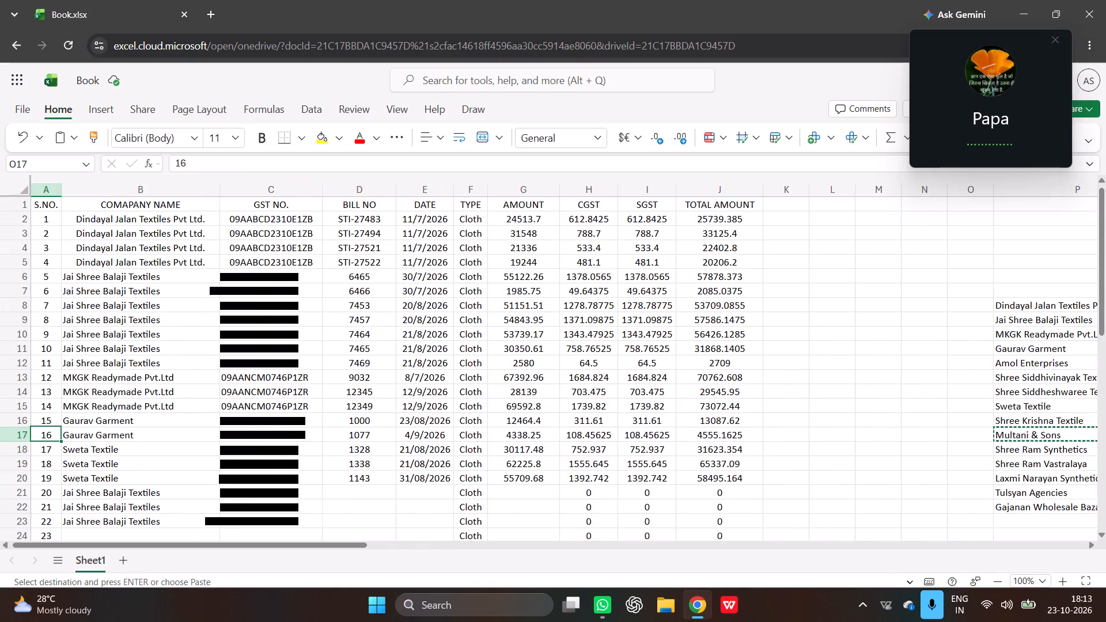
pyautogui.moveTo(108, 491); pyautogui.dragTo(108, 490)
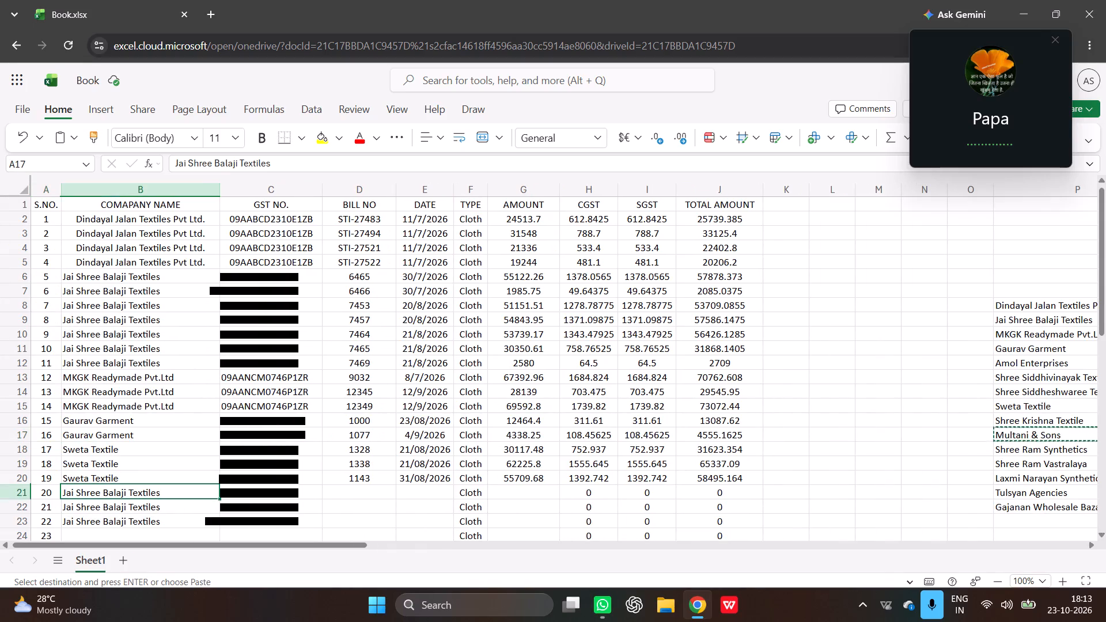
pyautogui.moveTo(108, 490); pyautogui.dragTo(238, 518)
pyautogui.hotkey('ctrl', 'v')
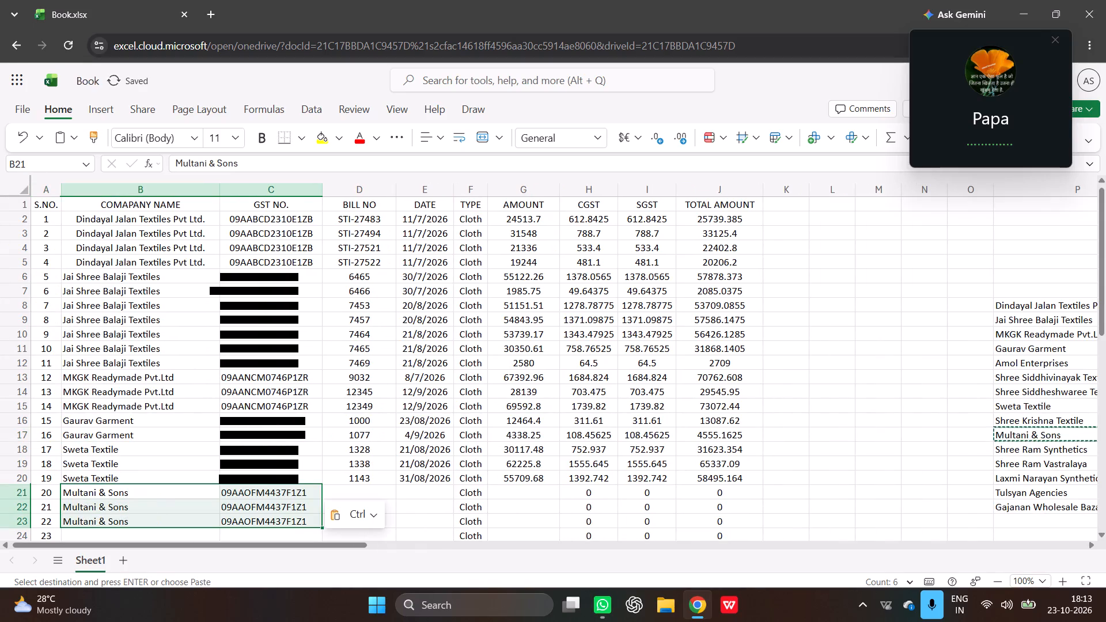
# Enter bill number 3604 in D21 and the date 11-07-2026 in E21 for serial number 20.
pyautogui.click(418, 486)
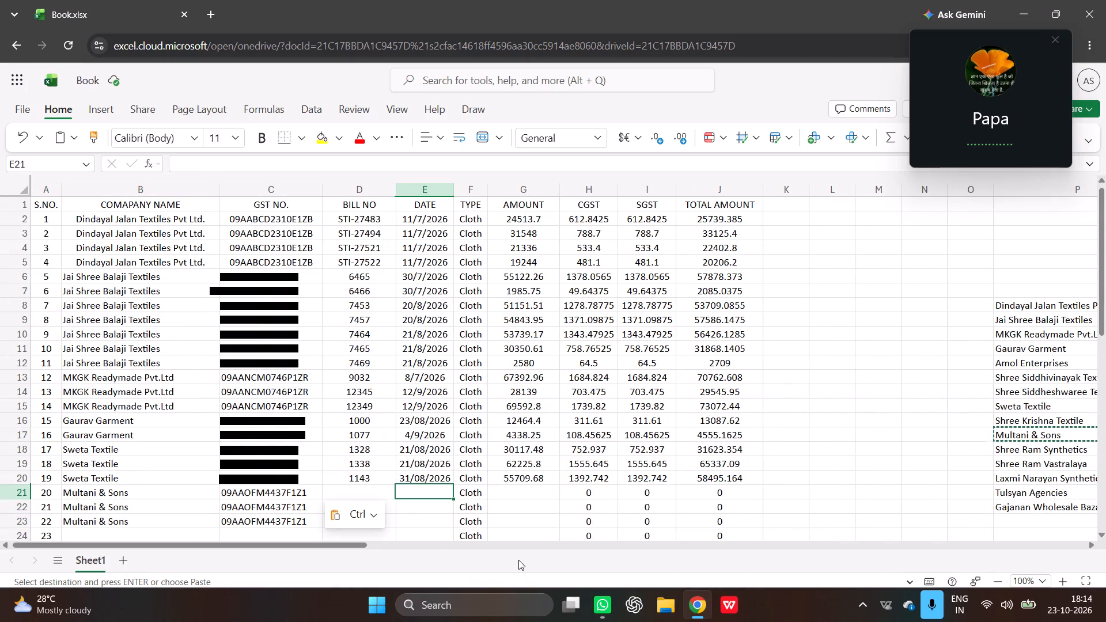
pyautogui.press('Left')
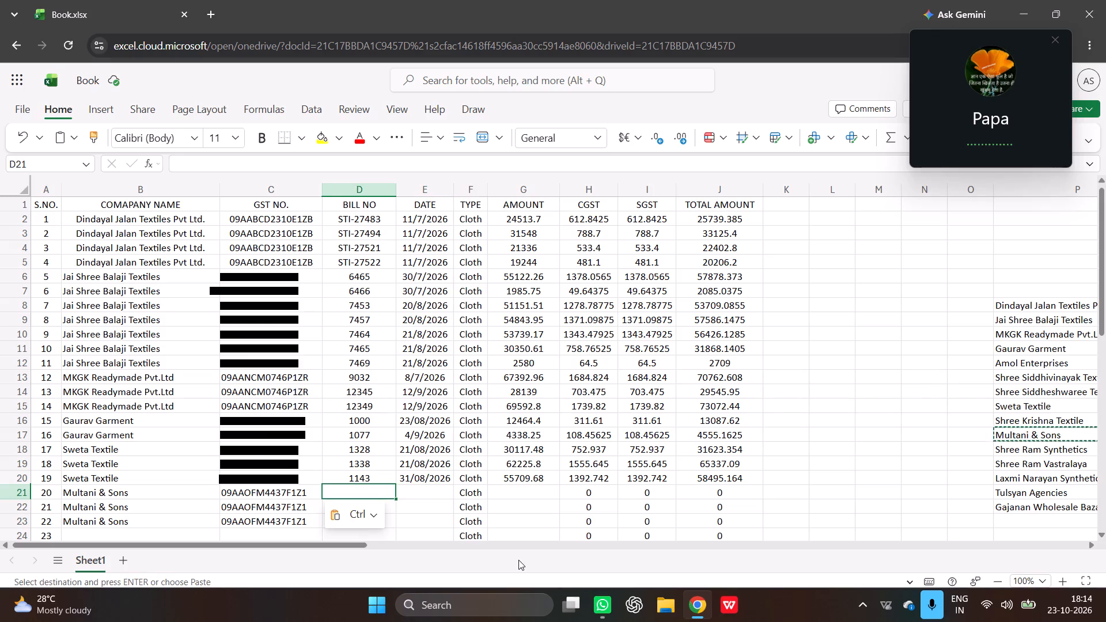
pyautogui.press('Right')
pyautogui.press('Right')
pyautogui.press('Right')
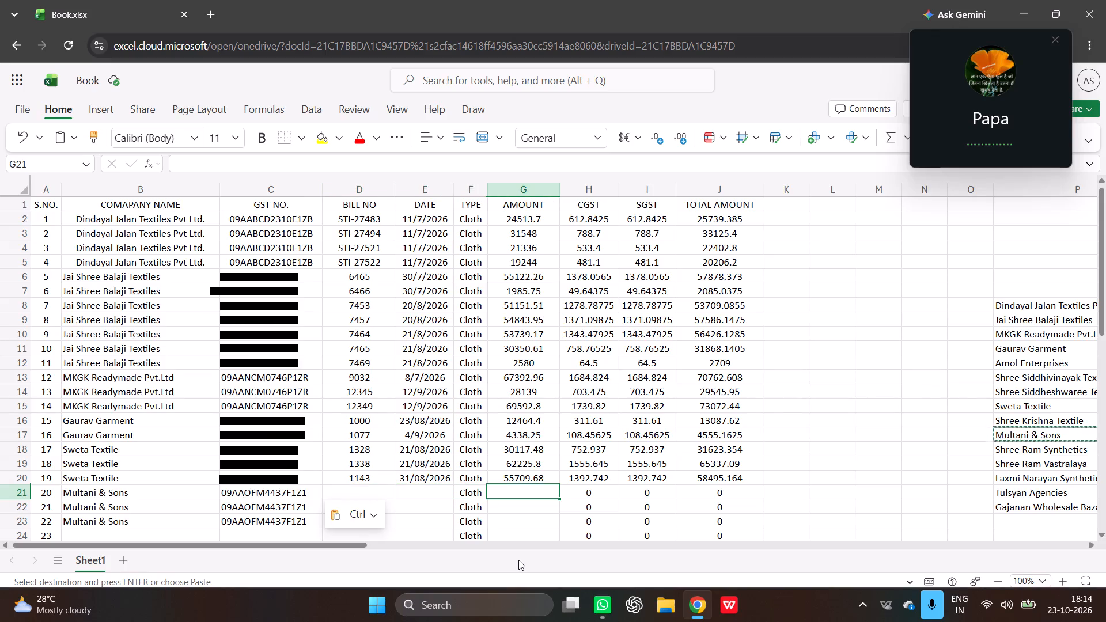
pyautogui.press('Left')
pyautogui.press('Left')
pyautogui.press('Left')
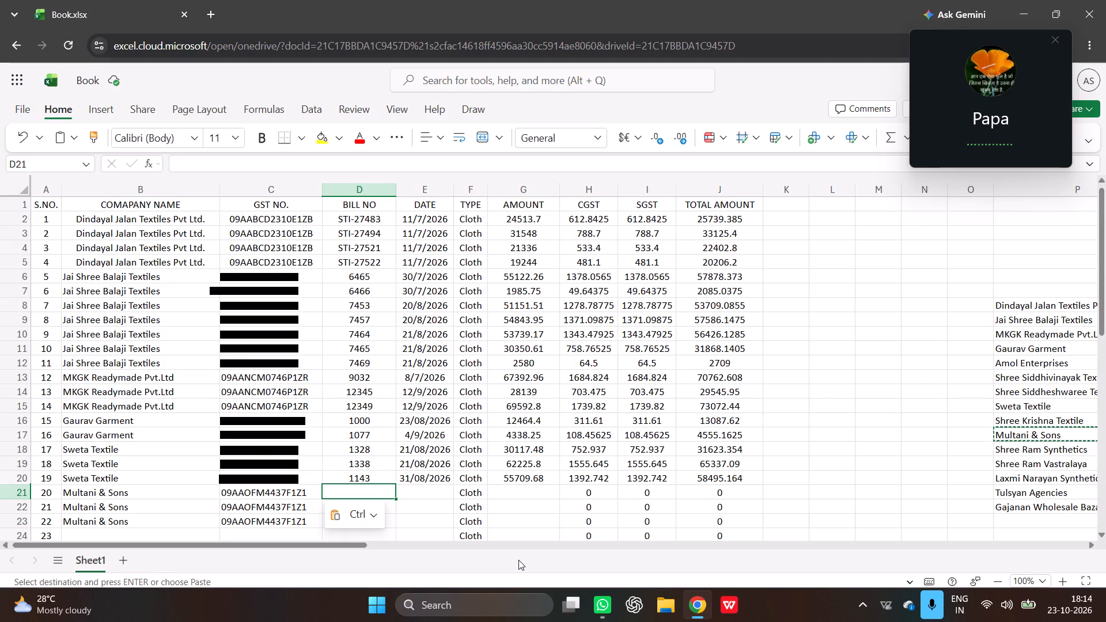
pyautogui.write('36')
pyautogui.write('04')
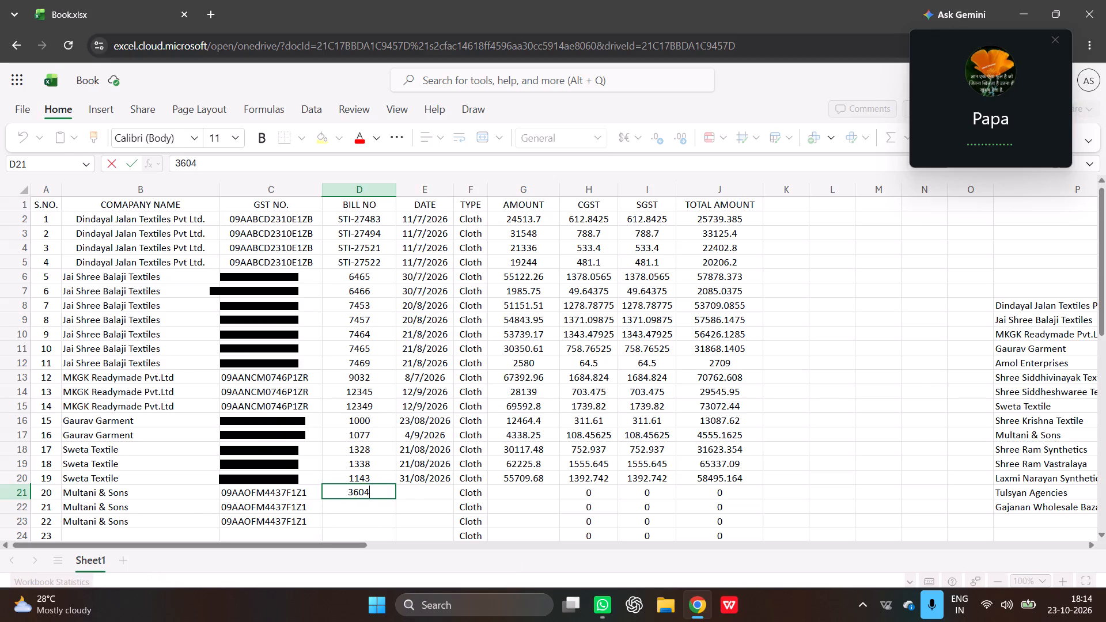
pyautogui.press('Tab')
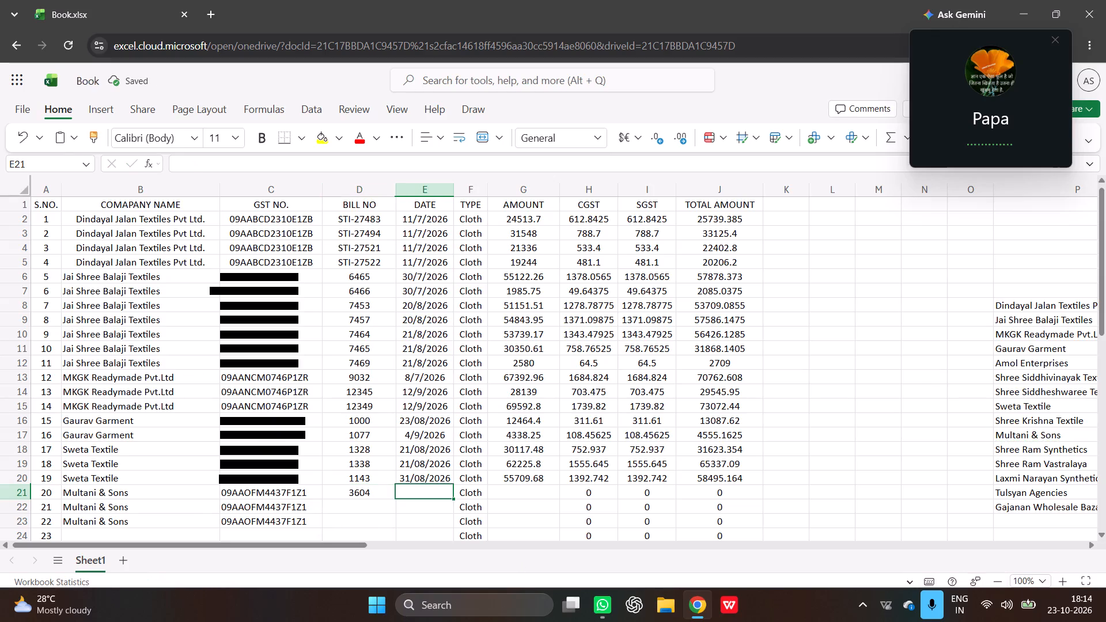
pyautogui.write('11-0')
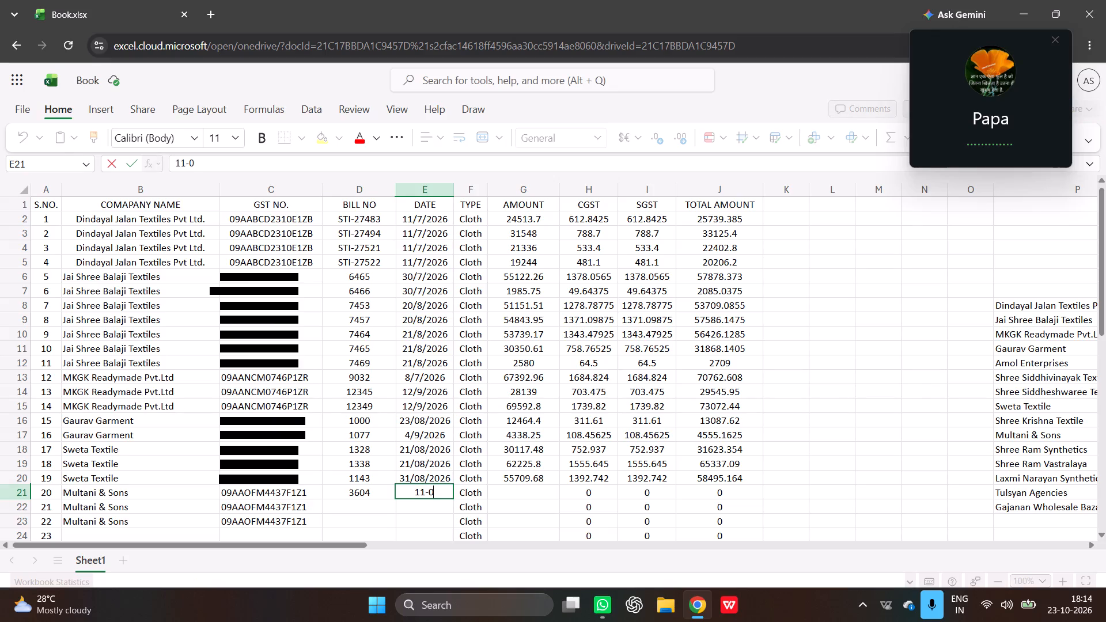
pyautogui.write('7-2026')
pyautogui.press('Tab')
# Enter the amount 56161 in G21 for serial number 20.
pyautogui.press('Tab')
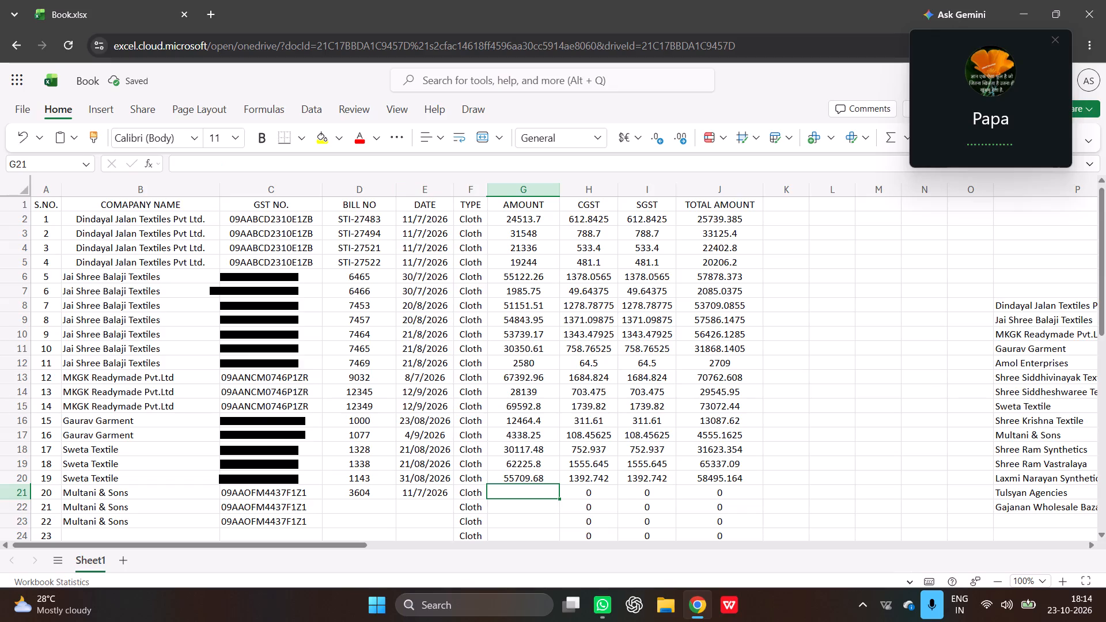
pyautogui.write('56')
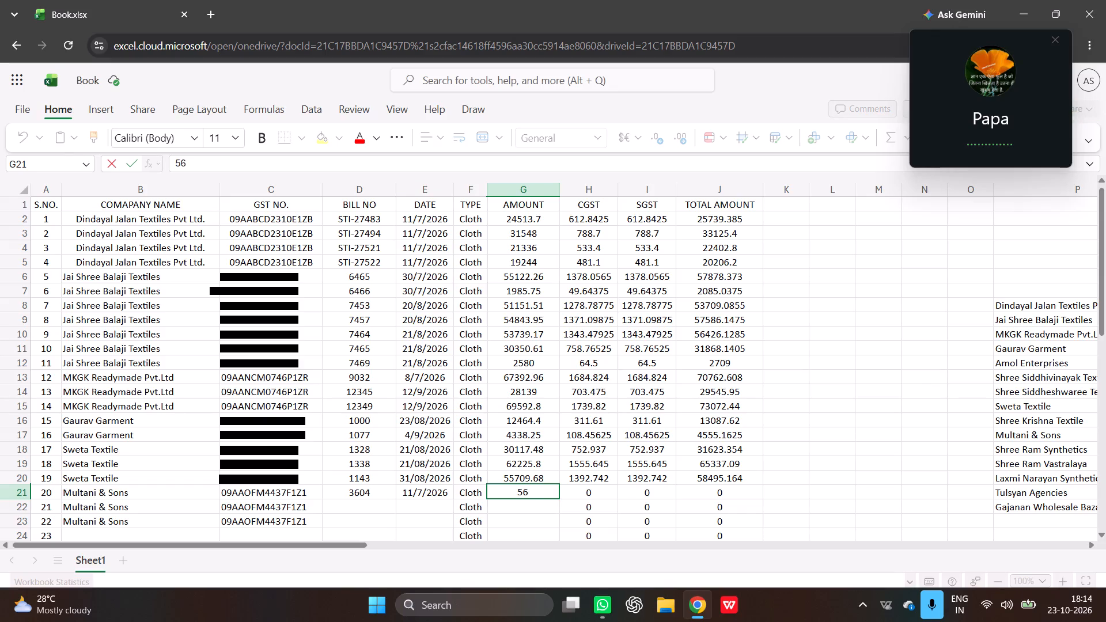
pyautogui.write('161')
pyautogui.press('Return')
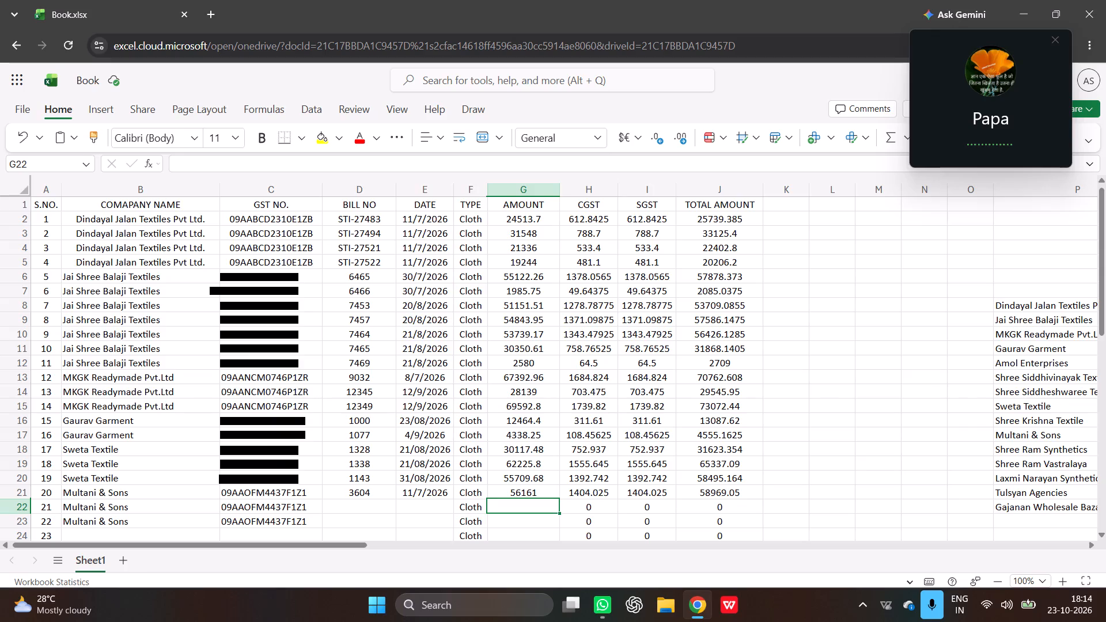
# Check the supplier list in columns P and Q for the supplier of serial number 21.
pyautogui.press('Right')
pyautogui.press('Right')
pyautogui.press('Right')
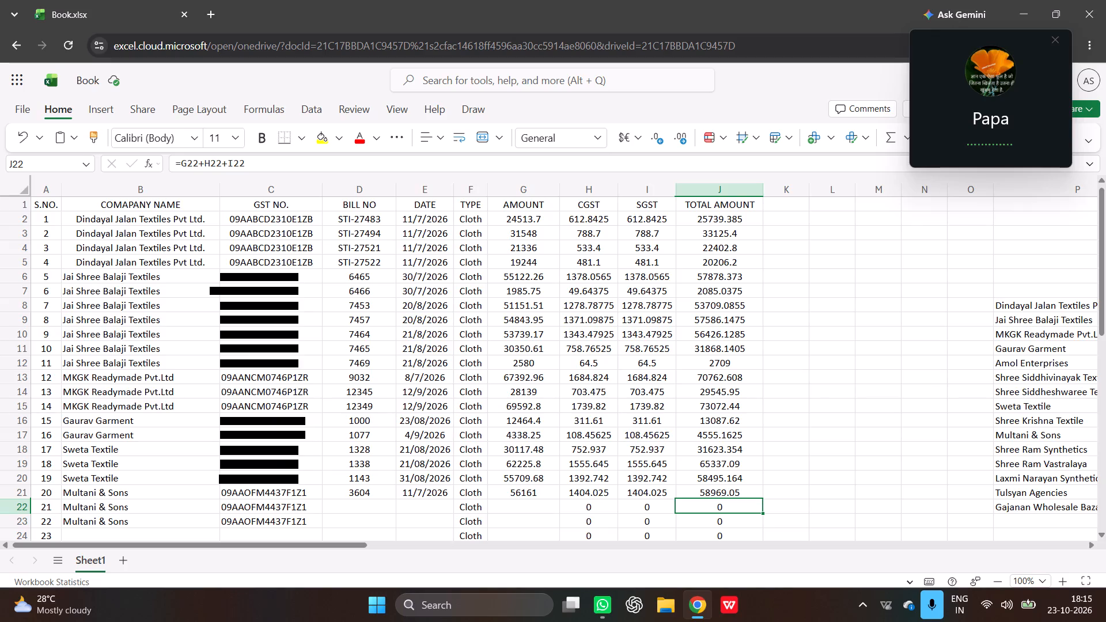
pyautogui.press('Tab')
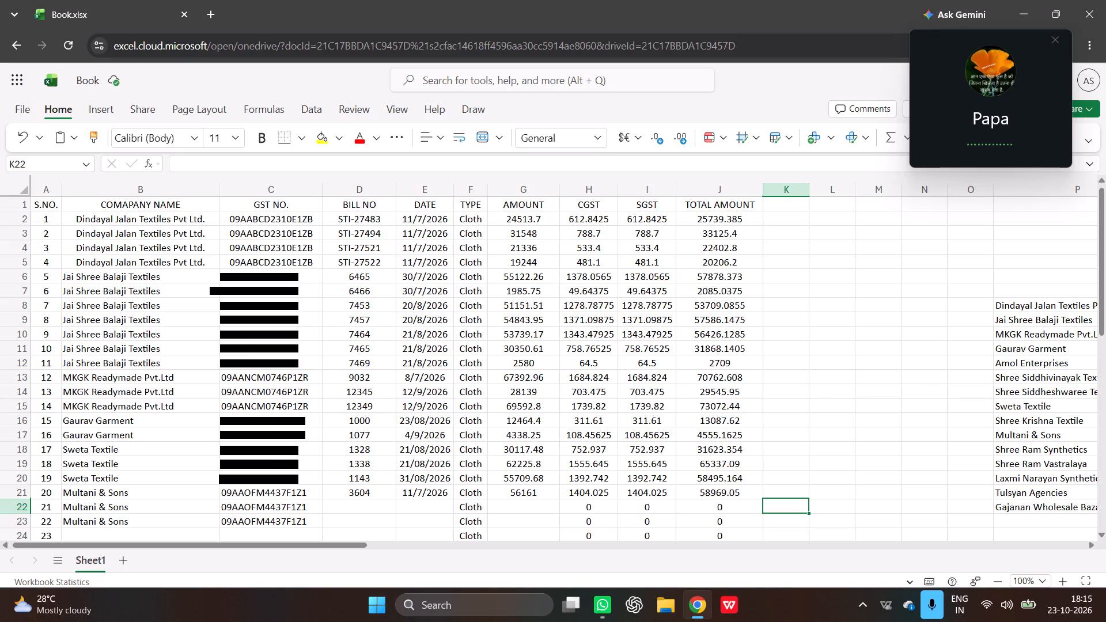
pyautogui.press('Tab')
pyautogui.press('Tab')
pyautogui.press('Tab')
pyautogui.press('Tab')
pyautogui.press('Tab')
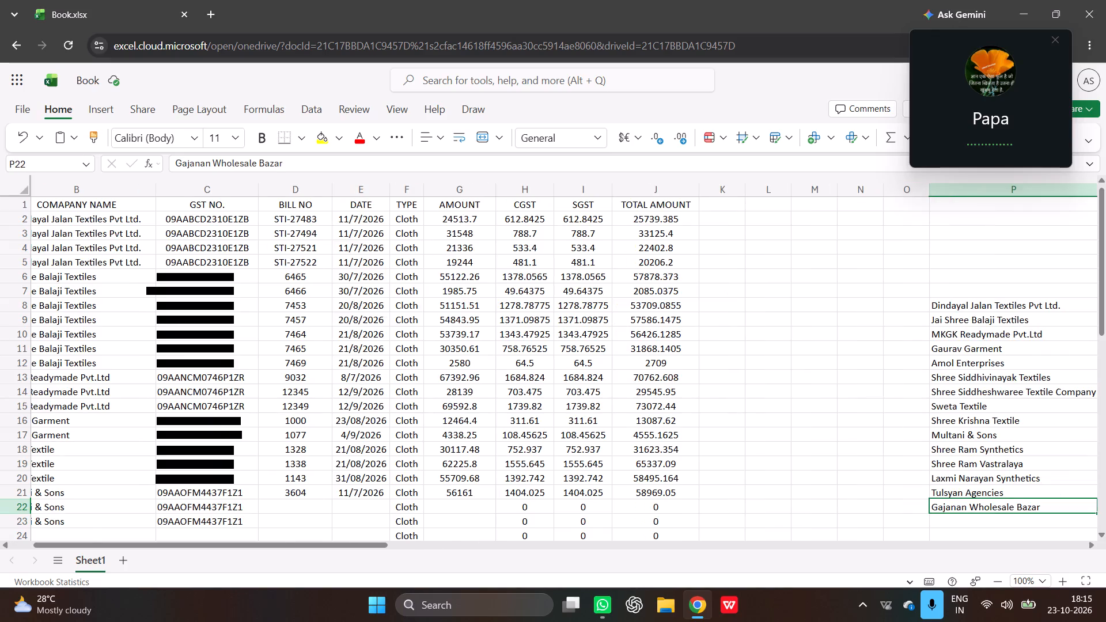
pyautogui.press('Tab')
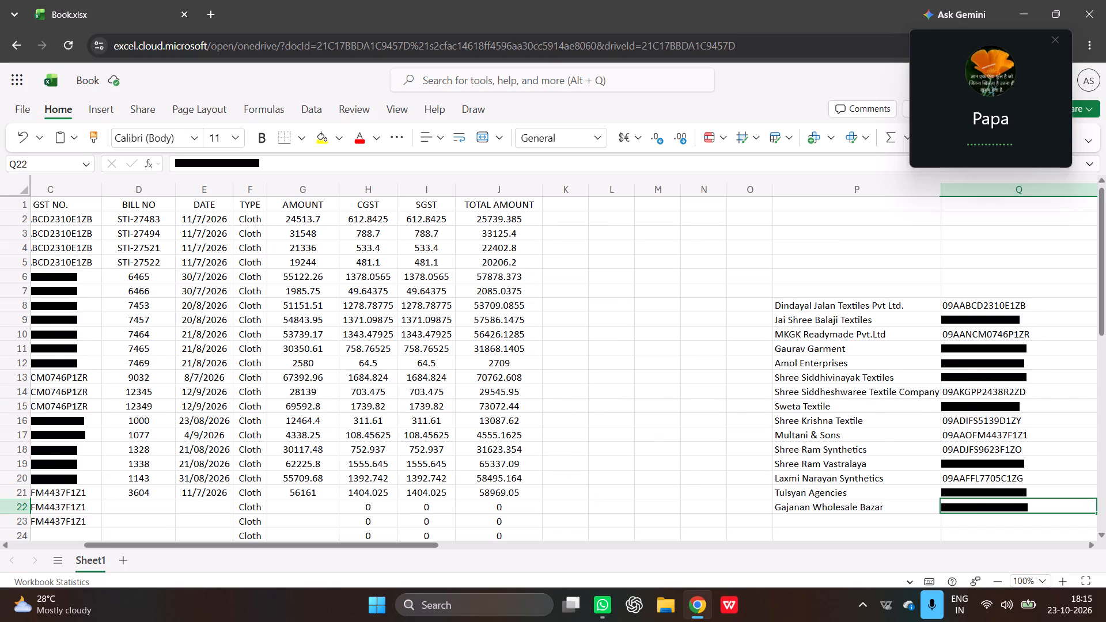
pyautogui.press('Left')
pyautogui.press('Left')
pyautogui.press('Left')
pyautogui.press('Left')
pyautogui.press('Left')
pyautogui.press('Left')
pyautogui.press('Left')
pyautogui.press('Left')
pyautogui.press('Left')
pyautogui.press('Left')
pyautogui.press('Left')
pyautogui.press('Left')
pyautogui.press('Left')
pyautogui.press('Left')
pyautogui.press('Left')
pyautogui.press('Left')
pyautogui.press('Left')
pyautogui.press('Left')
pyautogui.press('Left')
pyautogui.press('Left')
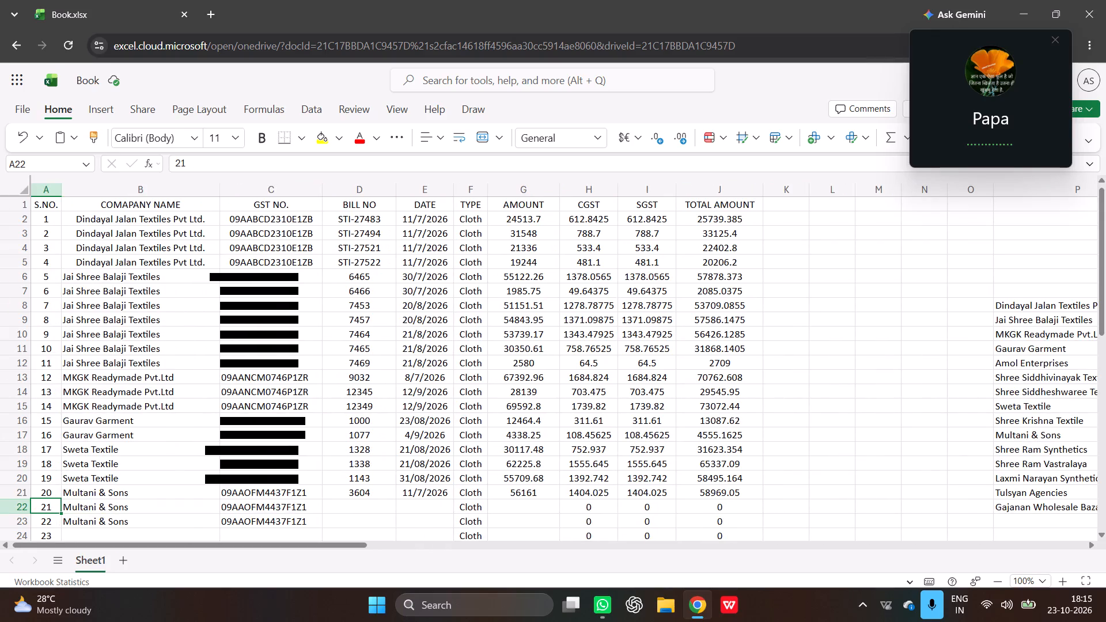
# Change the company name in B22 to Multani Cashcounter for serial number 21.
pyautogui.click(154, 506)
pyautogui.doubleClick(156, 500)
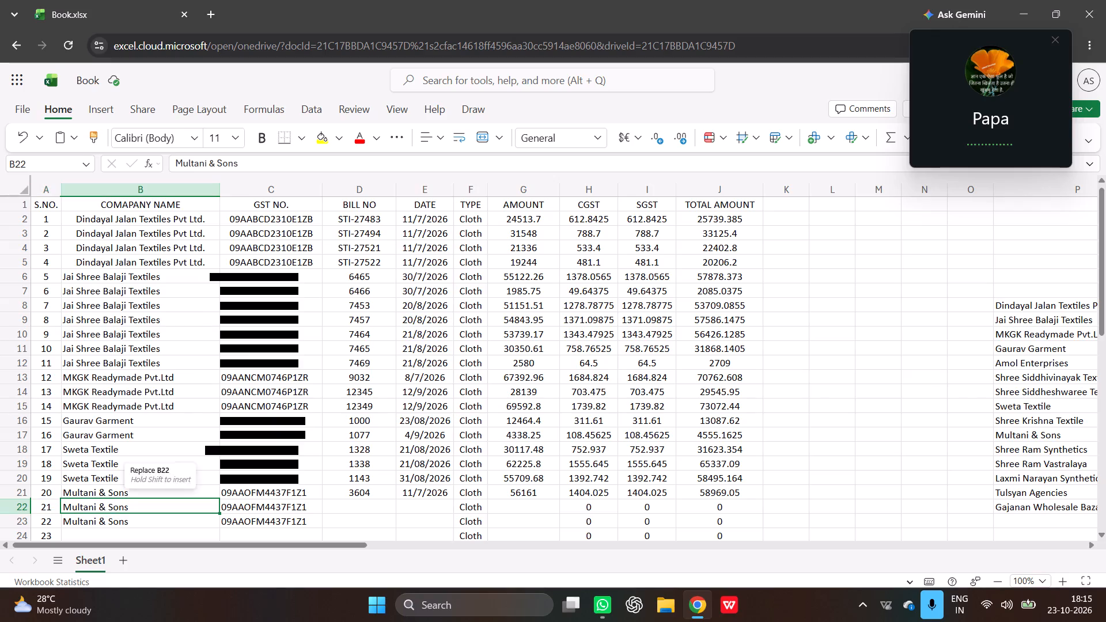
pyautogui.tripleClick(153, 507)
pyautogui.click(153, 507)
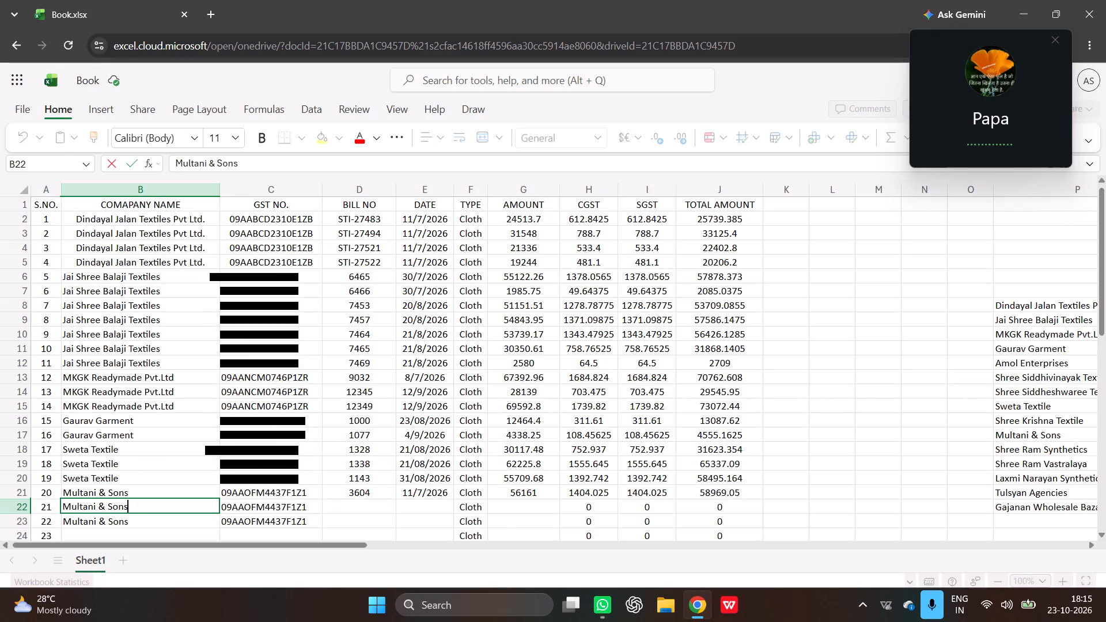
pyautogui.press('BackSpace')
pyautogui.press('BackSpace')
pyautogui.press('BackSpace')
pyautogui.press('BackSpace')
pyautogui.press('BackSpace')
pyautogui.press('BackSpace')
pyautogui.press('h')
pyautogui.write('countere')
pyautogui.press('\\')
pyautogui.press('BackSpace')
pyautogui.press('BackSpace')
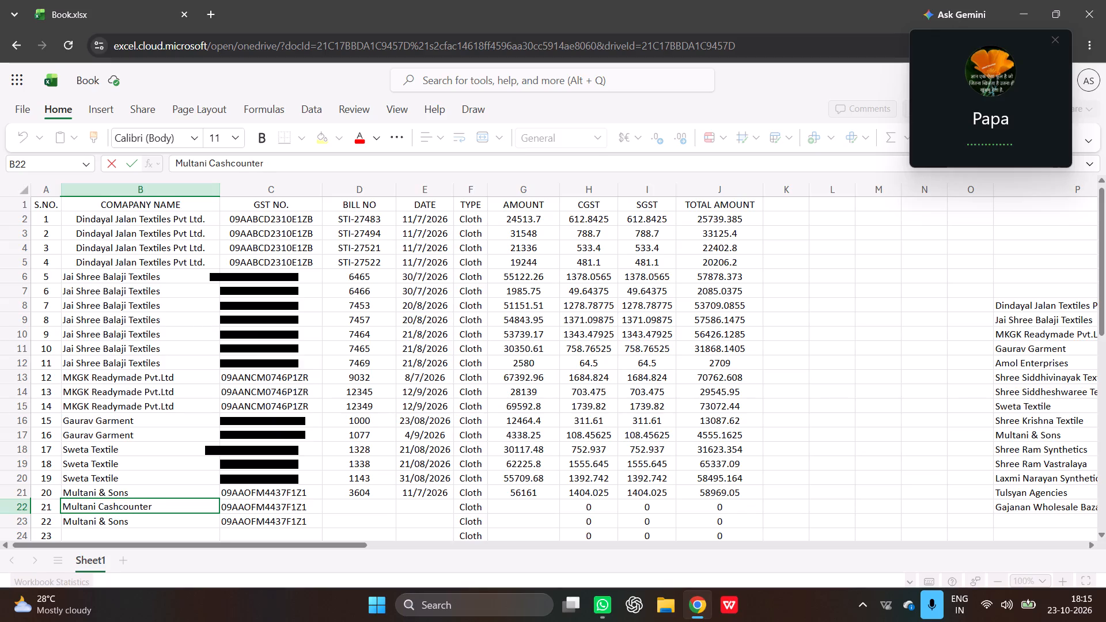
# Replace the GST number in C22 with Multani Cashcounter's own GST number.
pyautogui.click(285, 504)
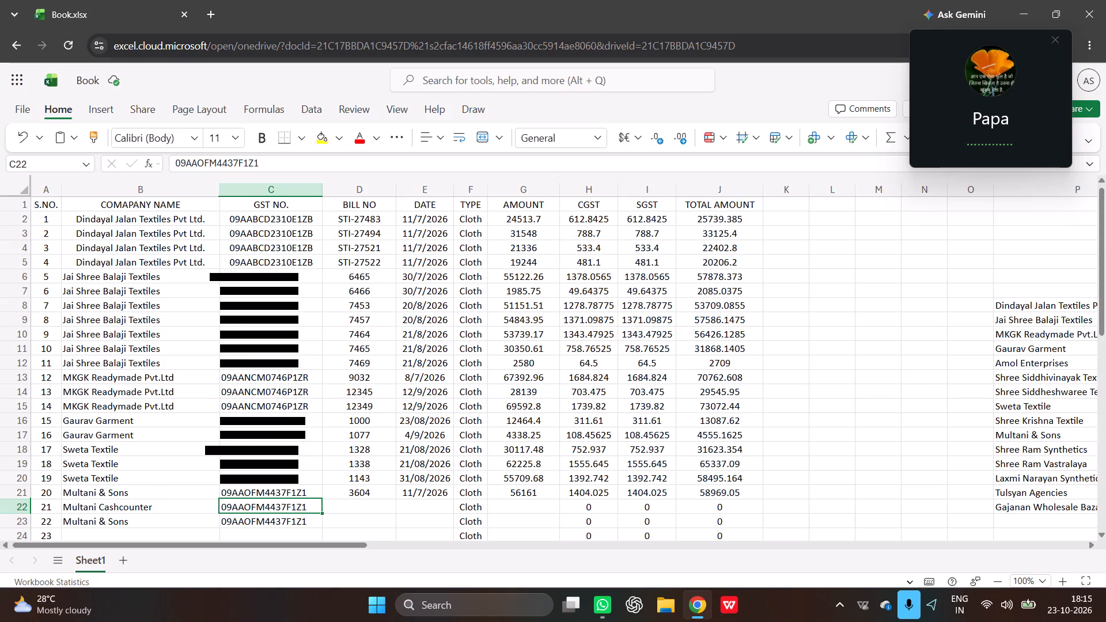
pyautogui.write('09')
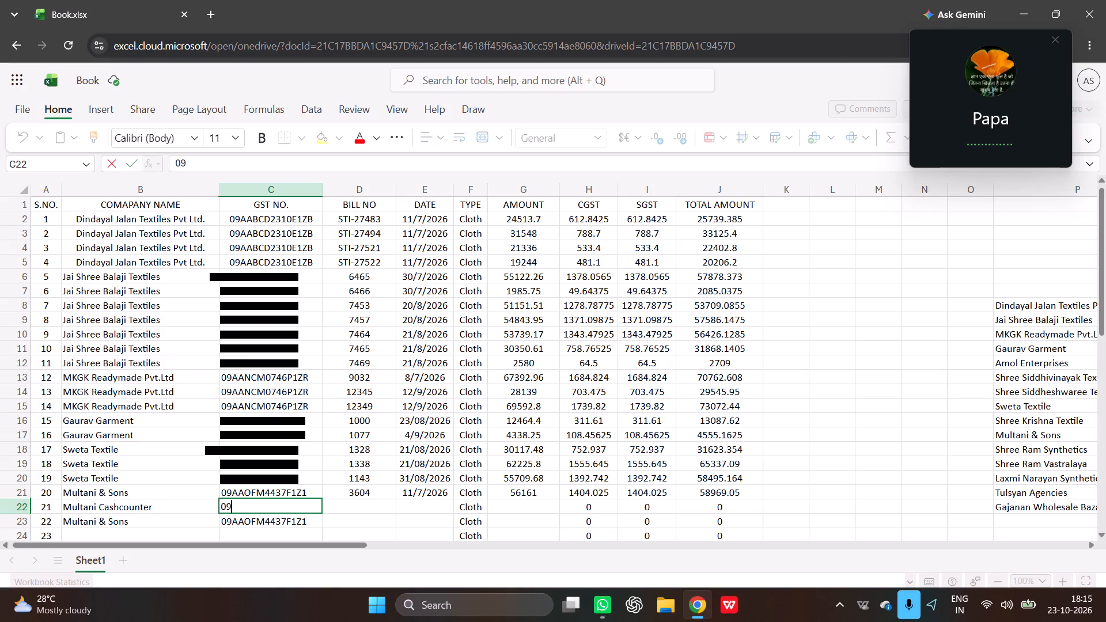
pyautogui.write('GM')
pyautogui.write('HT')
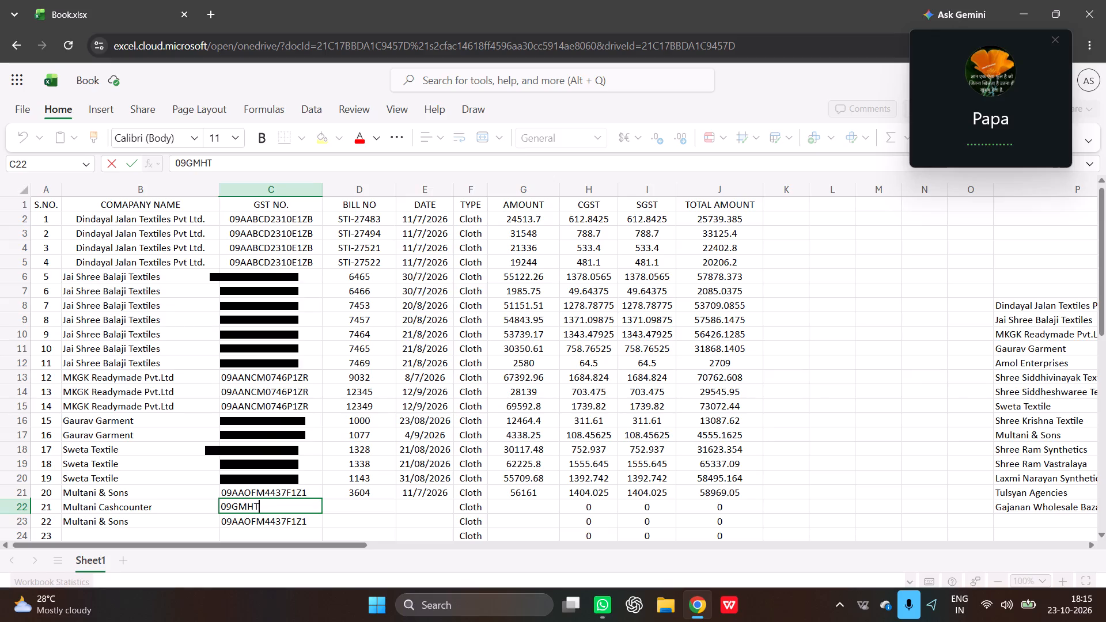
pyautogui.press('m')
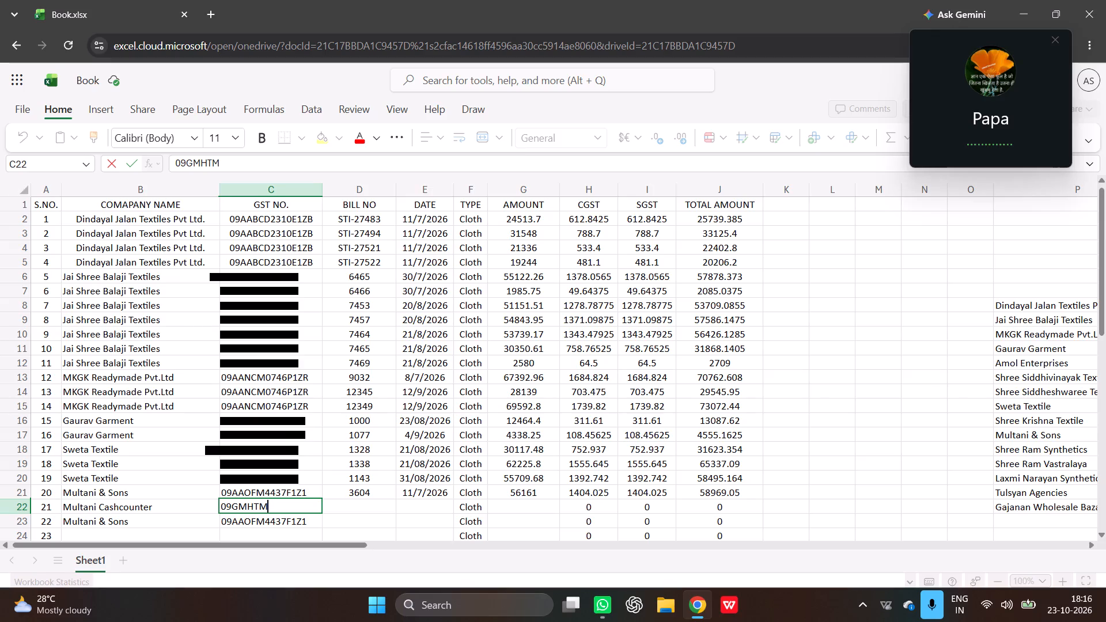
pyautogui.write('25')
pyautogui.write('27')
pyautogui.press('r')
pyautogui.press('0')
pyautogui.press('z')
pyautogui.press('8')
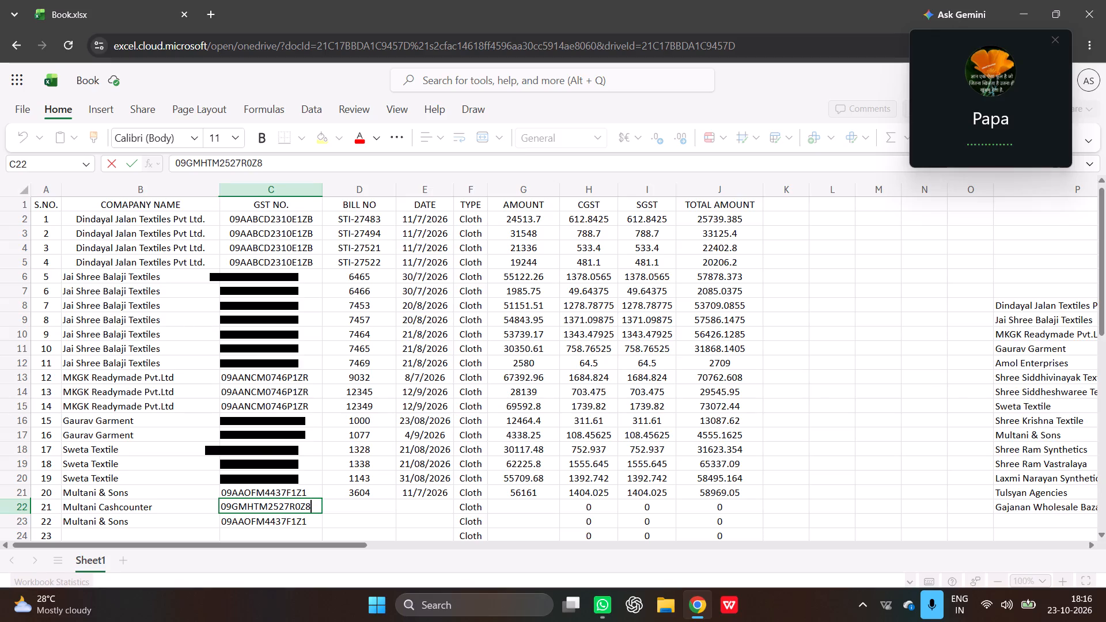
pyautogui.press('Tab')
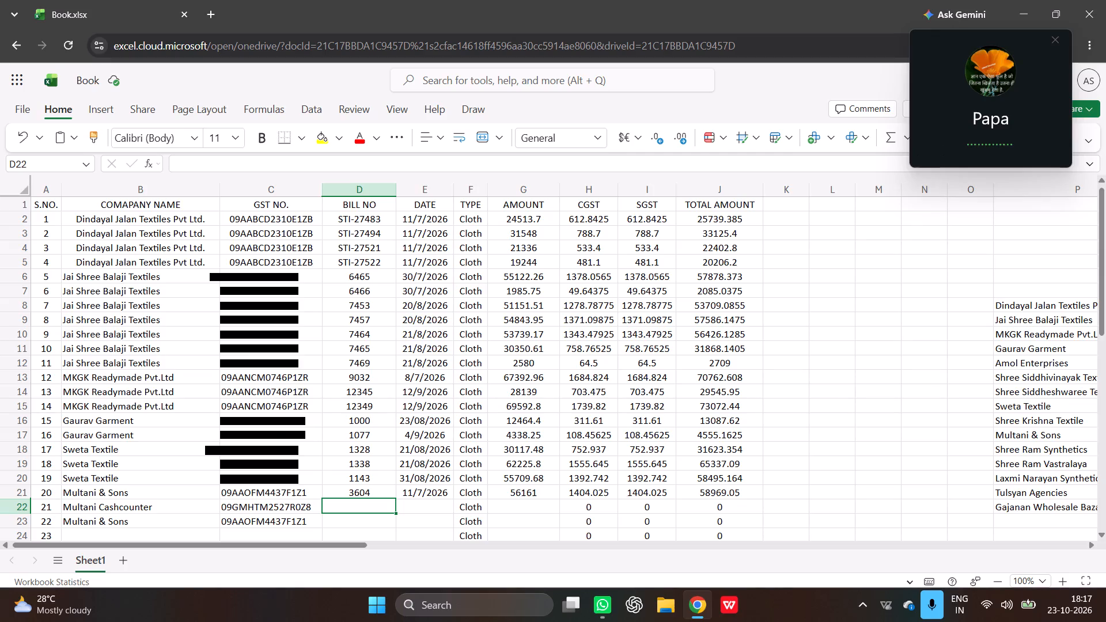
# Enter the date 12/09/2026 and bill number 5537 in row 22 for serial number 21.
pyautogui.moveTo(179, 506); pyautogui.dragTo(267, 507)
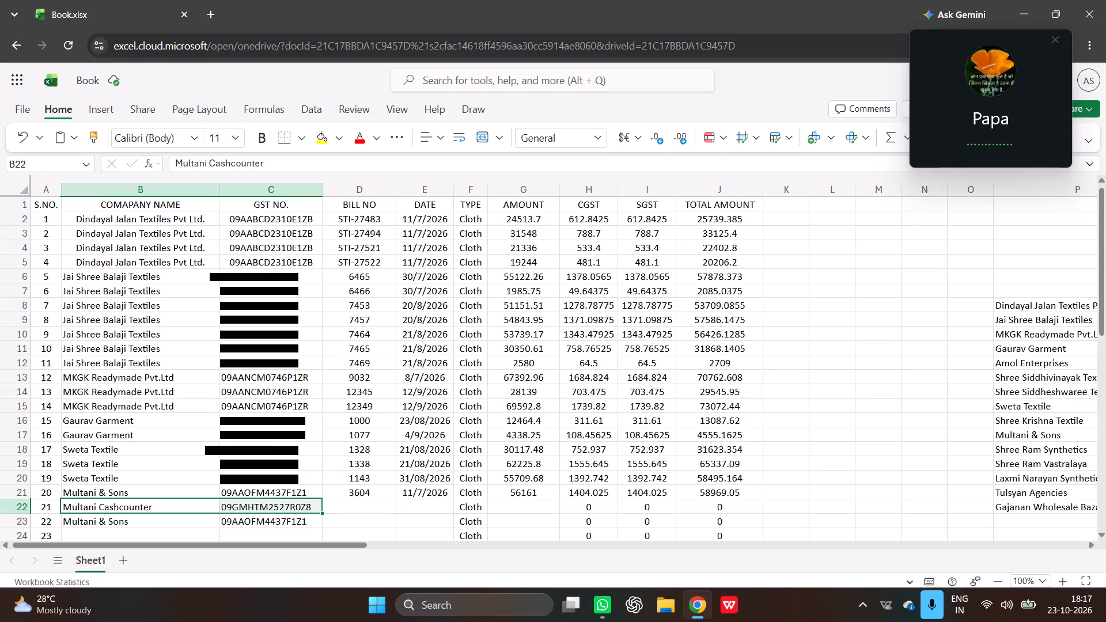
pyautogui.click(380, 509)
pyautogui.click(447, 506)
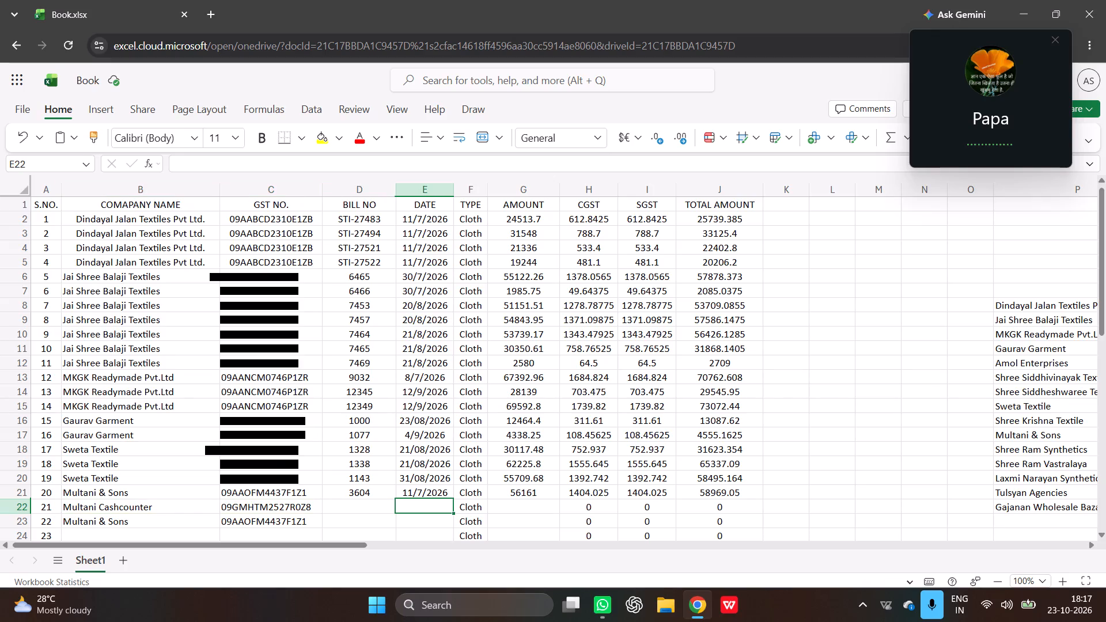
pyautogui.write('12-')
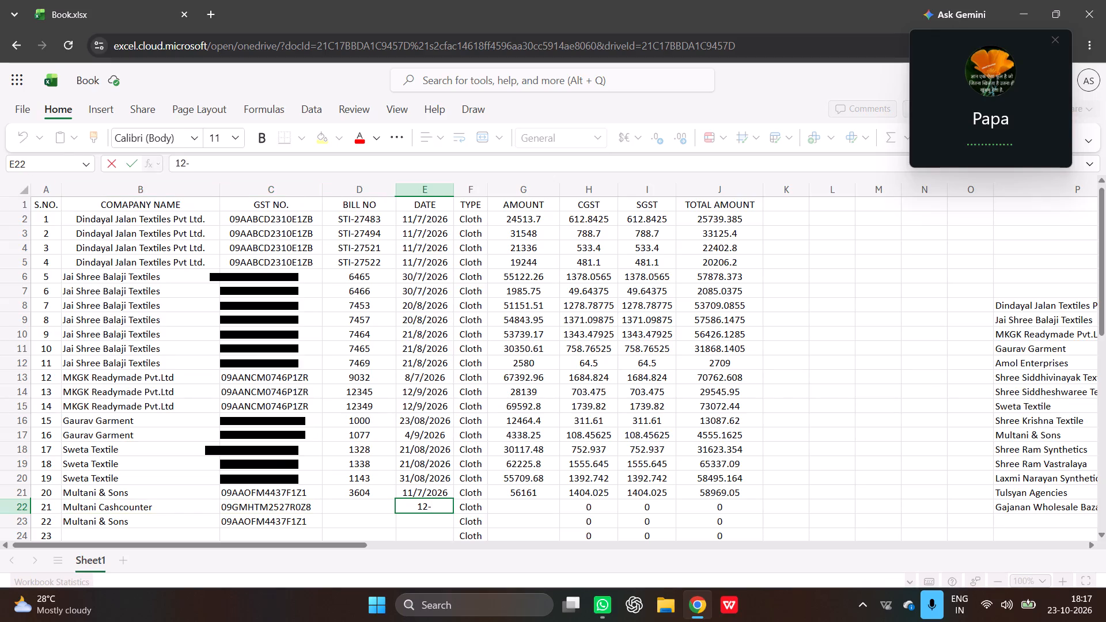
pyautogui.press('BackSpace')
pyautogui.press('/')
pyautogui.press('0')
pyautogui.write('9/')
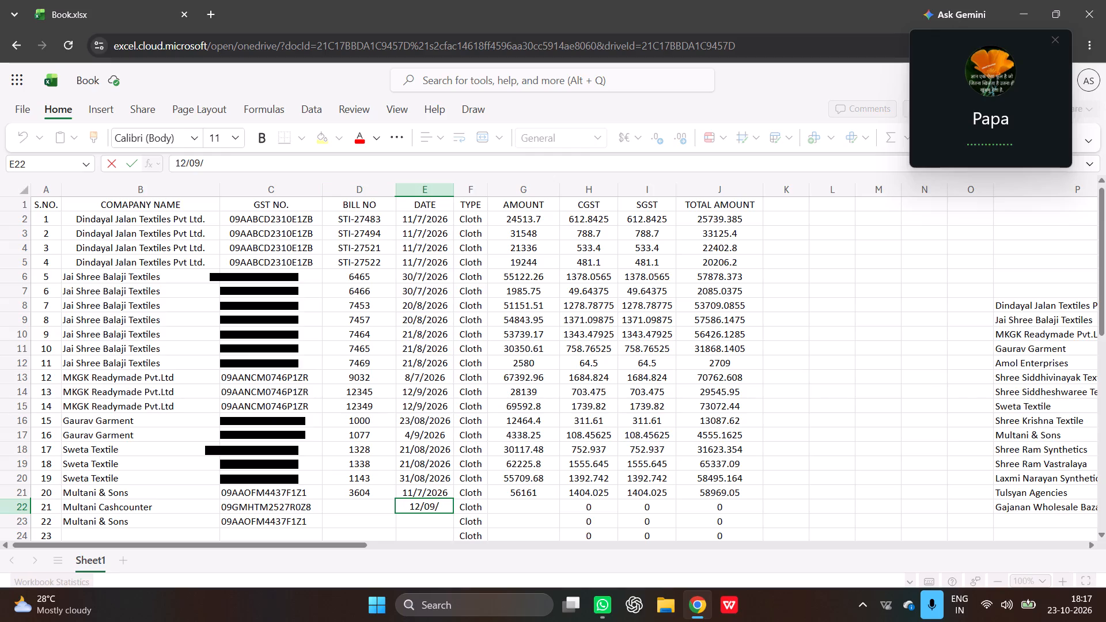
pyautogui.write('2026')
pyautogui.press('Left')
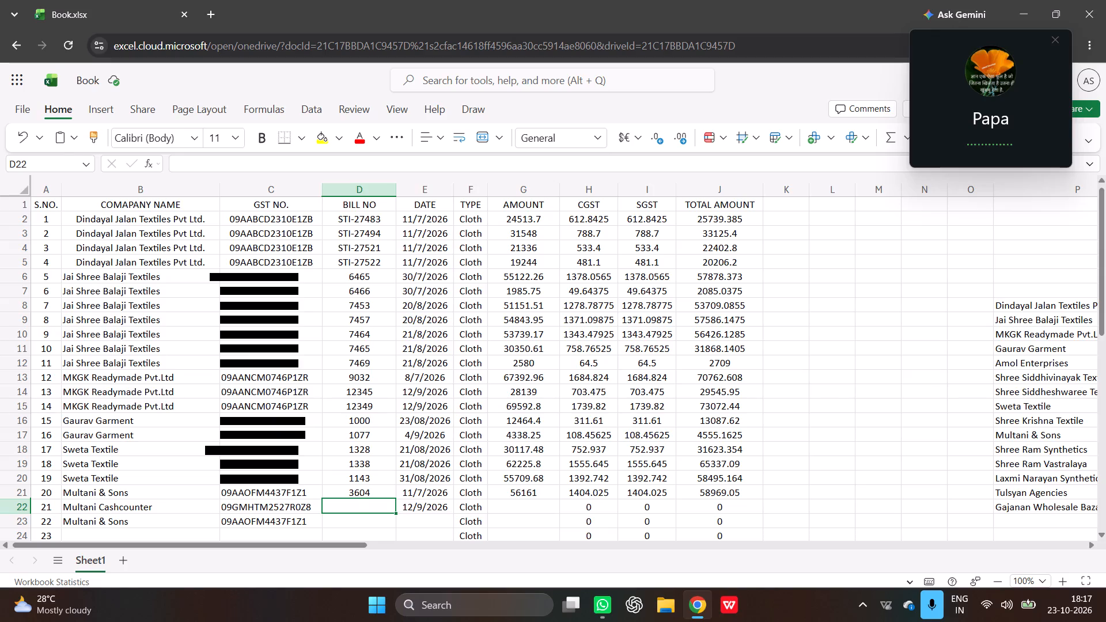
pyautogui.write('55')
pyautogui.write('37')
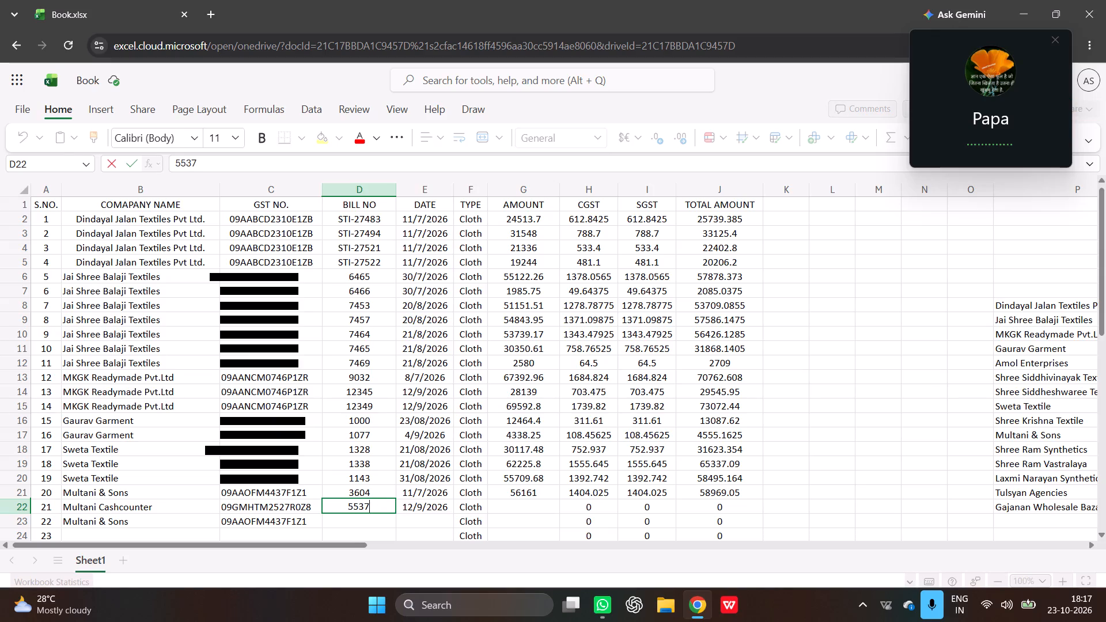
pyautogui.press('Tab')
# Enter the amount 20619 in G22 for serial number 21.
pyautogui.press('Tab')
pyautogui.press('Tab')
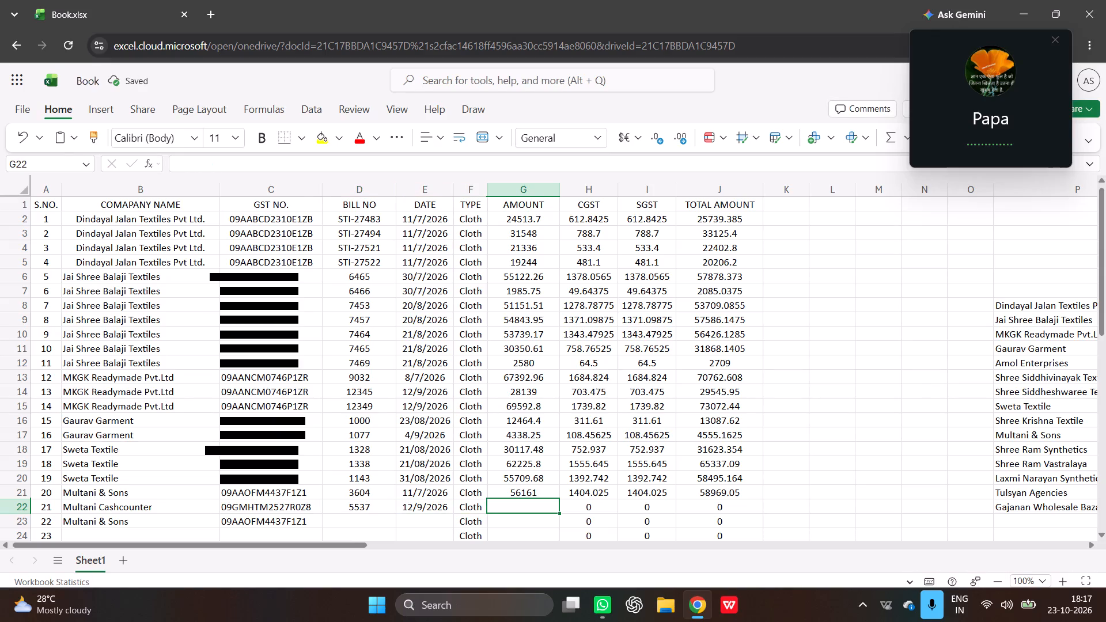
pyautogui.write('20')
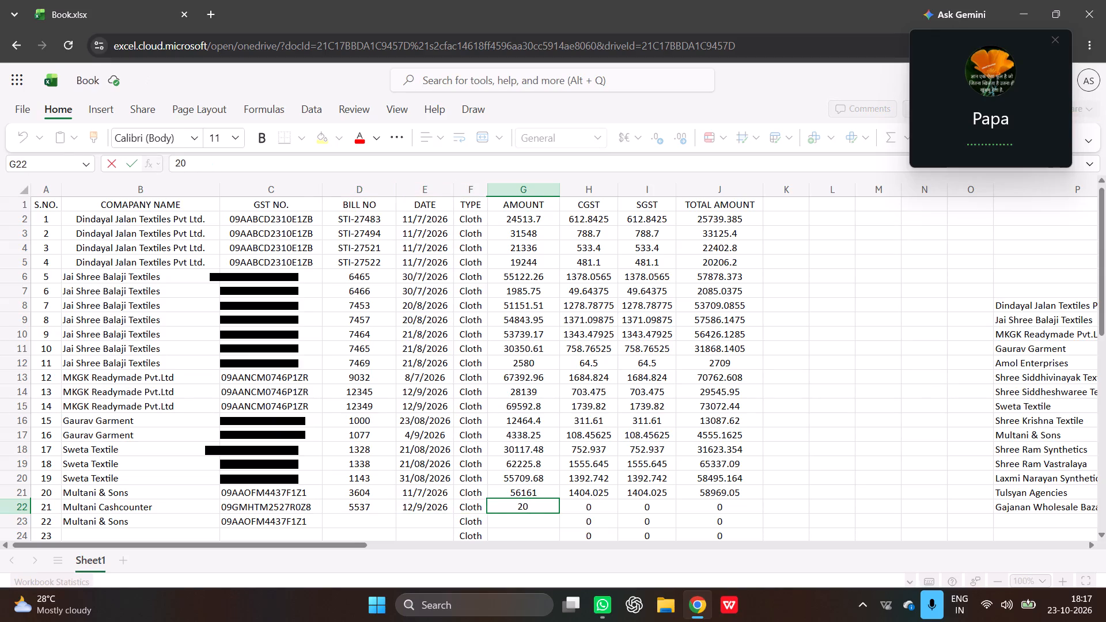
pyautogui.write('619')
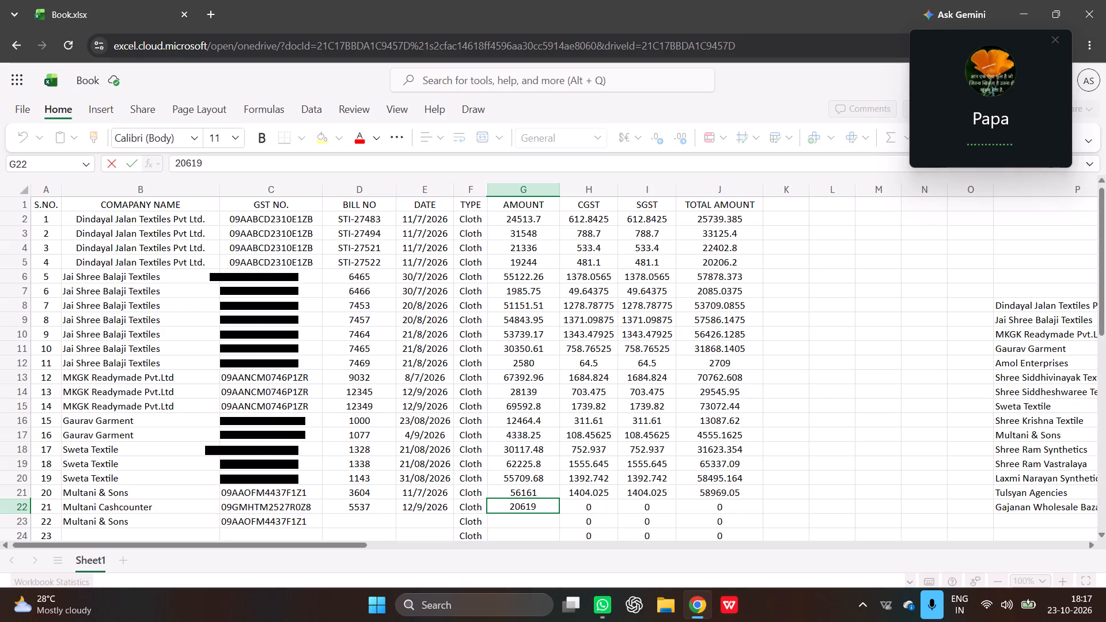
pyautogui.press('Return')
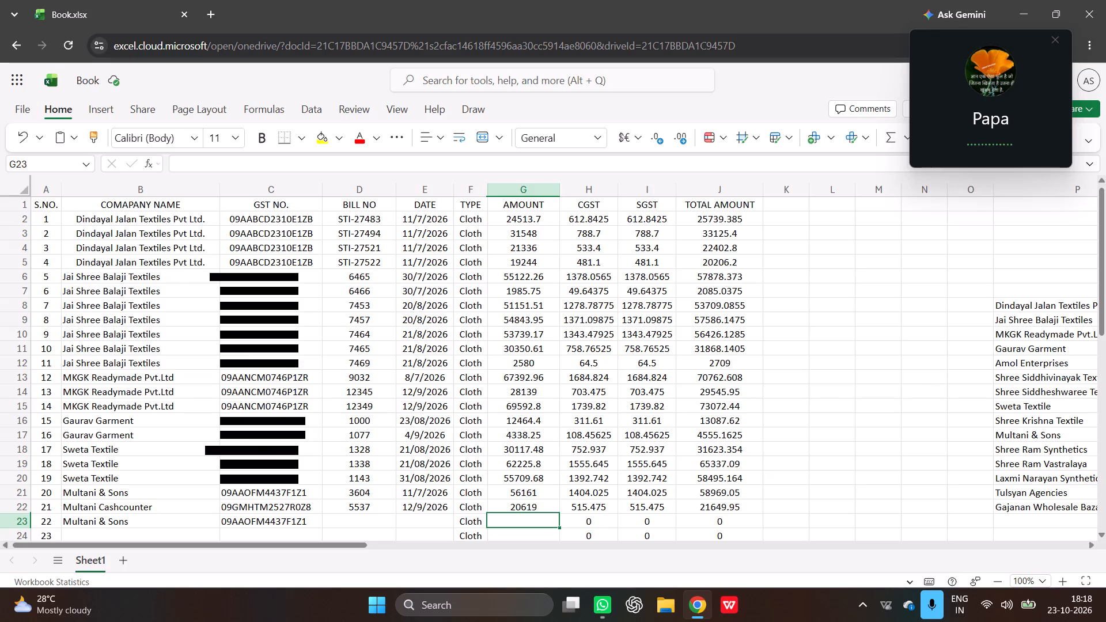
# Set the amount in G22 to 20306.62 for serial number 21.
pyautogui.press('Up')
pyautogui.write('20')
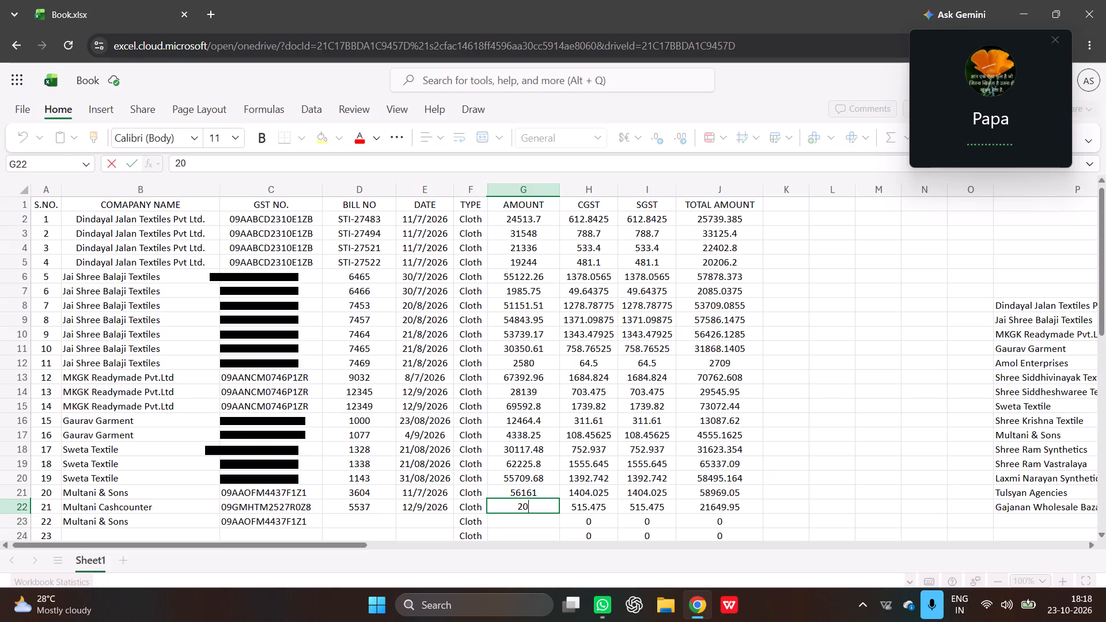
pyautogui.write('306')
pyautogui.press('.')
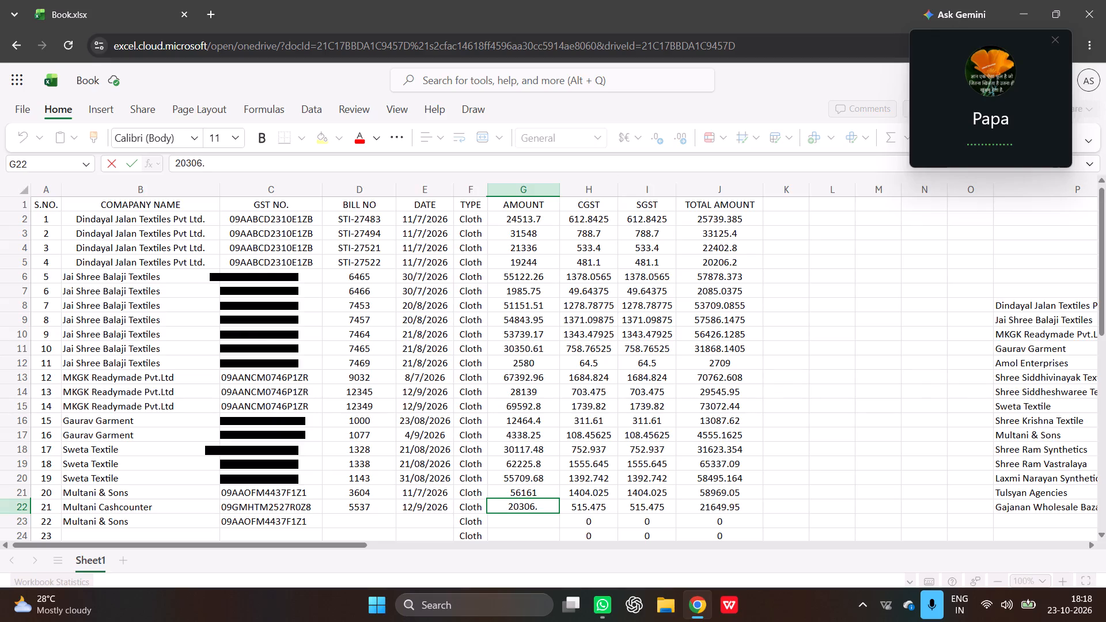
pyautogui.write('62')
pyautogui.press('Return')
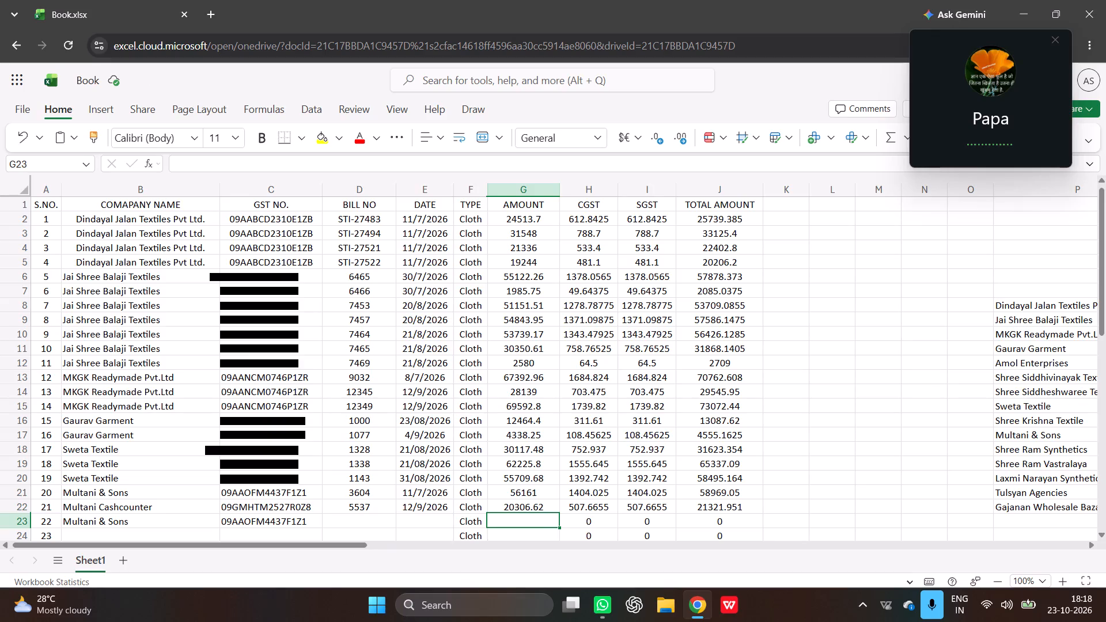
# Enter bill number 5542 in D23 and copy the date 12/9/2026 from E22 into E23 for serial number 22.
pyautogui.scroll(-4, 360, 517)
pyautogui.scroll(3, 356, 342)
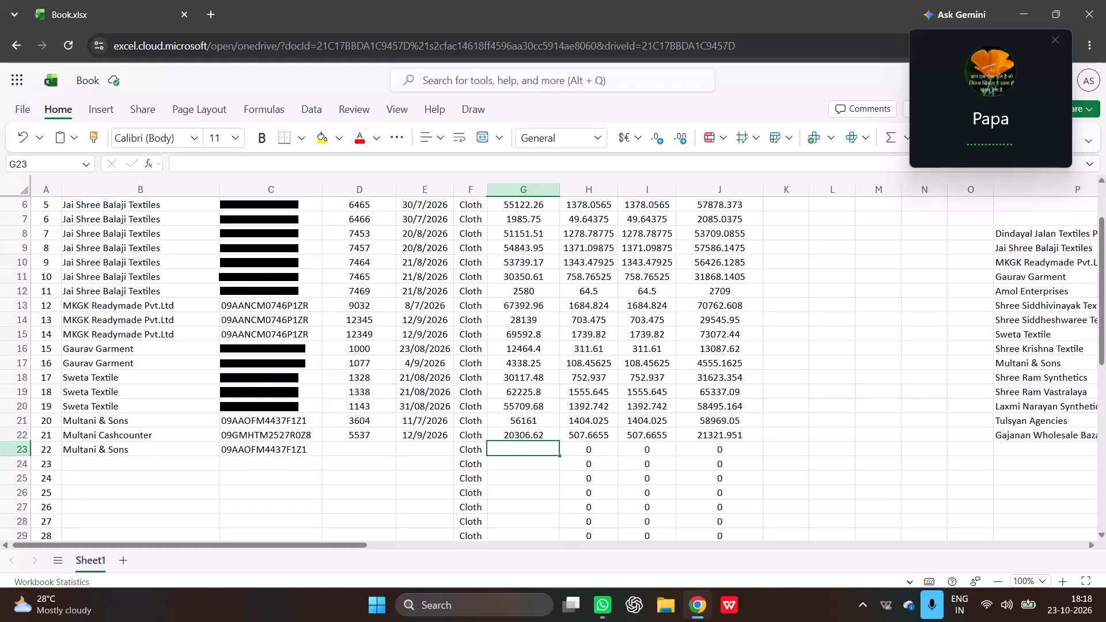
pyautogui.click(362, 447)
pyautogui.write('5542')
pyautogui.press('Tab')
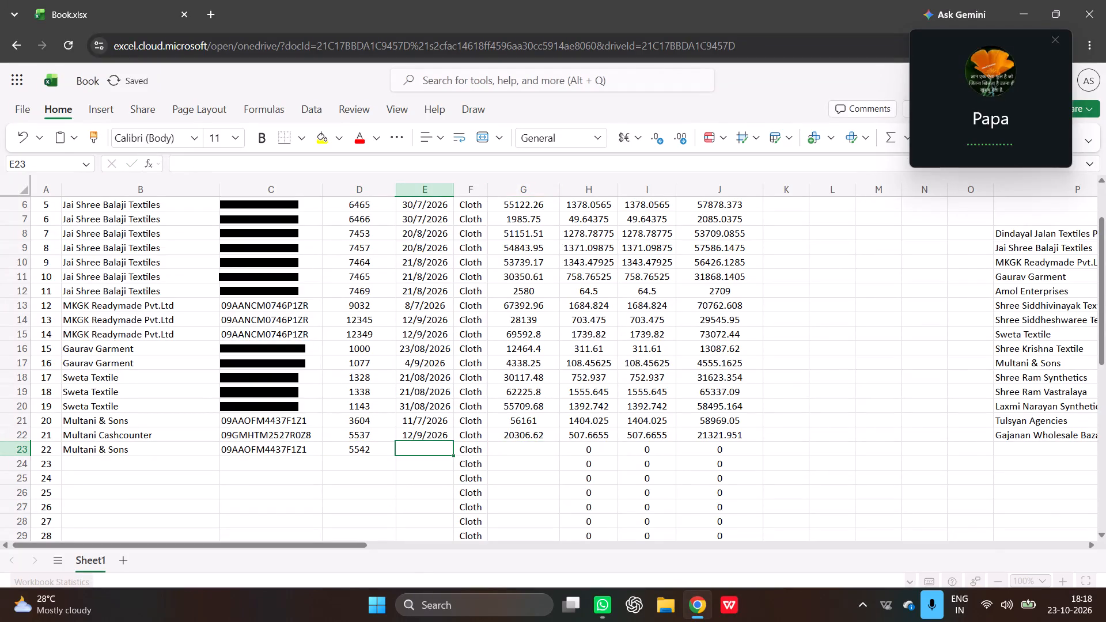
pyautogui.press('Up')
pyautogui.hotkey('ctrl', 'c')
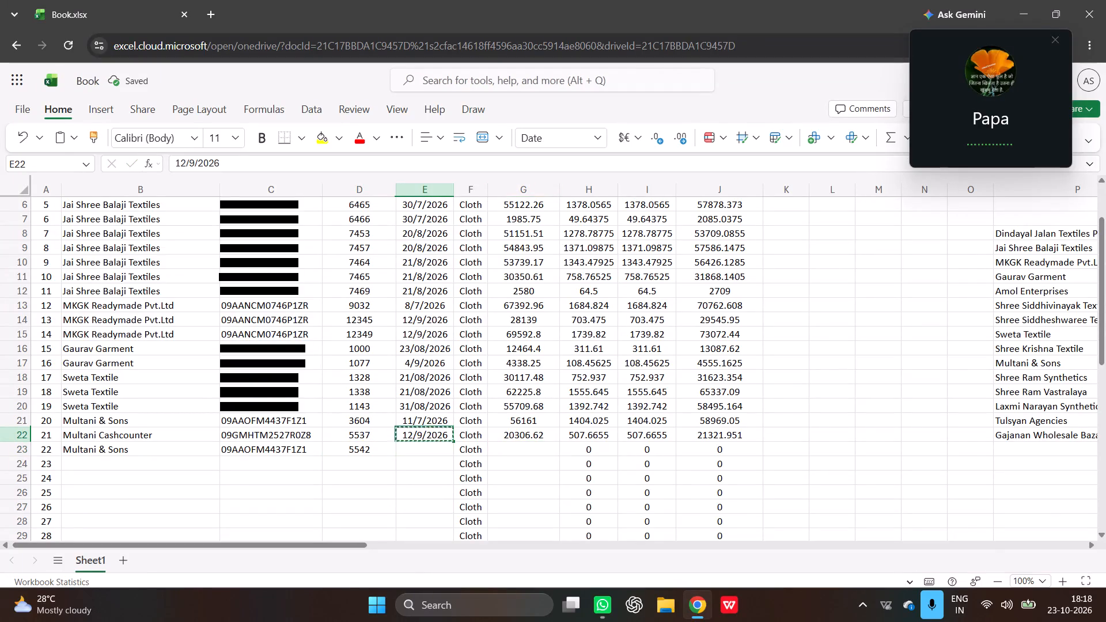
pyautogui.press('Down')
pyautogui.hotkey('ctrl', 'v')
# Enter the amount 31952.94 in G23 for serial number 22.
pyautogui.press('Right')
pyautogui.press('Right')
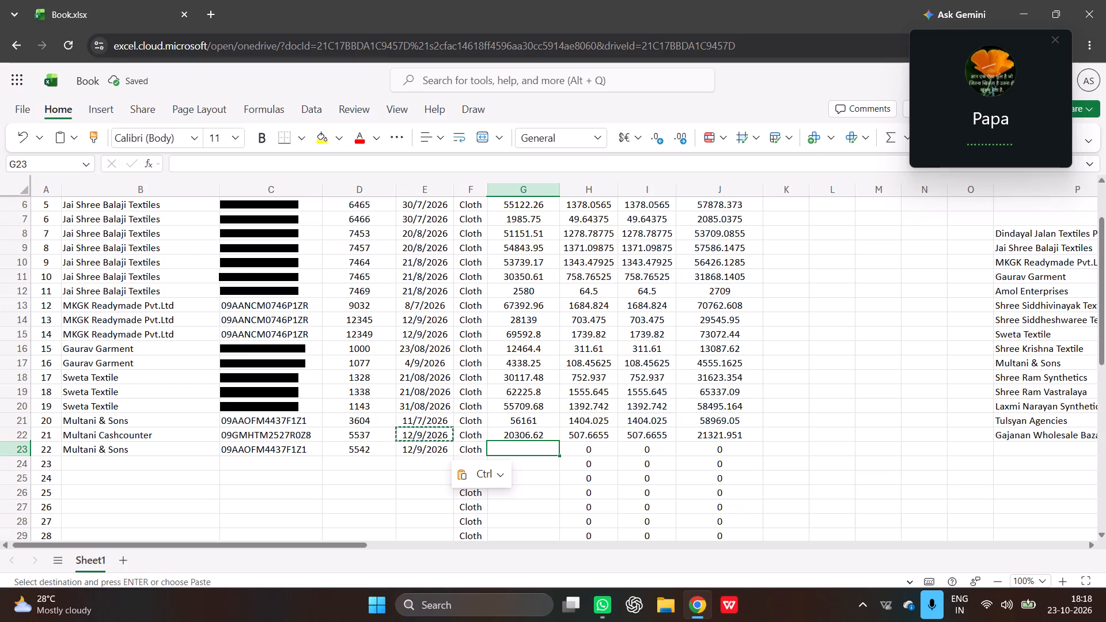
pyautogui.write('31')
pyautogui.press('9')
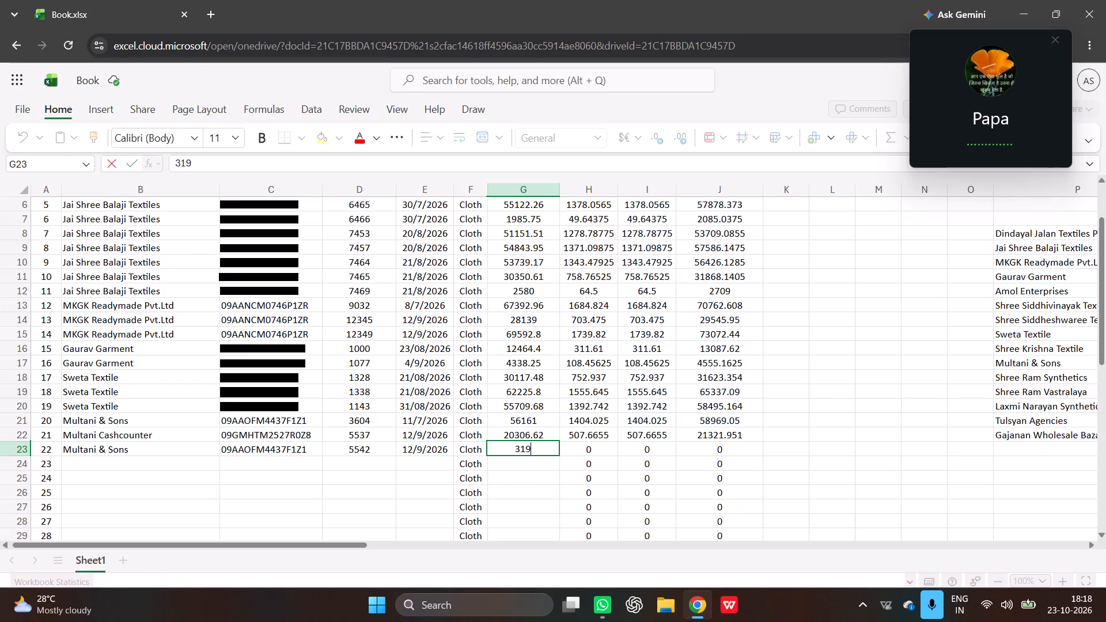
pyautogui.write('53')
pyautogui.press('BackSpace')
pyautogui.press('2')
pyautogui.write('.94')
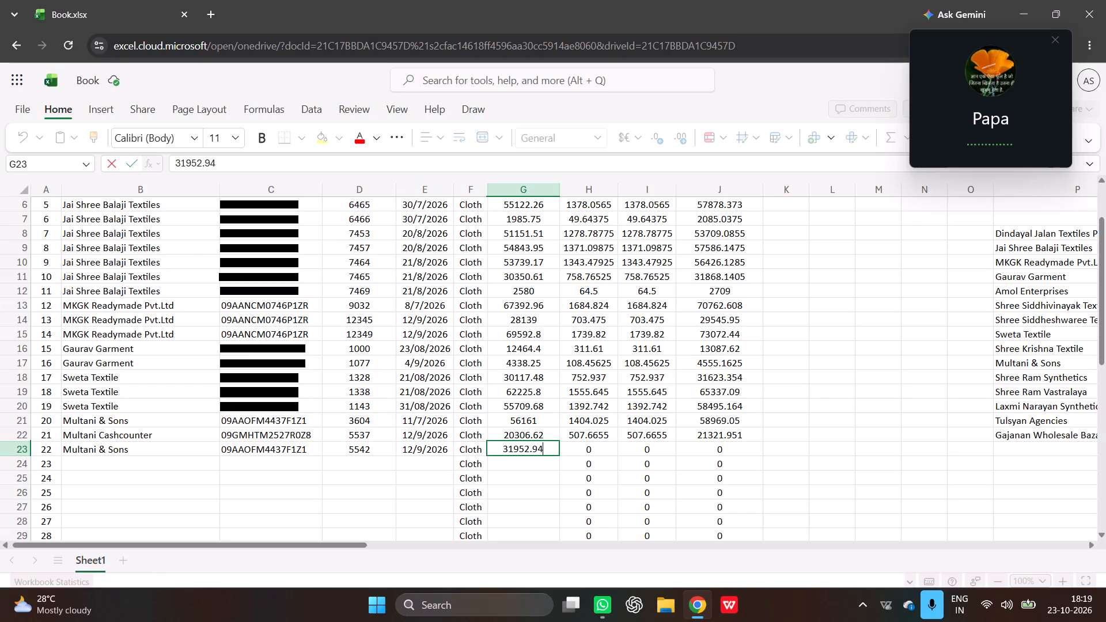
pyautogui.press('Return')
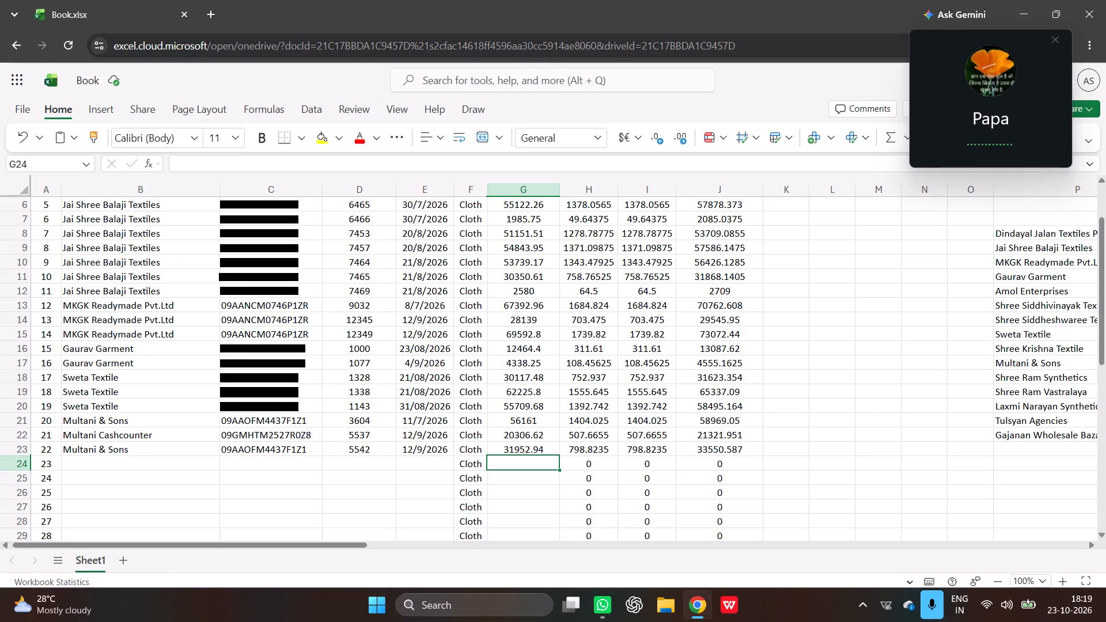
# Enter bill number 5543 in D24 and copy the date 12/9/2026 from E23 into E24 for serial number 23.
pyautogui.moveTo(142, 433); pyautogui.dragTo(242, 428)
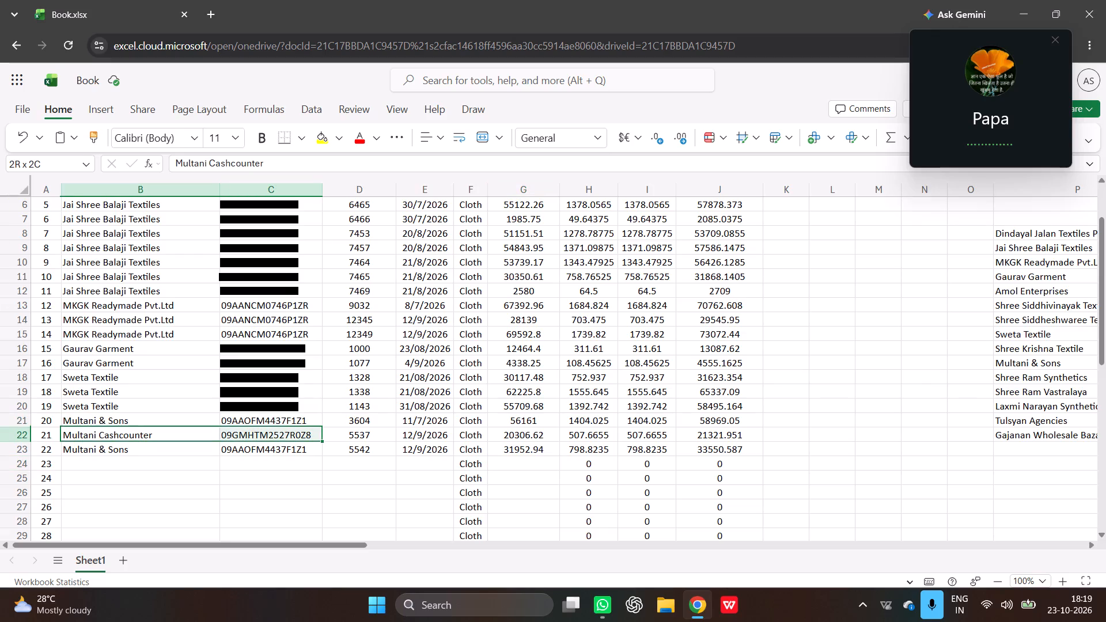
pyautogui.moveTo(242, 428); pyautogui.dragTo(244, 432)
pyautogui.click(345, 464)
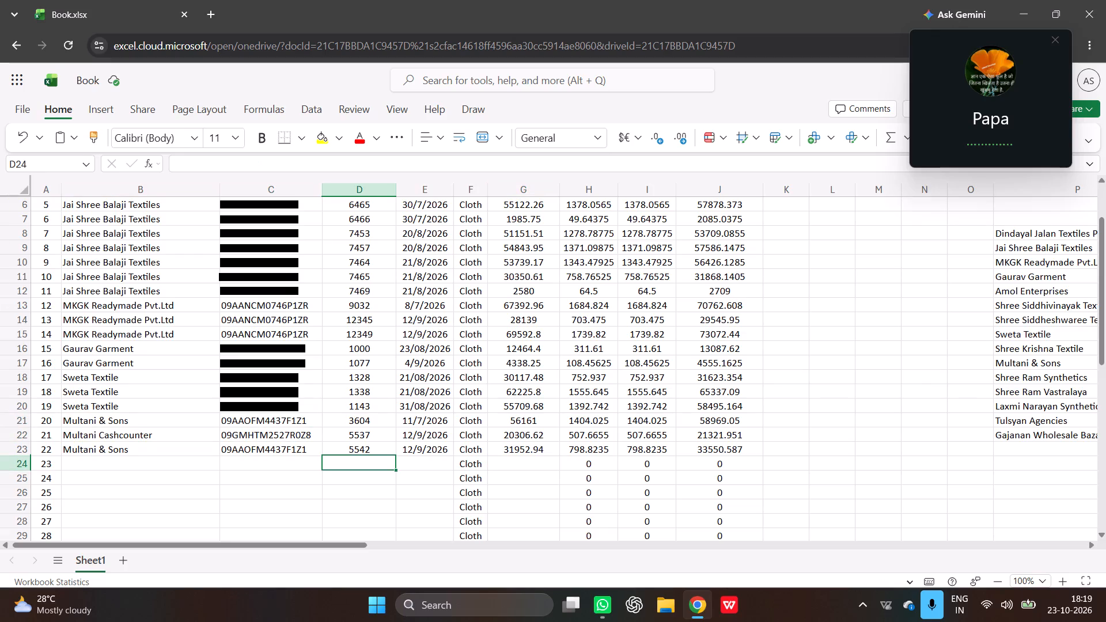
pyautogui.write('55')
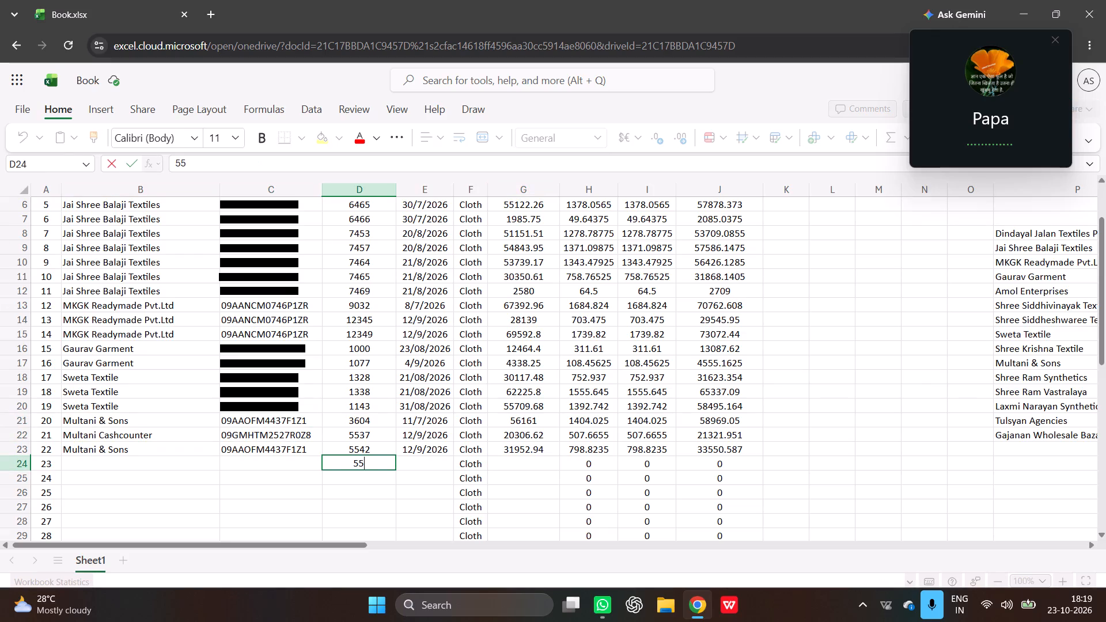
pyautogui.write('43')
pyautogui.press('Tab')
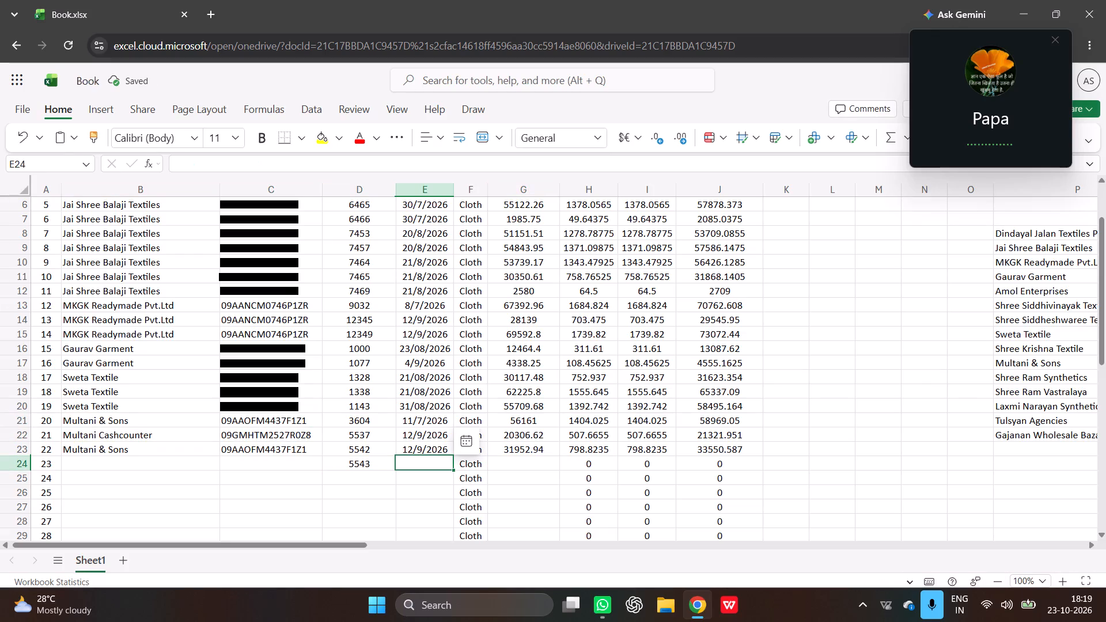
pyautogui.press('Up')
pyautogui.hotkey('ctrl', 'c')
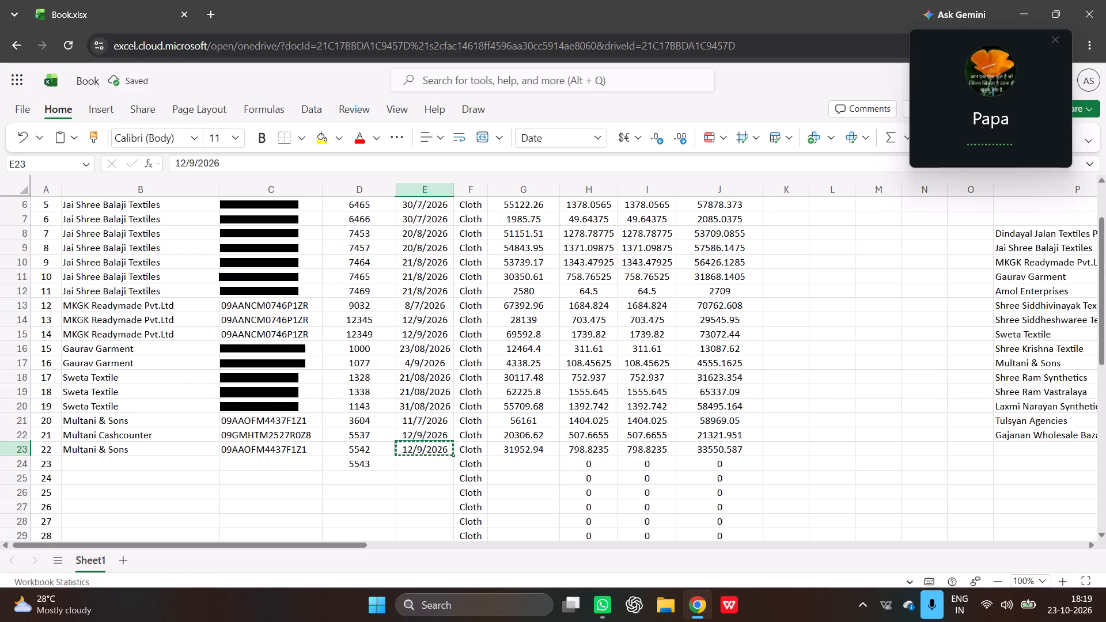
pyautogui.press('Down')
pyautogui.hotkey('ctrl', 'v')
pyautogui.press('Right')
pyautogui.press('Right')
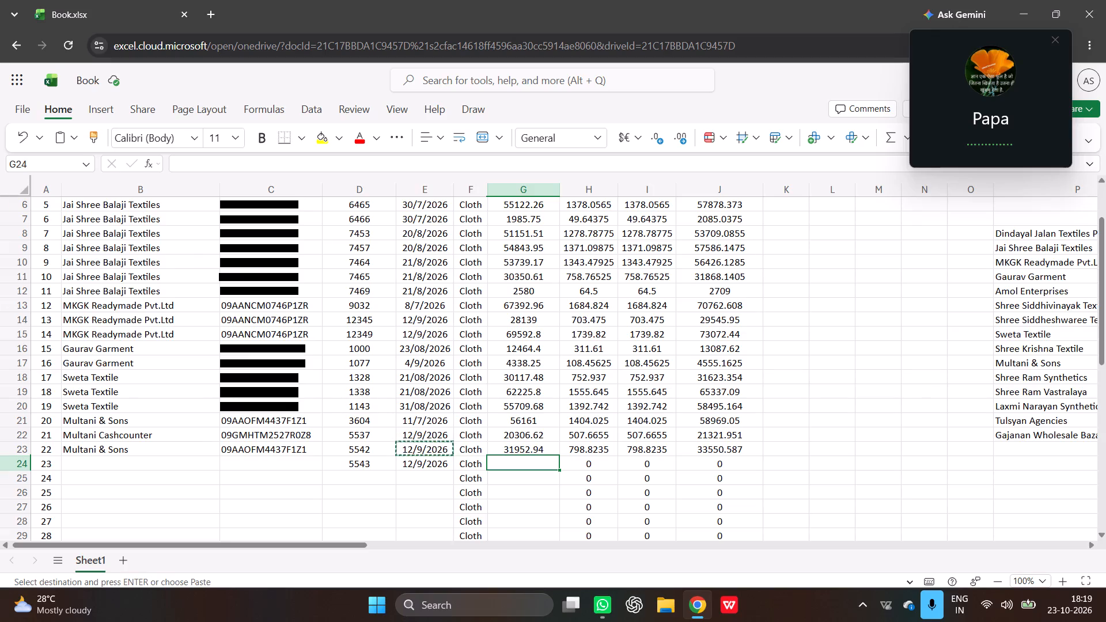
# Copy the Multani Cashcounter name and GST number from B22:C22 into B23:C25 for serial numbers 22 to 24.
pyautogui.moveTo(157, 433); pyautogui.dragTo(258, 438)
pyautogui.hotkey('ctrl', 'c')
pyautogui.moveTo(185, 450); pyautogui.dragTo(236, 477)
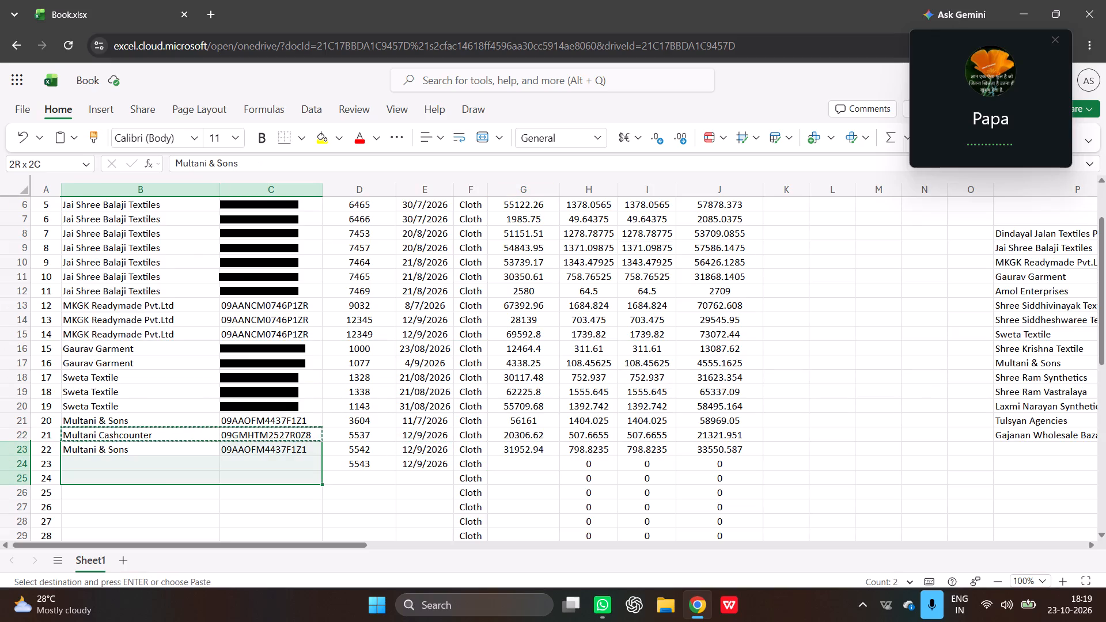
pyautogui.moveTo(236, 477); pyautogui.dragTo(241, 484)
pyautogui.hotkey('ctrl', 'v')
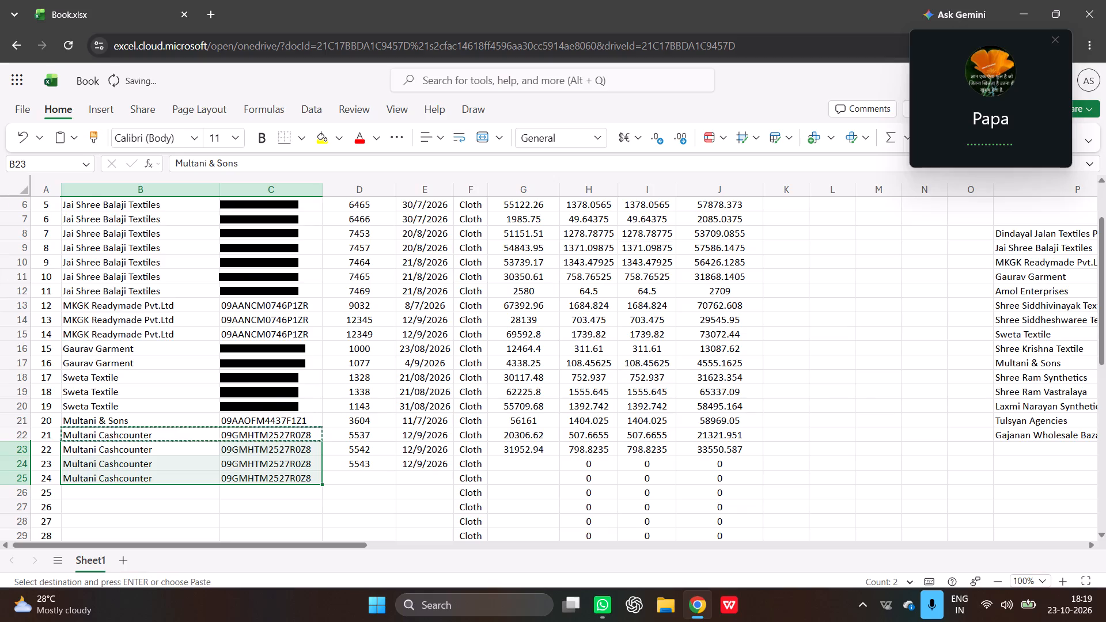
# Enter the amount 31955 in G24 for serial number 23.
pyautogui.click(536, 461)
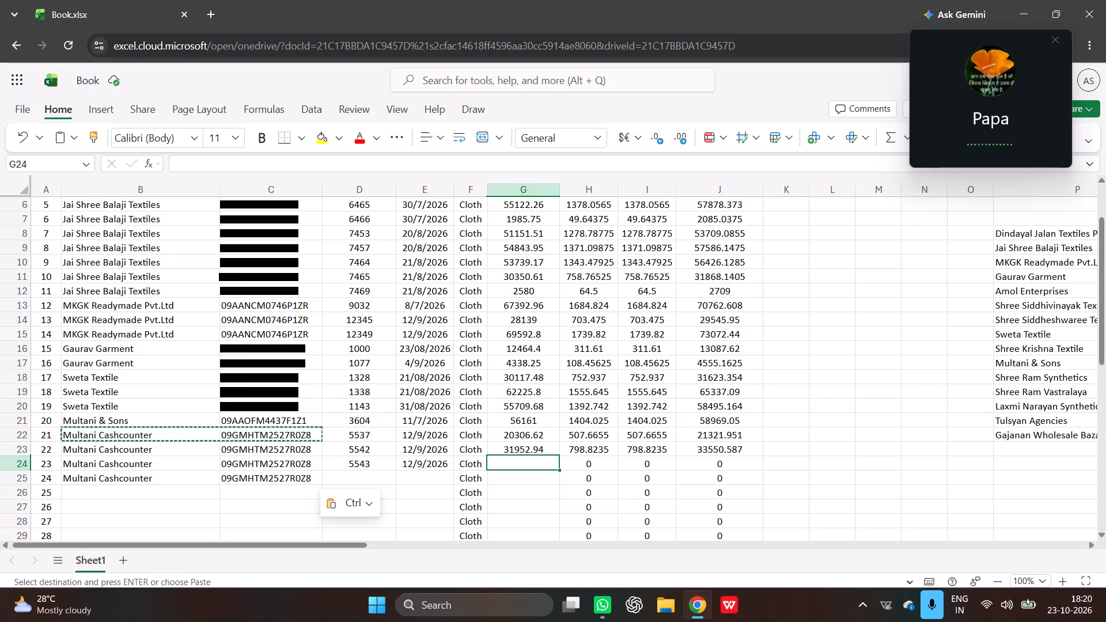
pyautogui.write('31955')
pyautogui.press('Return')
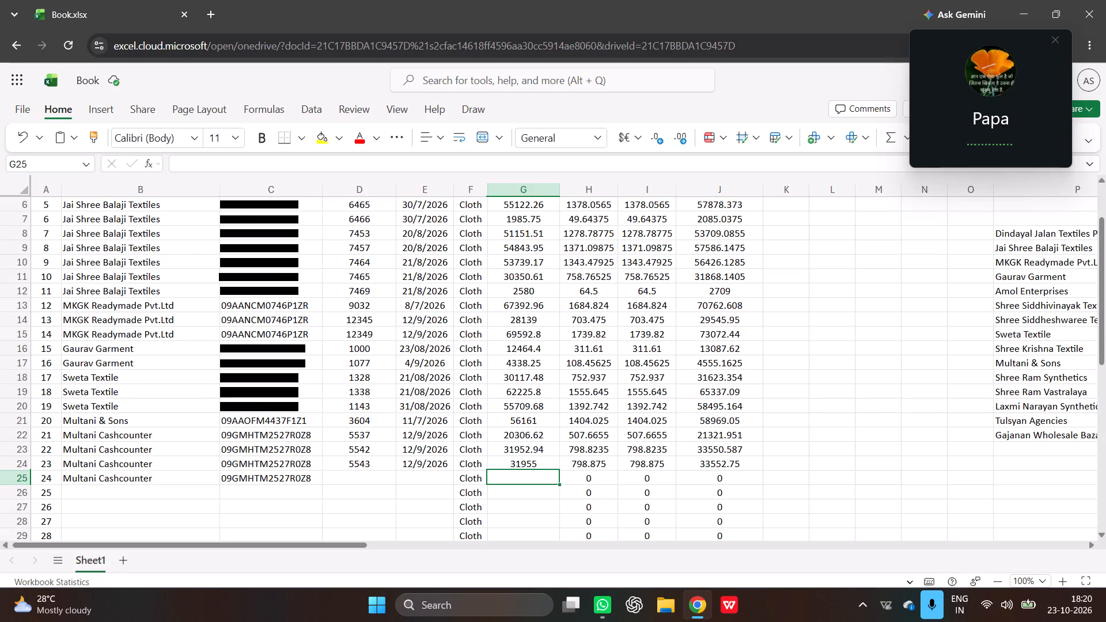
# Change the supplier name in B25 to Multani Wholesale for serial number 24.
pyautogui.moveTo(156, 477); pyautogui.dragTo(233, 480)
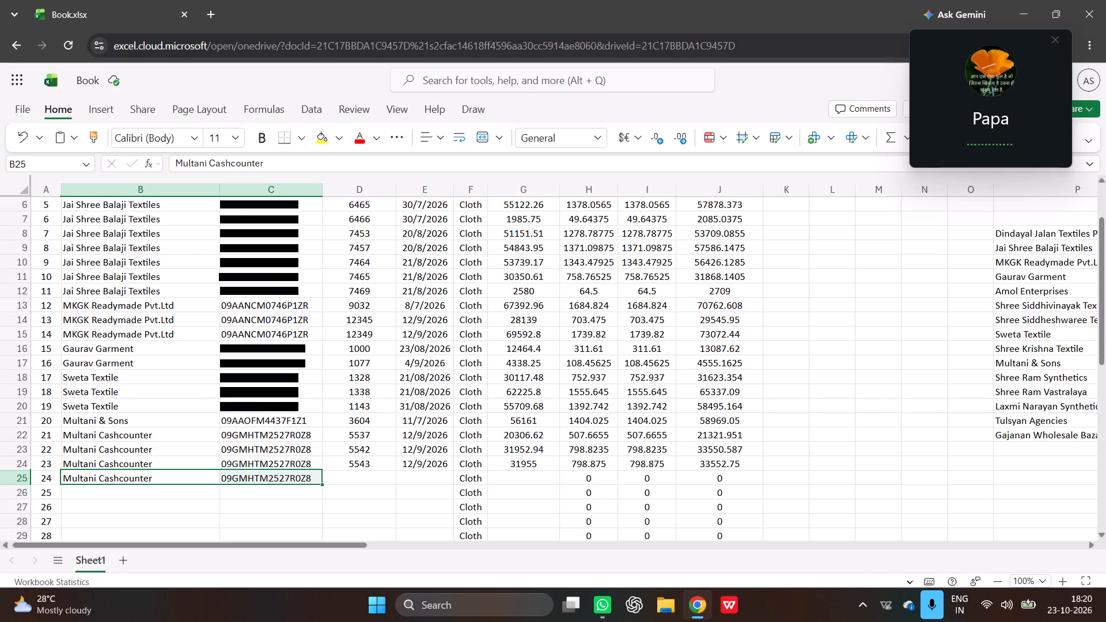
pyautogui.doubleClick(184, 478)
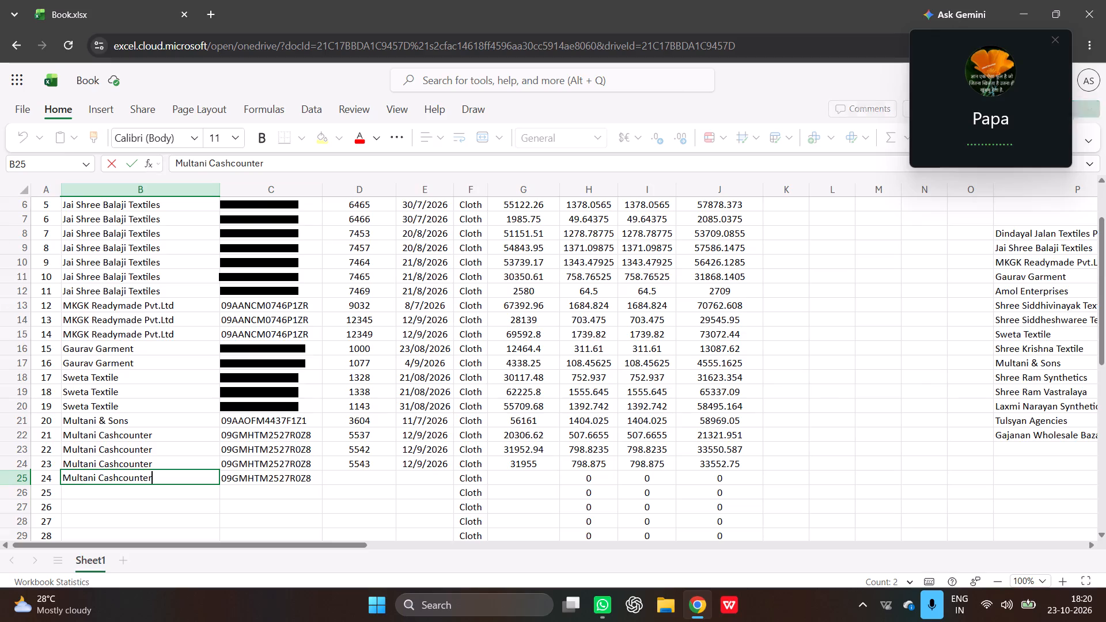
pyautogui.press('BackSpace')
pyautogui.press('BackSpace')
pyautogui.press('BackSpace')
pyautogui.press('BackSpace')
pyautogui.press('BackSpace')
pyautogui.press('BackSpace')
pyautogui.press('BackSpace')
pyautogui.press('BackSpace')
pyautogui.press('BackSpace')
pyautogui.press('BackSpace')
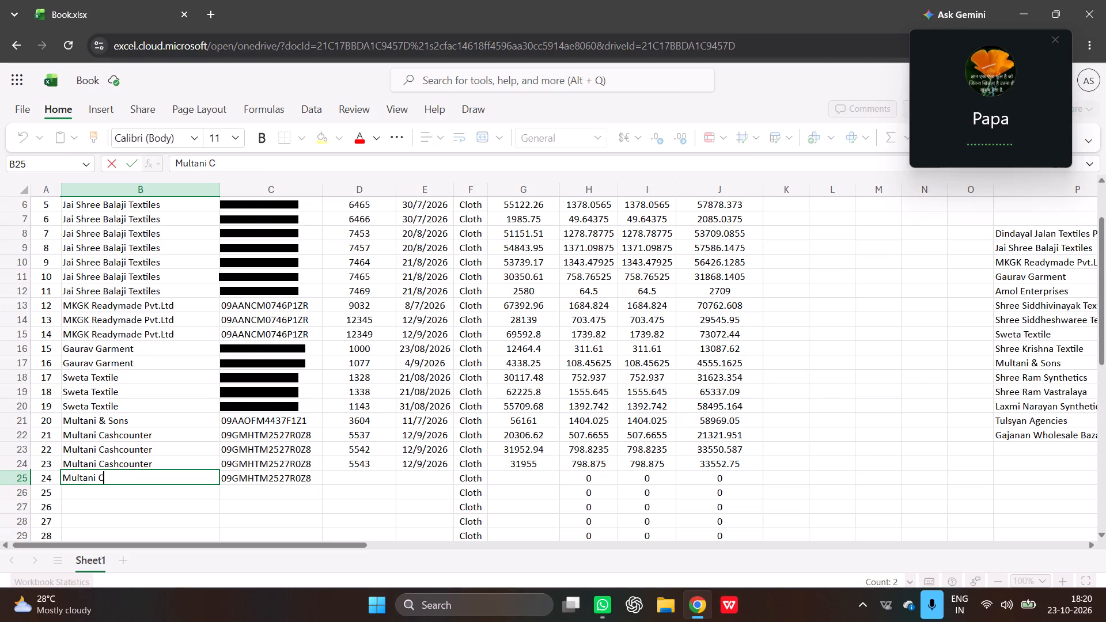
pyautogui.press('BackSpace')
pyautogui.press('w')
pyautogui.press('Home')
pyautogui.press('Right')
pyautogui.press('Right')
pyautogui.press('Right')
pyautogui.press('Right')
pyautogui.press('Right')
pyautogui.press('Right')
pyautogui.press('Right')
pyautogui.press('Right')
pyautogui.press('Right')
pyautogui.press('Right')
pyautogui.press('Right')
pyautogui.press('BackSpace')
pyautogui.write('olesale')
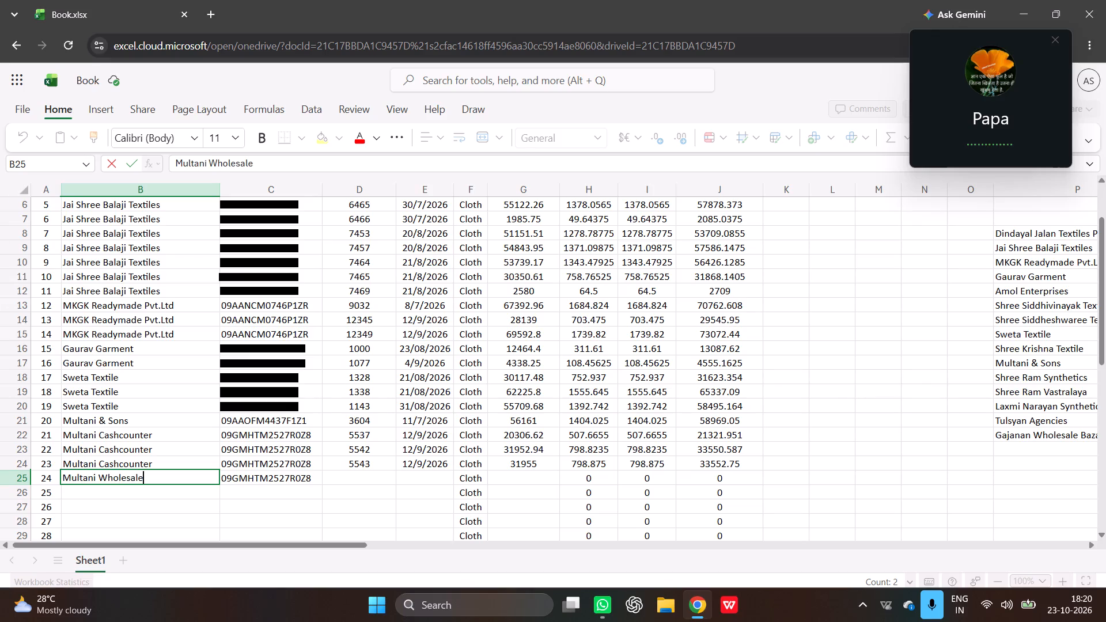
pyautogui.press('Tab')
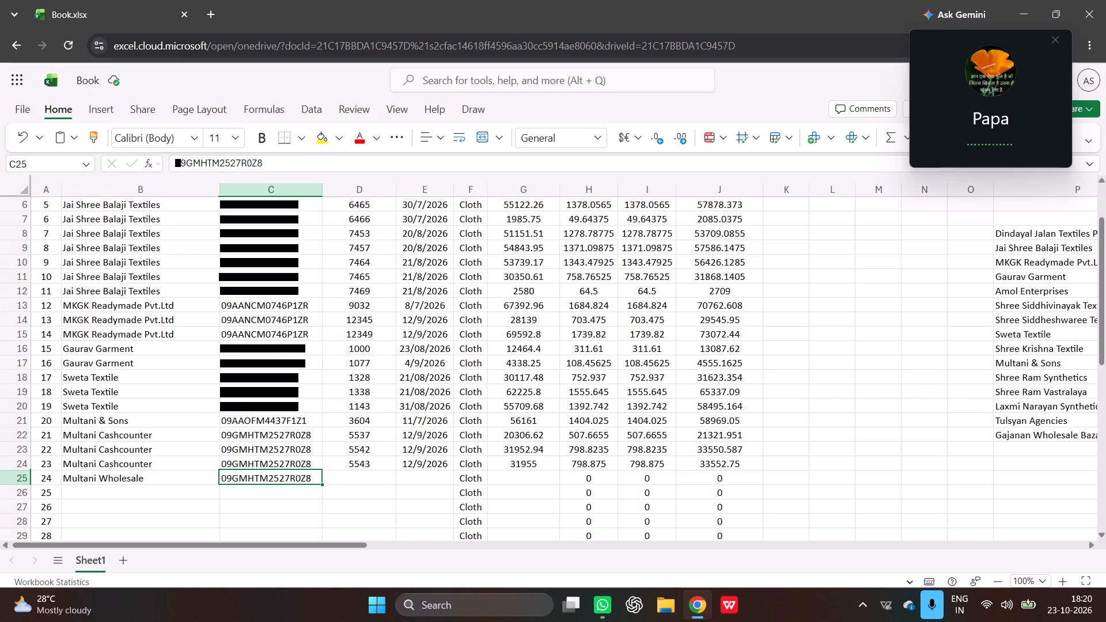
# Replace the GST number in C25 with Multani Wholesale's own GST number.
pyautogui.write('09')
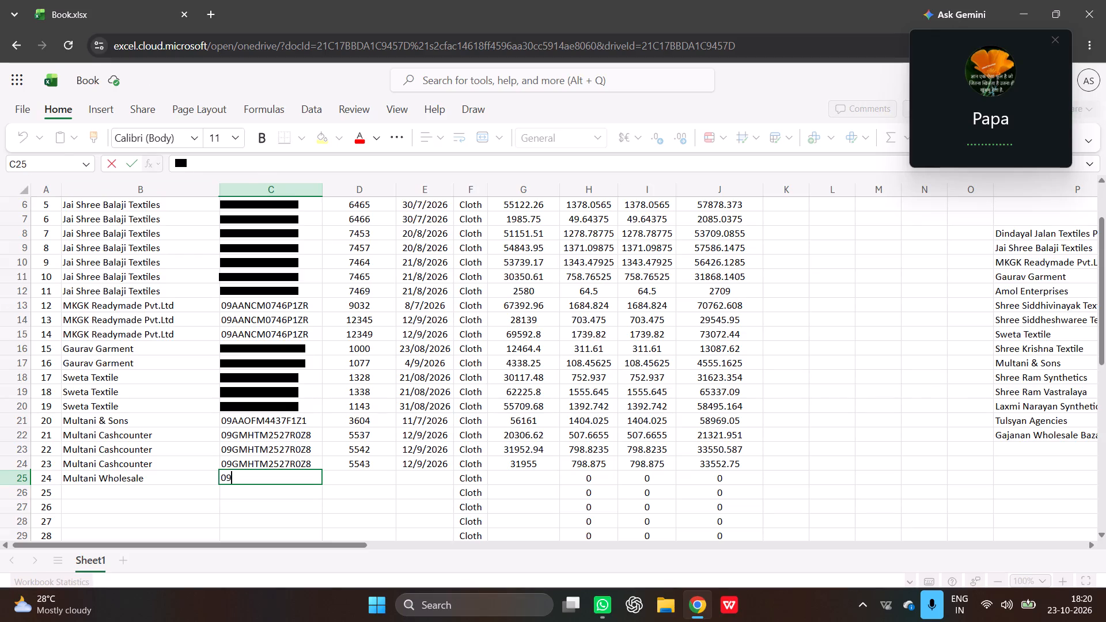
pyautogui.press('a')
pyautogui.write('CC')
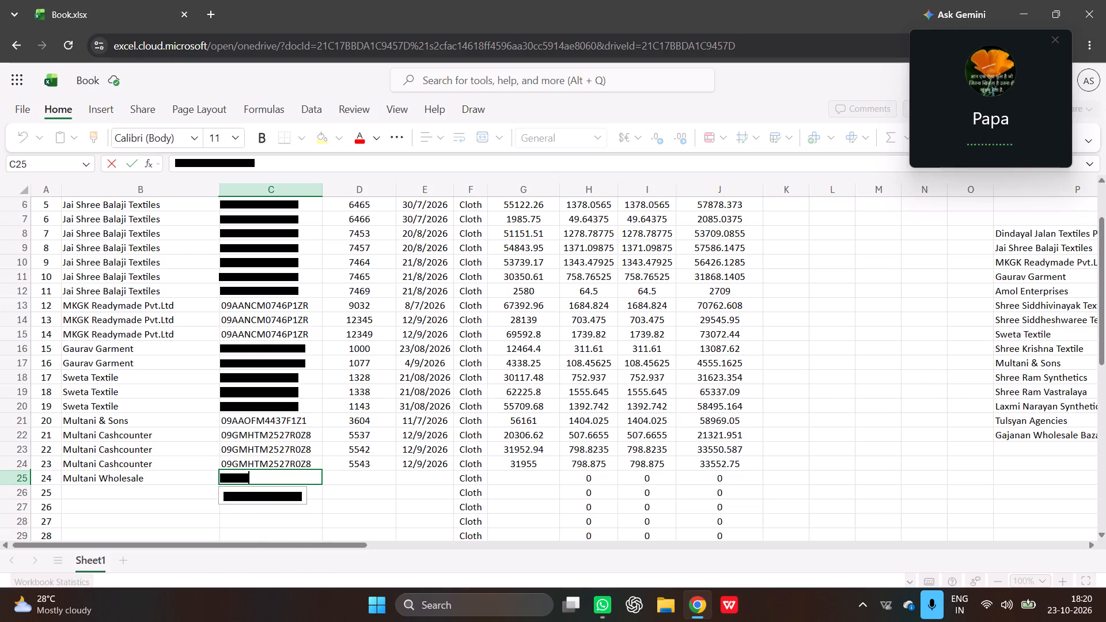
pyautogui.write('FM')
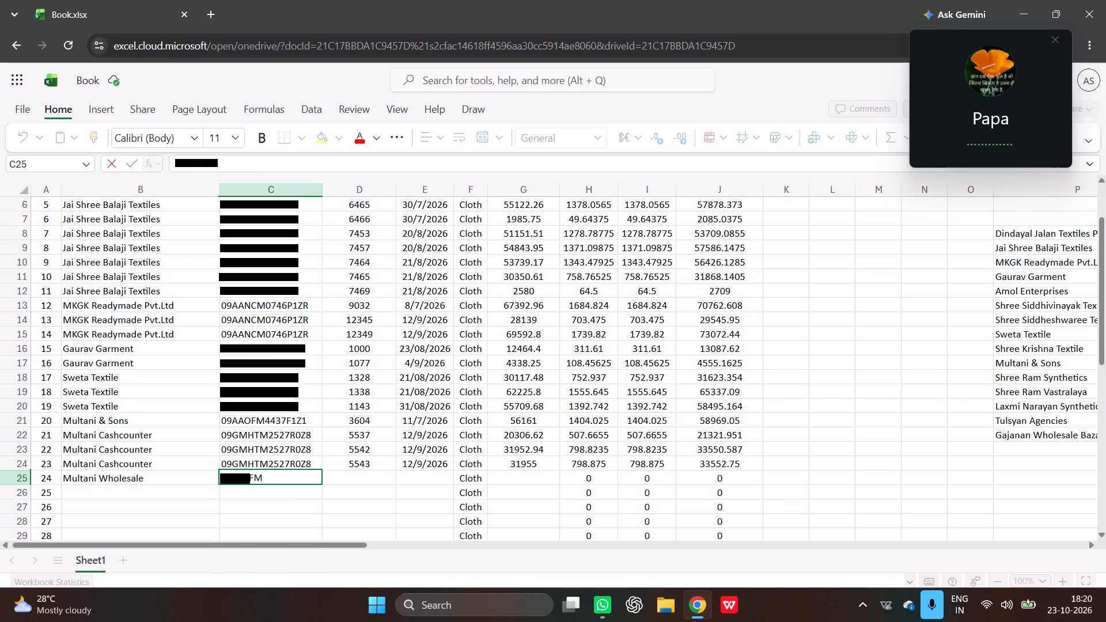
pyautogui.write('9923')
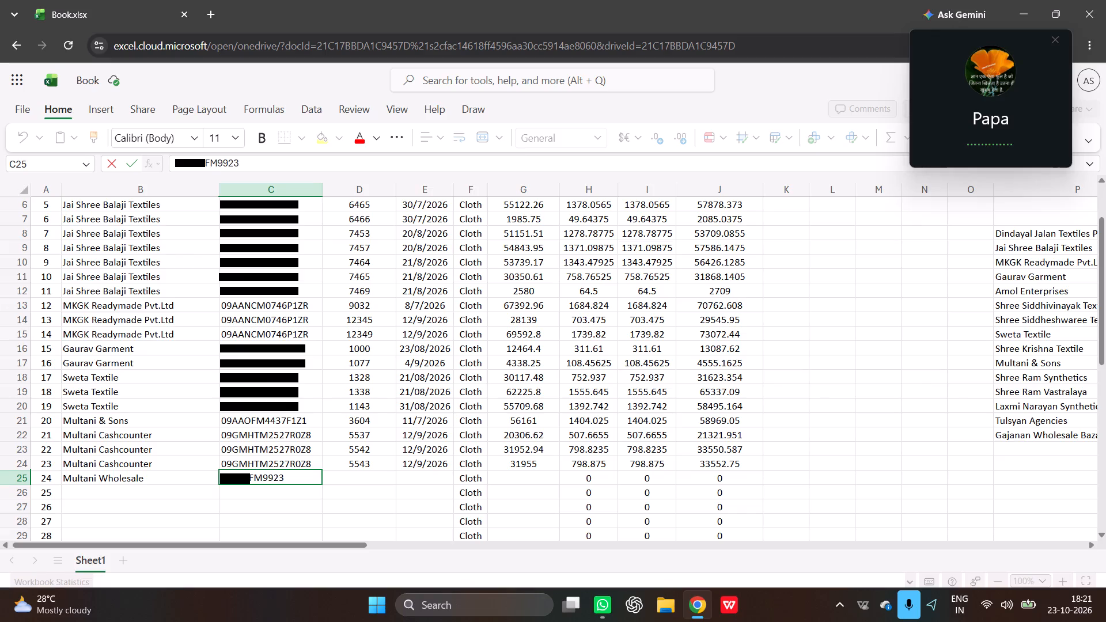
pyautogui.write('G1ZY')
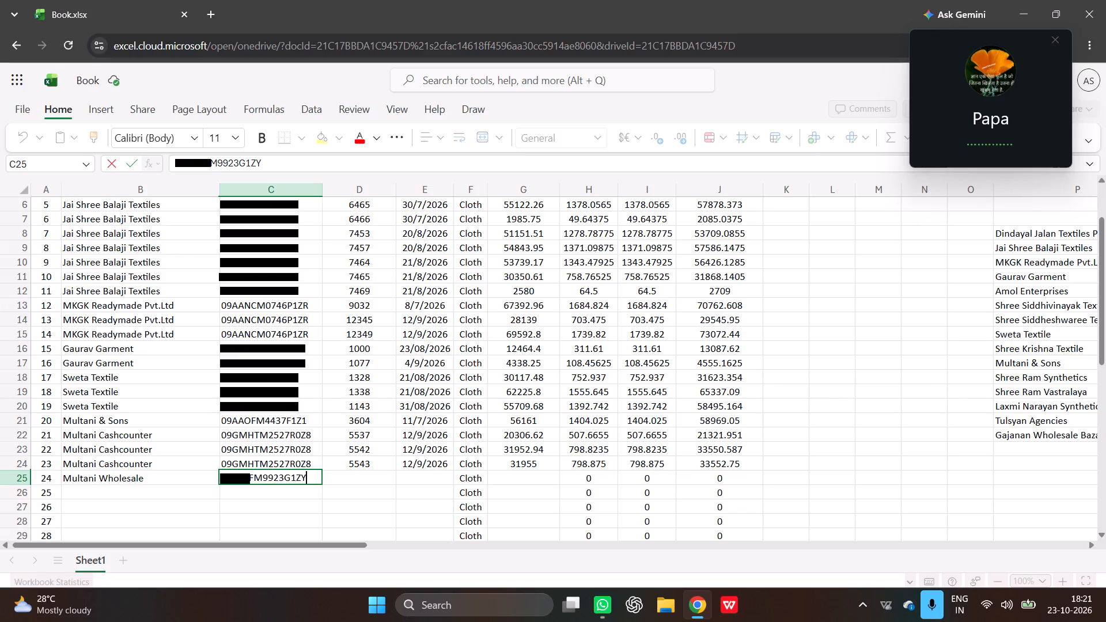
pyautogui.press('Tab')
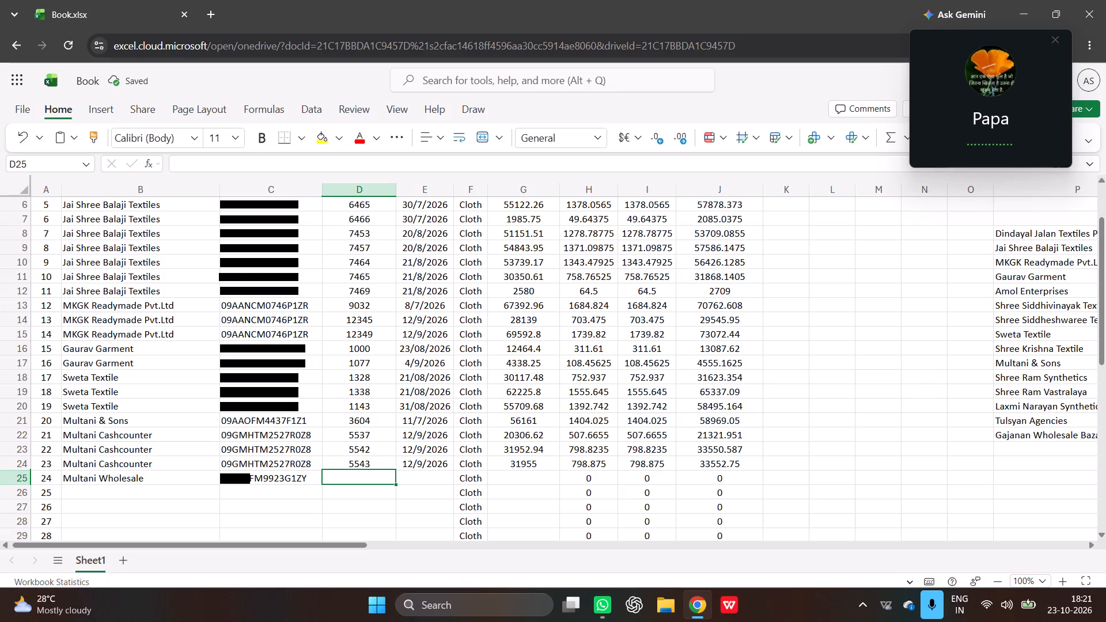
# Enter the bill date 11/07/2026 in E25 for serial number 24.
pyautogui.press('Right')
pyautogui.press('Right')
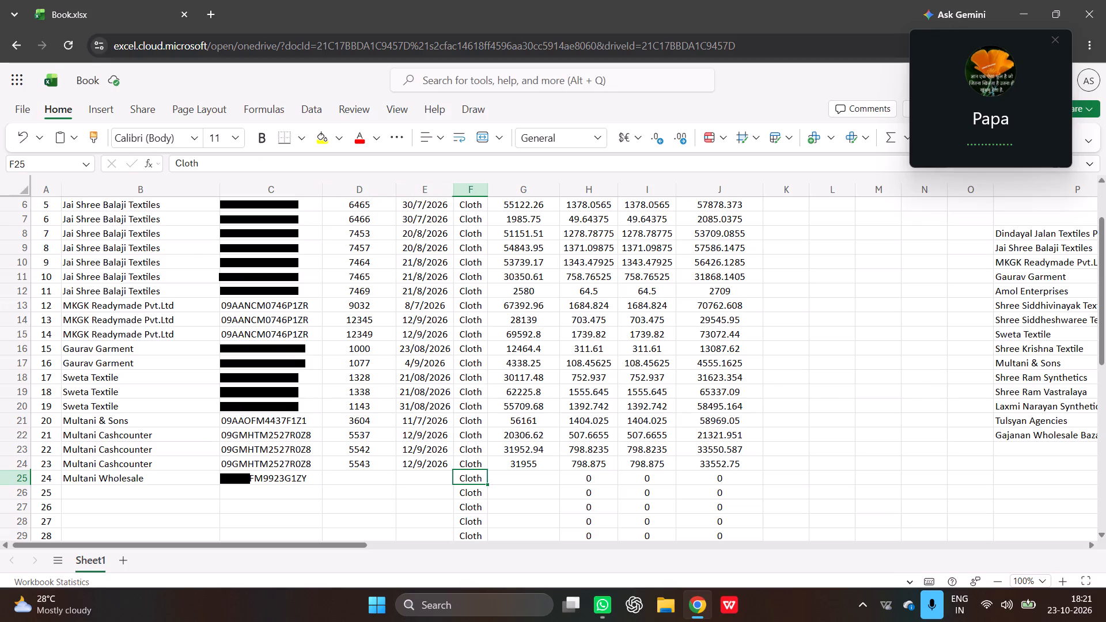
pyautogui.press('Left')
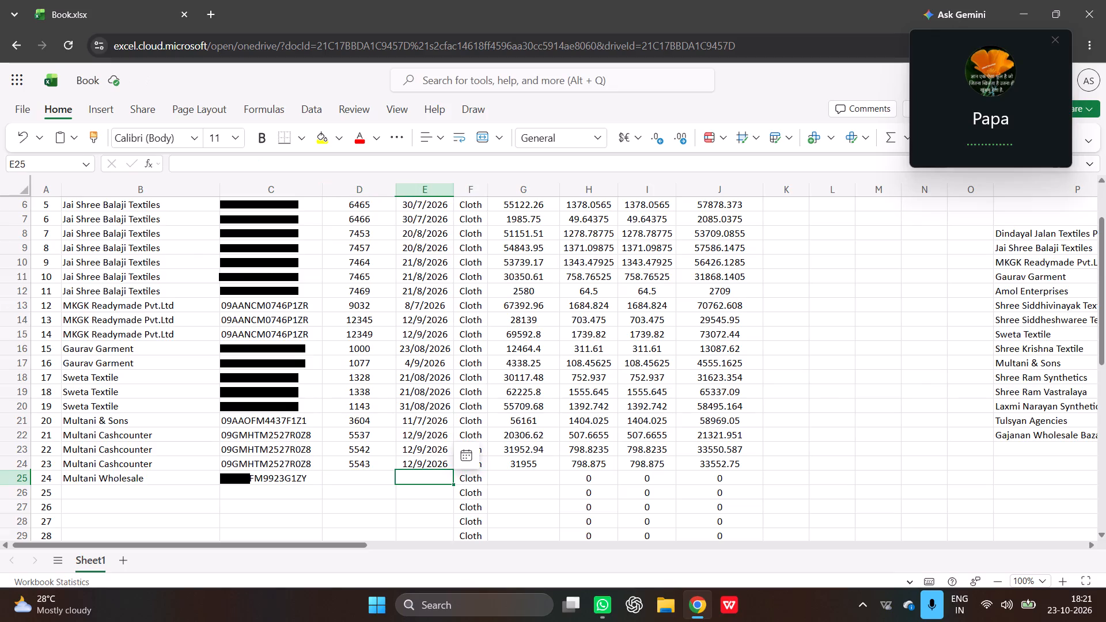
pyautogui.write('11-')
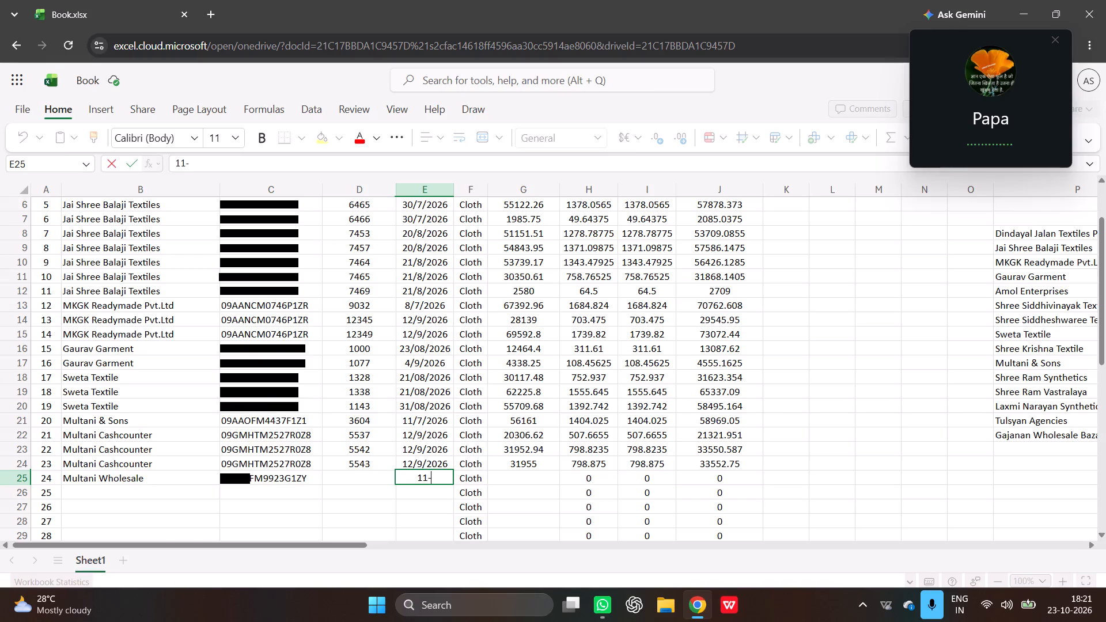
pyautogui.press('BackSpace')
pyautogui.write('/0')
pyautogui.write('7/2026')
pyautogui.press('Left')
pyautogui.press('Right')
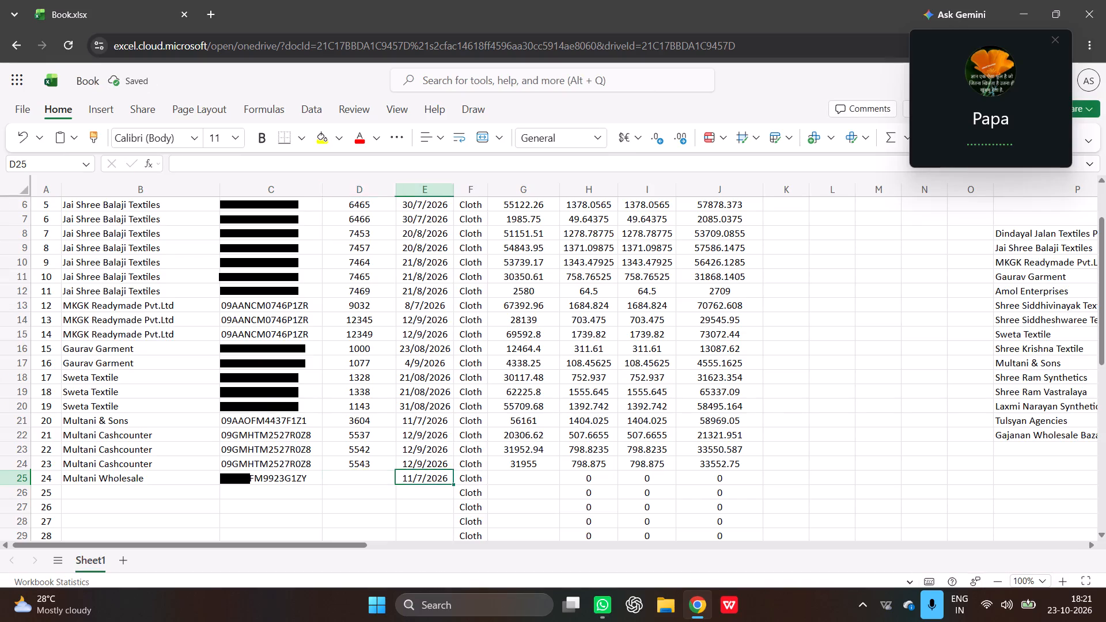
# Enter the amount 19922 in G25 for serial number 24.
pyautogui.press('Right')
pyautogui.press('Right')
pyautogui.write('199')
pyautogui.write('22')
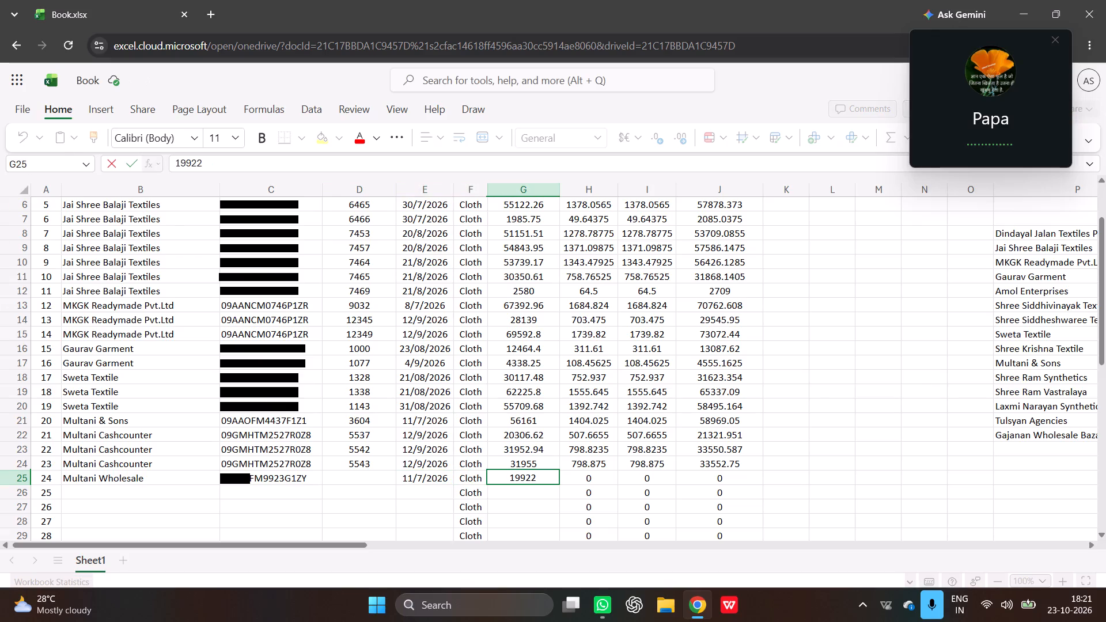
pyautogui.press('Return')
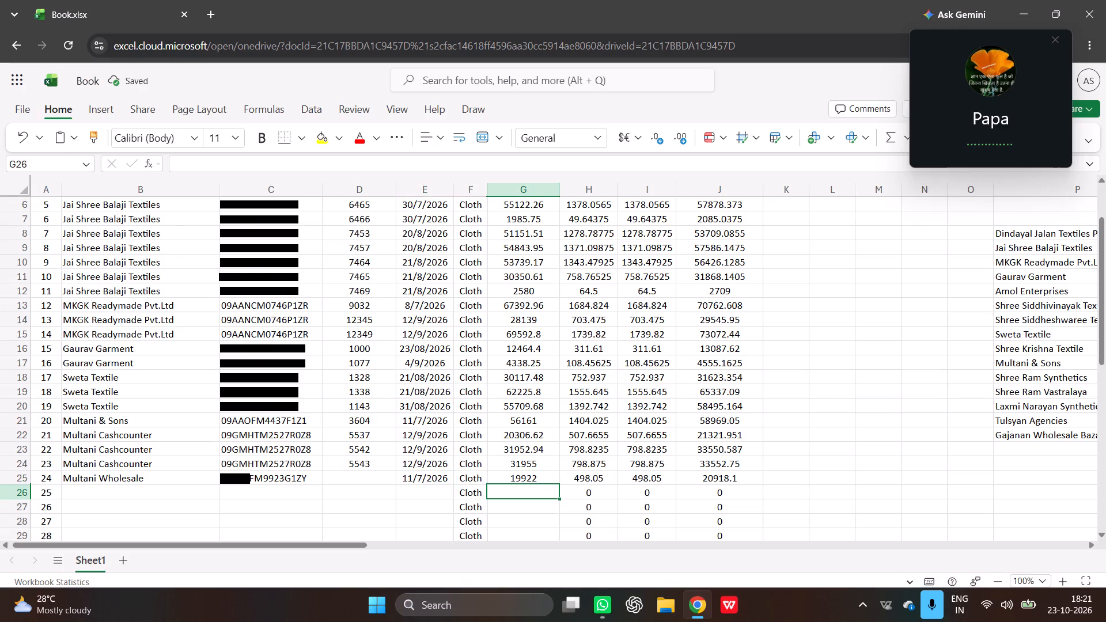
# Enter bill number 322 in D25 for the Multani Wholesale row.
pyautogui.click(355, 477)
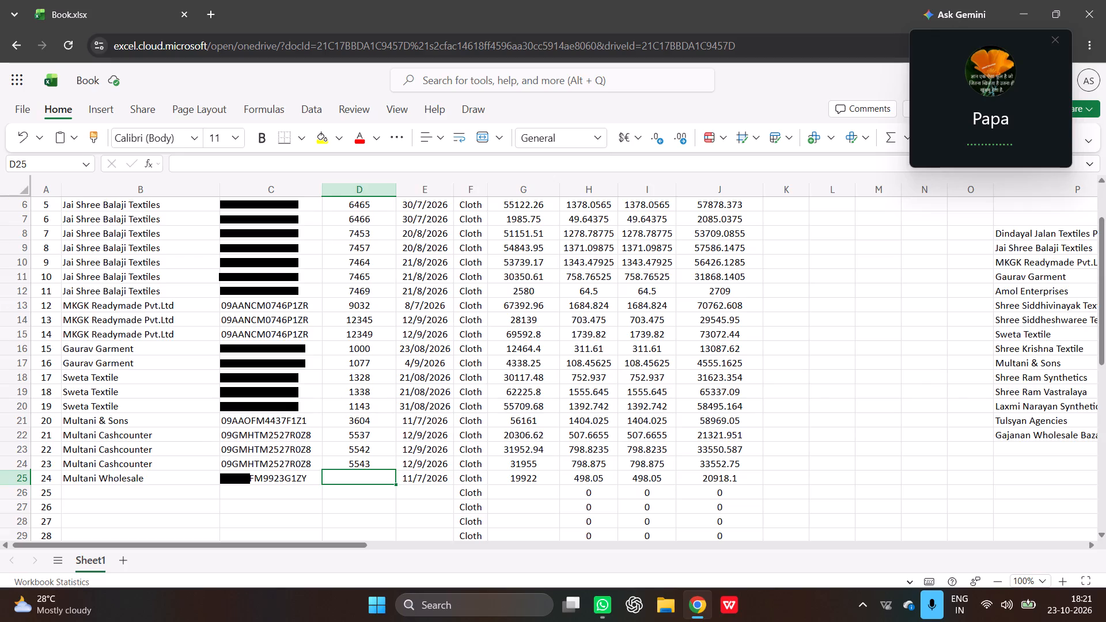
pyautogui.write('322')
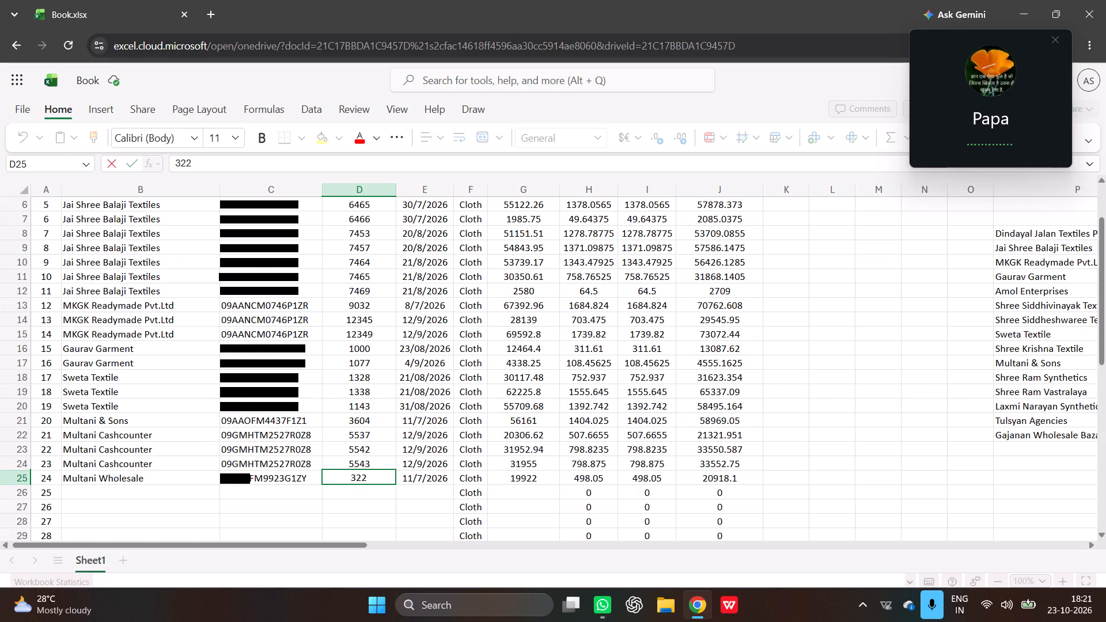
pyautogui.click(180, 479)
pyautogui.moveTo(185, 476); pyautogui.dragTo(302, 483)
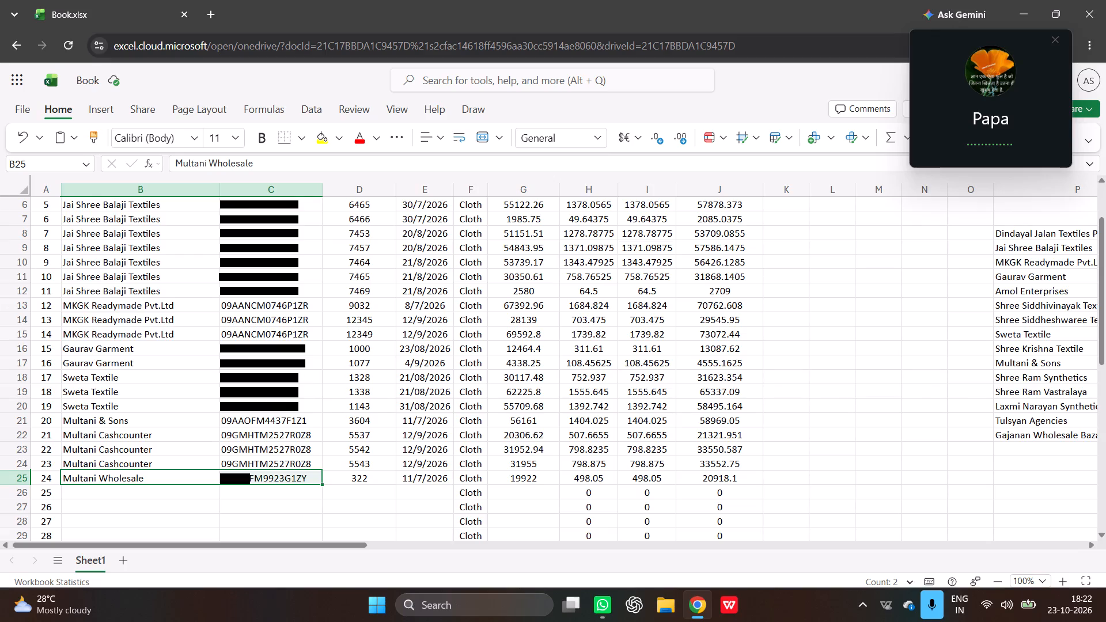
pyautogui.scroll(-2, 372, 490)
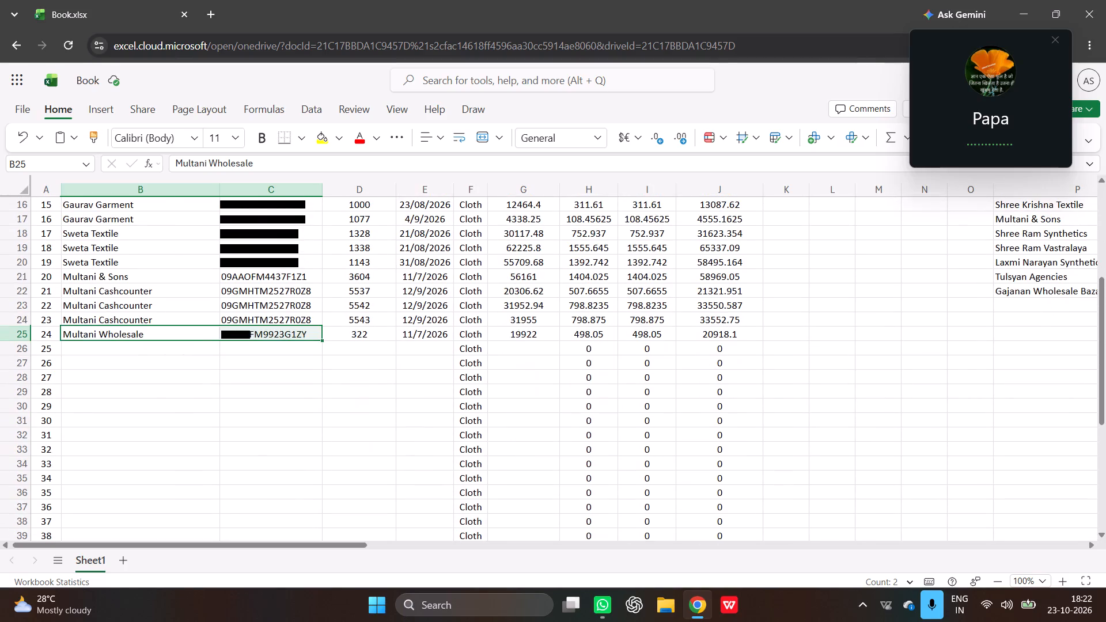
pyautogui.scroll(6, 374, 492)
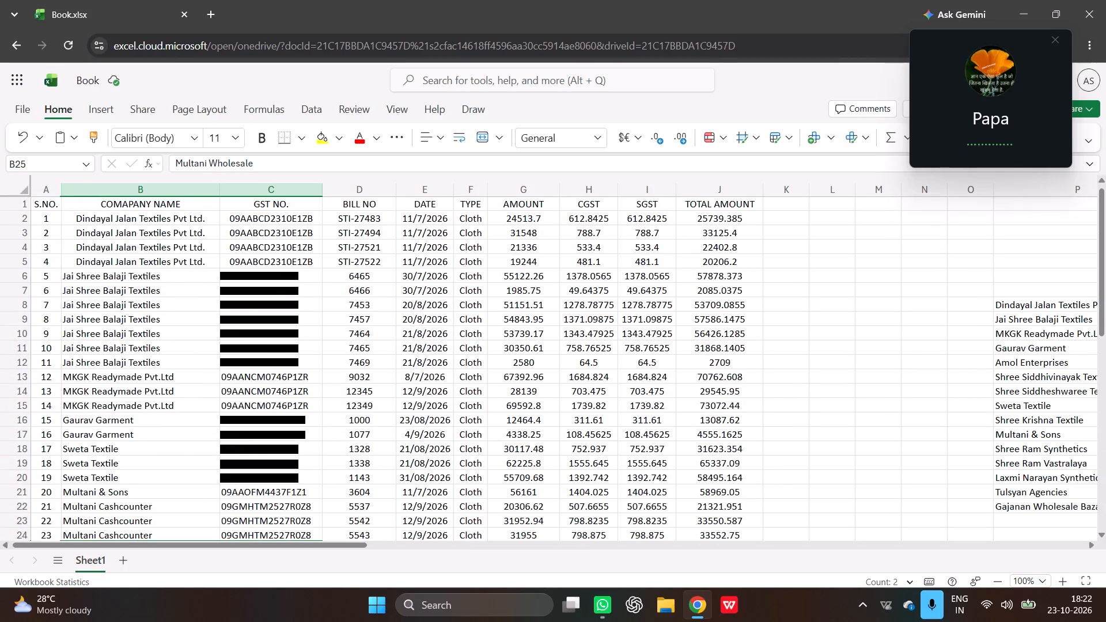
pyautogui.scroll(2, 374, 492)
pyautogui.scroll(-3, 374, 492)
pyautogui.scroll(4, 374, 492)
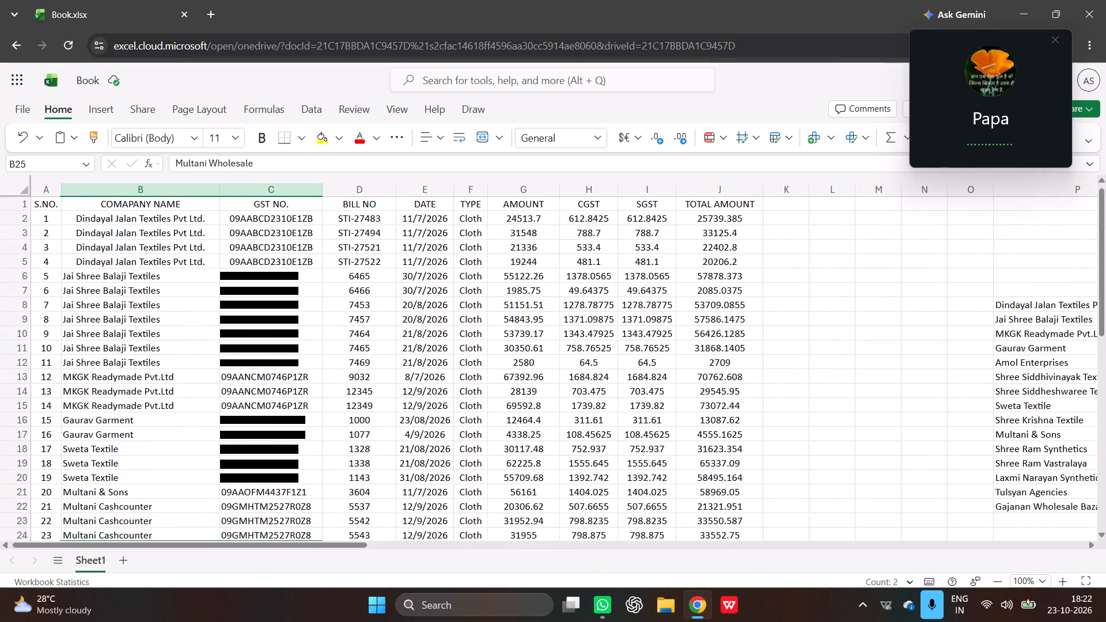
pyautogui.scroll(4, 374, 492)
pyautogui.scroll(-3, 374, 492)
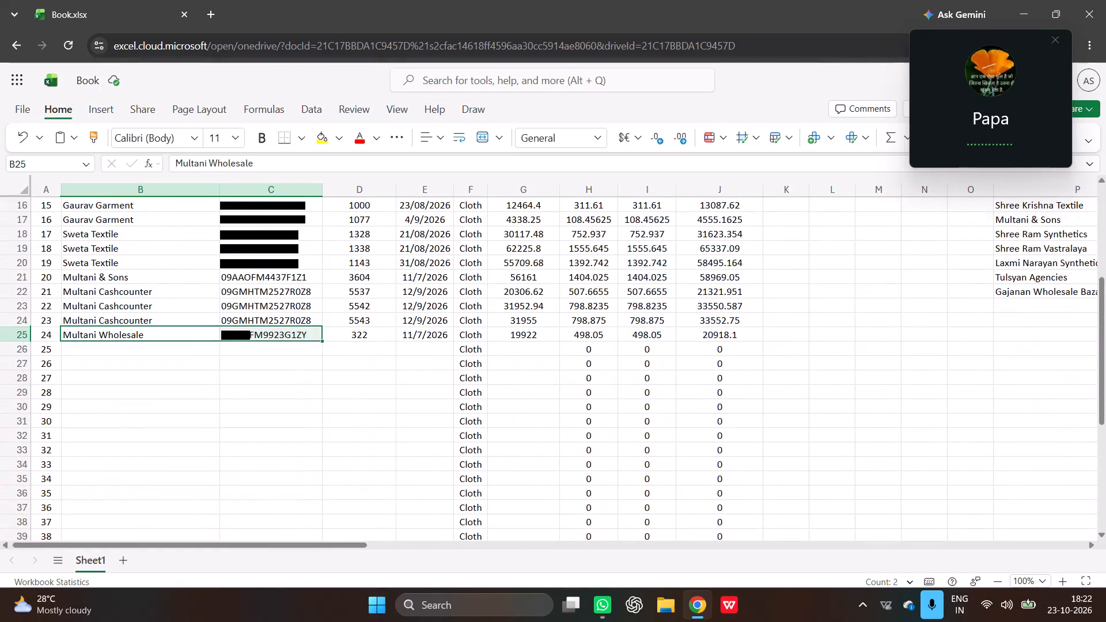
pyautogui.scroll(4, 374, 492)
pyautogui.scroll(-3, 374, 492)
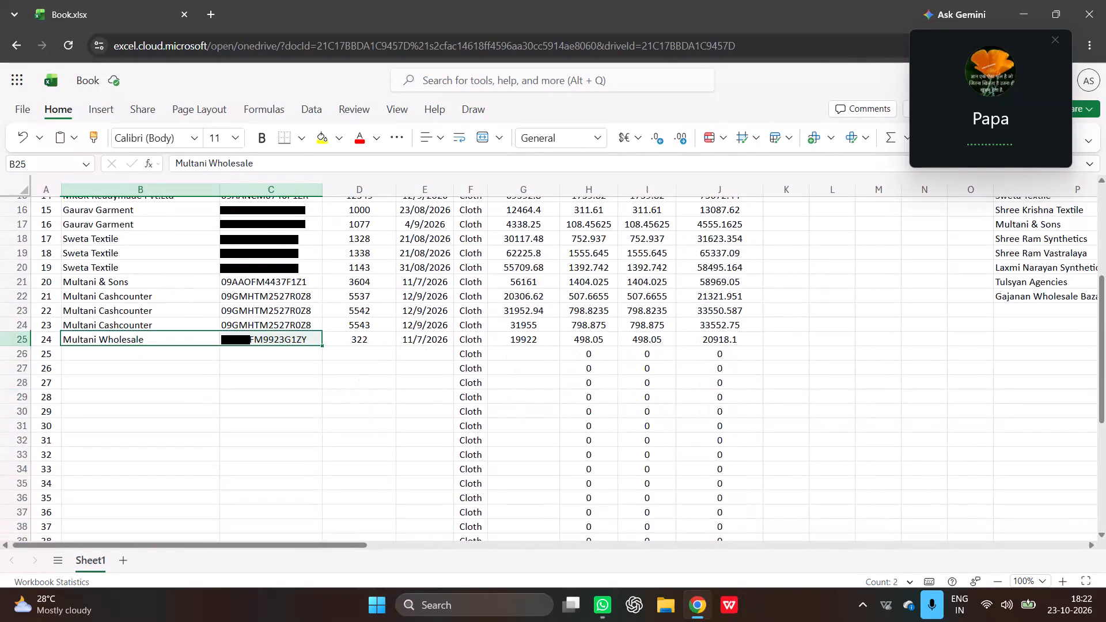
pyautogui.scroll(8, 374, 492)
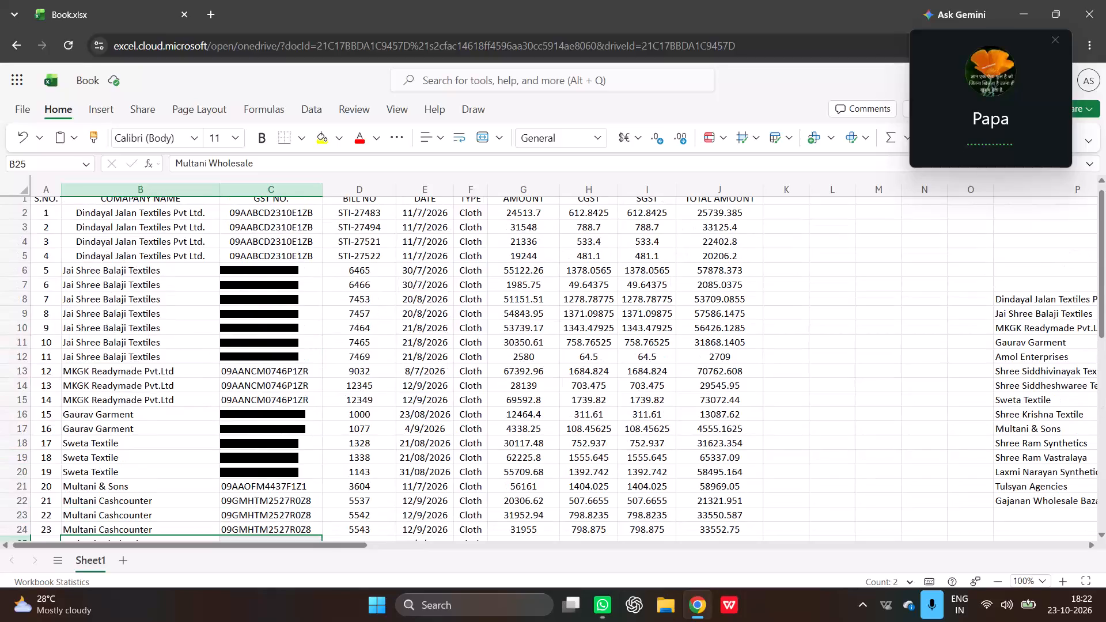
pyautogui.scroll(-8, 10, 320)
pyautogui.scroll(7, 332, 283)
# Enter bill number 428 in D26 and the date 12/09/2026 in E26 for serial number 25.
pyautogui.scroll(-2, 326, 317)
pyautogui.click(360, 424)
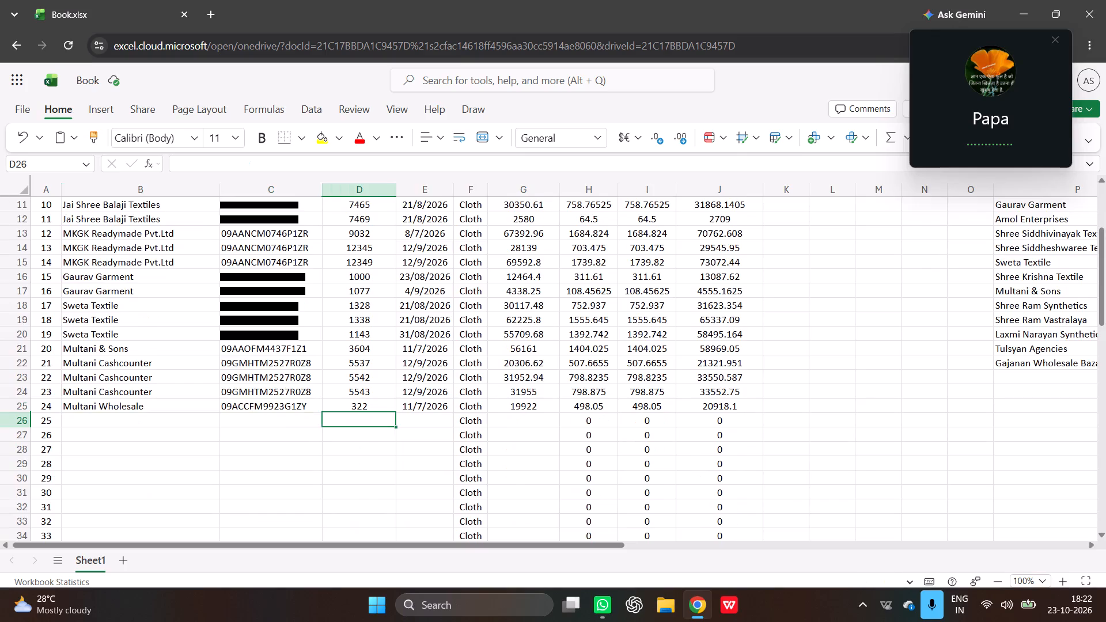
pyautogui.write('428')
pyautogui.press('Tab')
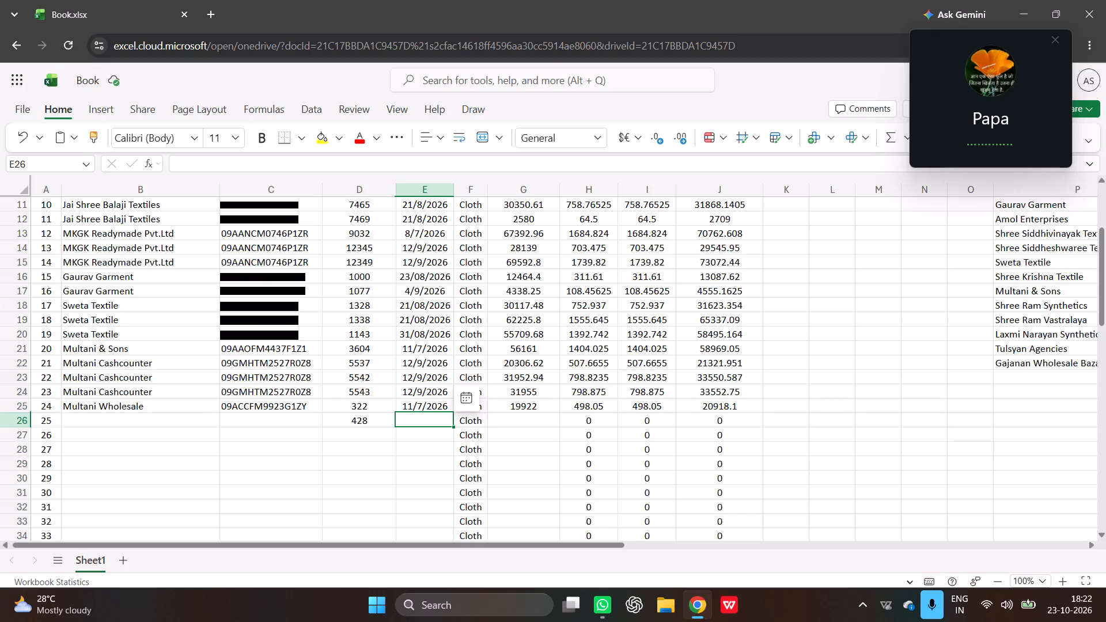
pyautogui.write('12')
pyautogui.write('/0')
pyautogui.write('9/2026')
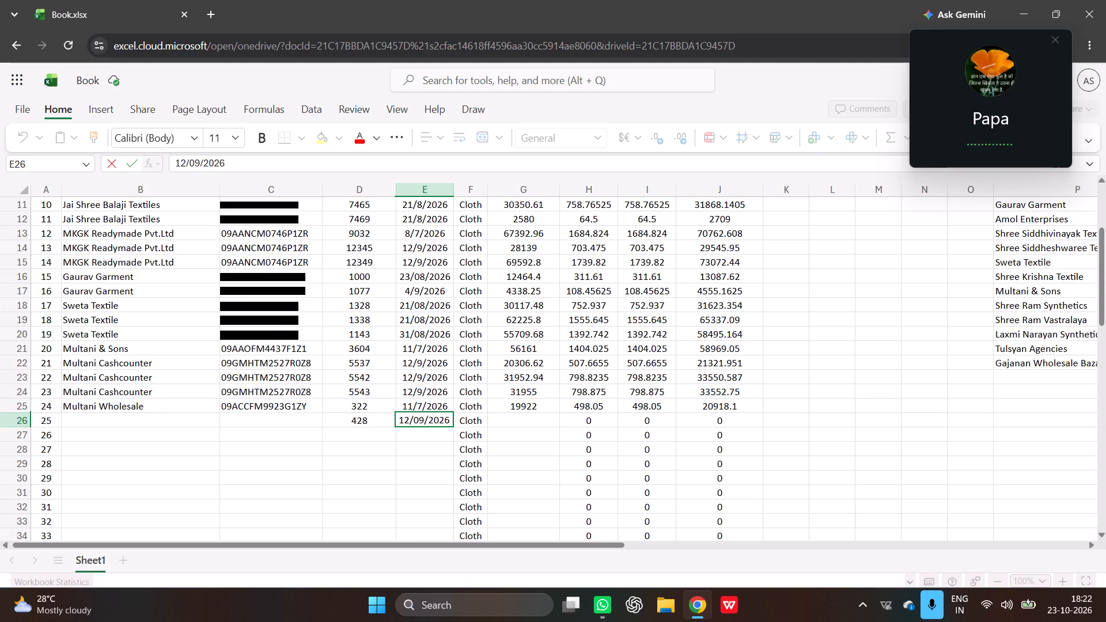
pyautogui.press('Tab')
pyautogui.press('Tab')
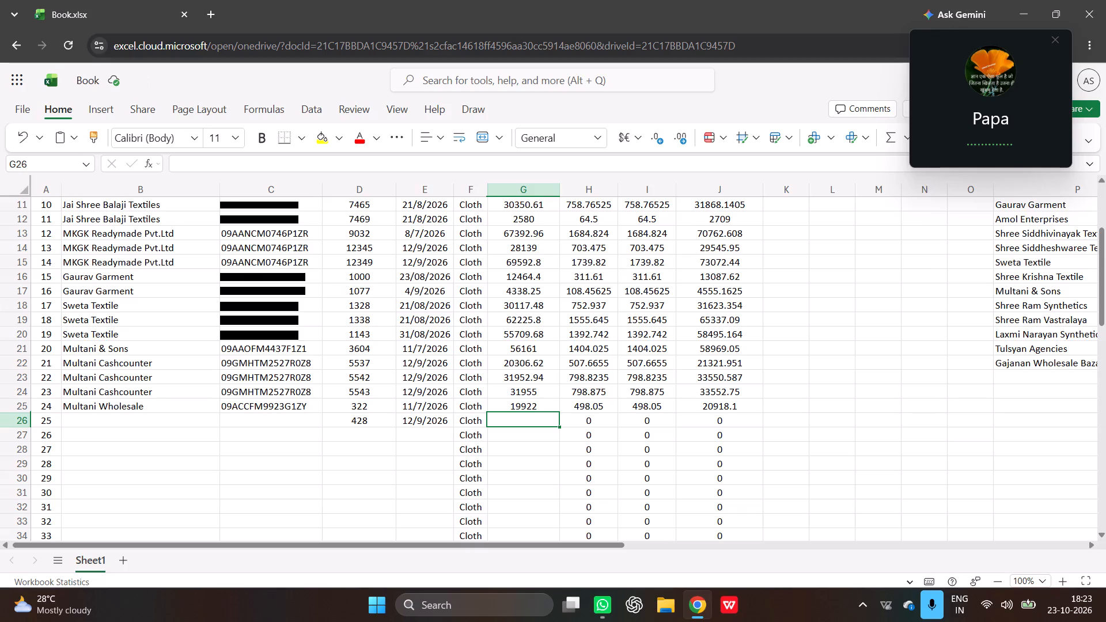
# Enter the amount 24103 in G26 for serial number 25.
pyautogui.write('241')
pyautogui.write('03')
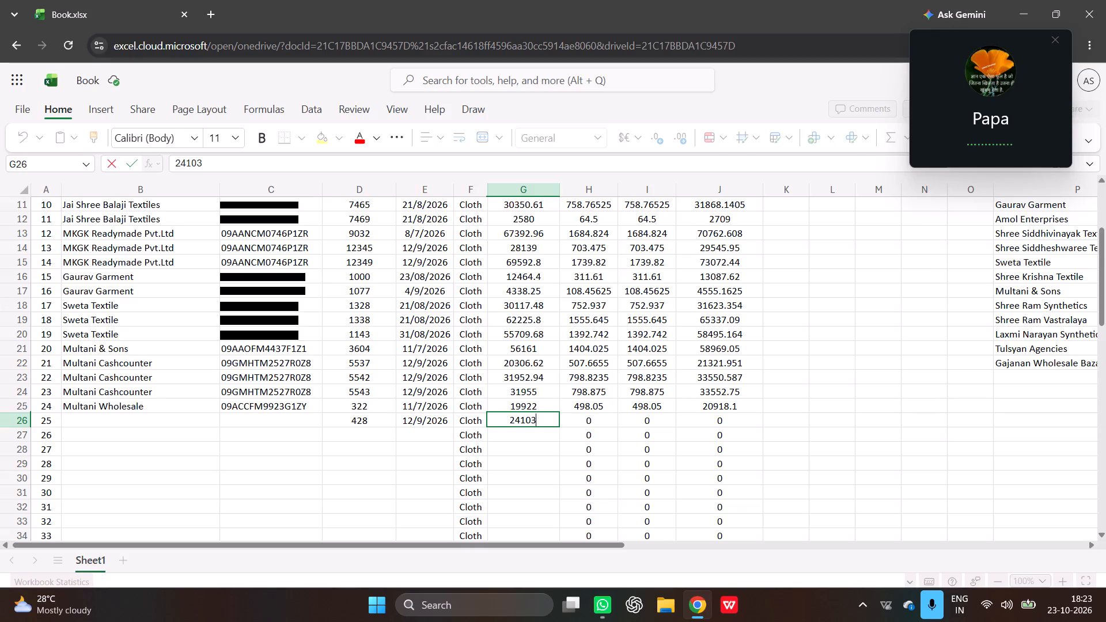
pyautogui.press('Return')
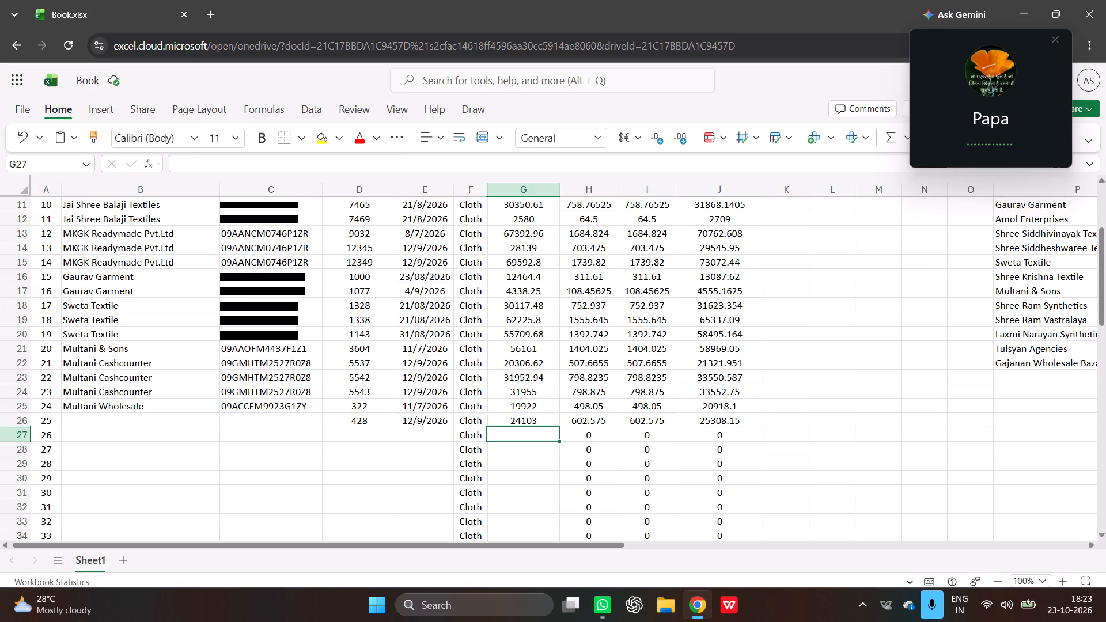
# Copy the Multani Wholesale name and GST number from row 25 into B26:C26 for serial number 25.
pyautogui.moveTo(164, 404); pyautogui.dragTo(252, 405)
pyautogui.hotkey('ctrl', 'c')
pyautogui.moveTo(187, 425); pyautogui.dragTo(210, 428)
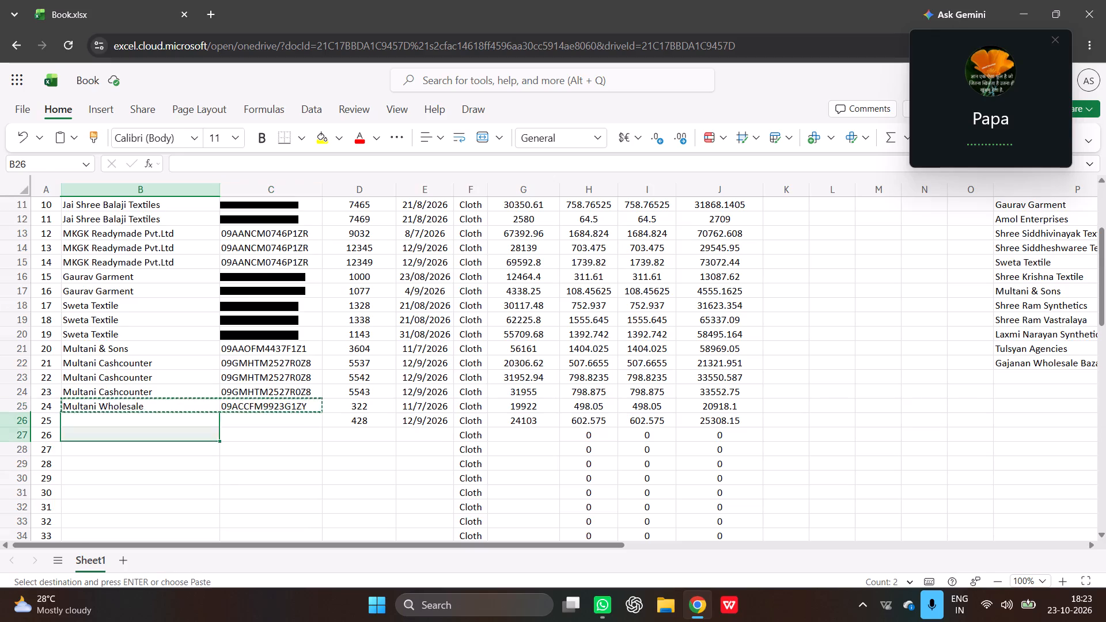
pyautogui.moveTo(210, 428); pyautogui.dragTo(261, 424)
pyautogui.hotkey('ctrl', 'v')
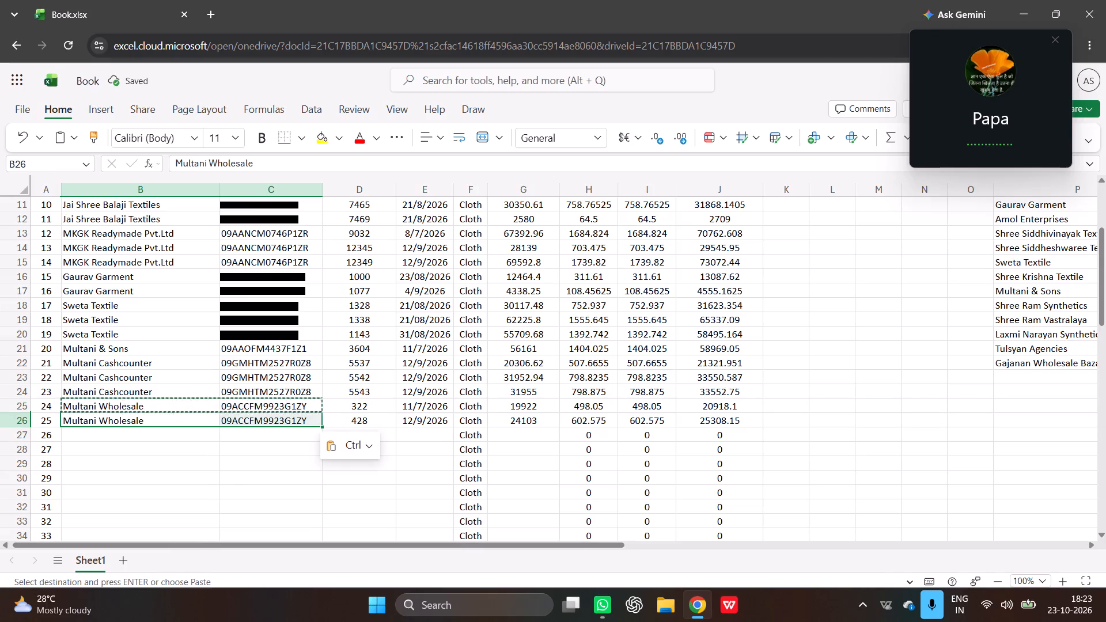
# Copy the Shree Ram Synthetics name and GST number from the supplier list in columns P:Q into B27:C27 for serial number 26.
pyautogui.click(880, 428)
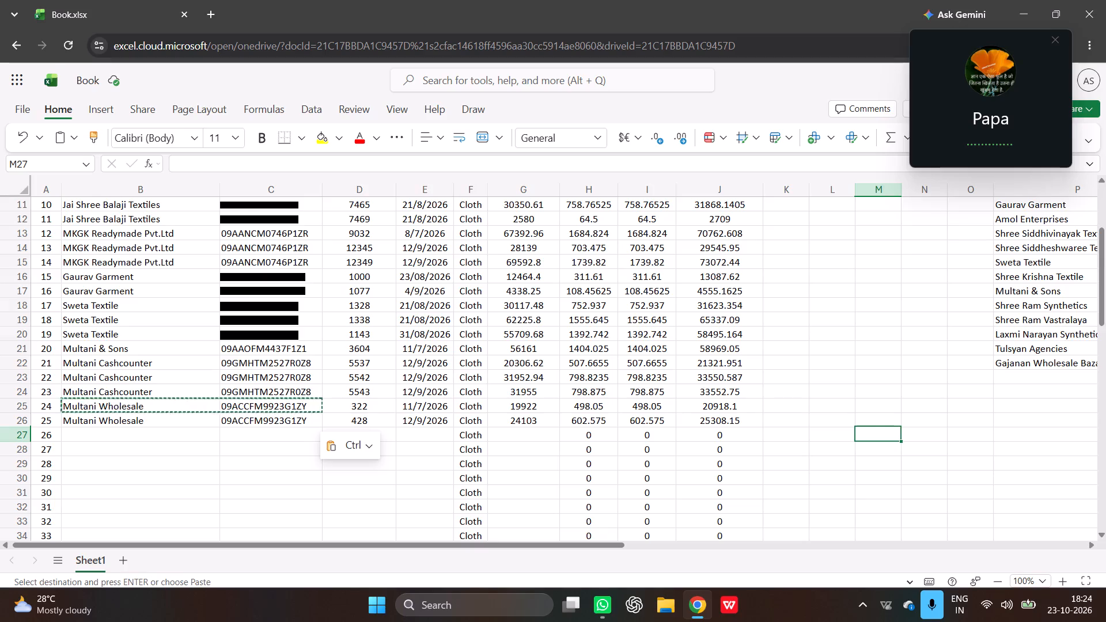
pyautogui.press('Right')
pyautogui.press('Right')
pyautogui.press('Right')
pyautogui.press('Right')
pyautogui.press('Right')
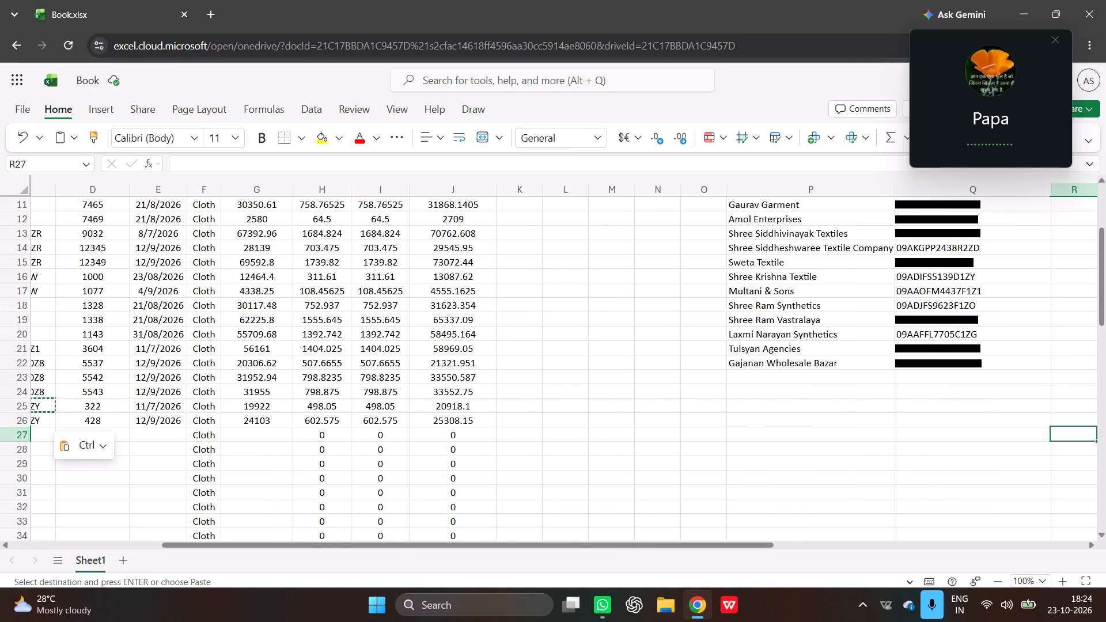
pyautogui.moveTo(794, 309); pyautogui.dragTo(914, 304)
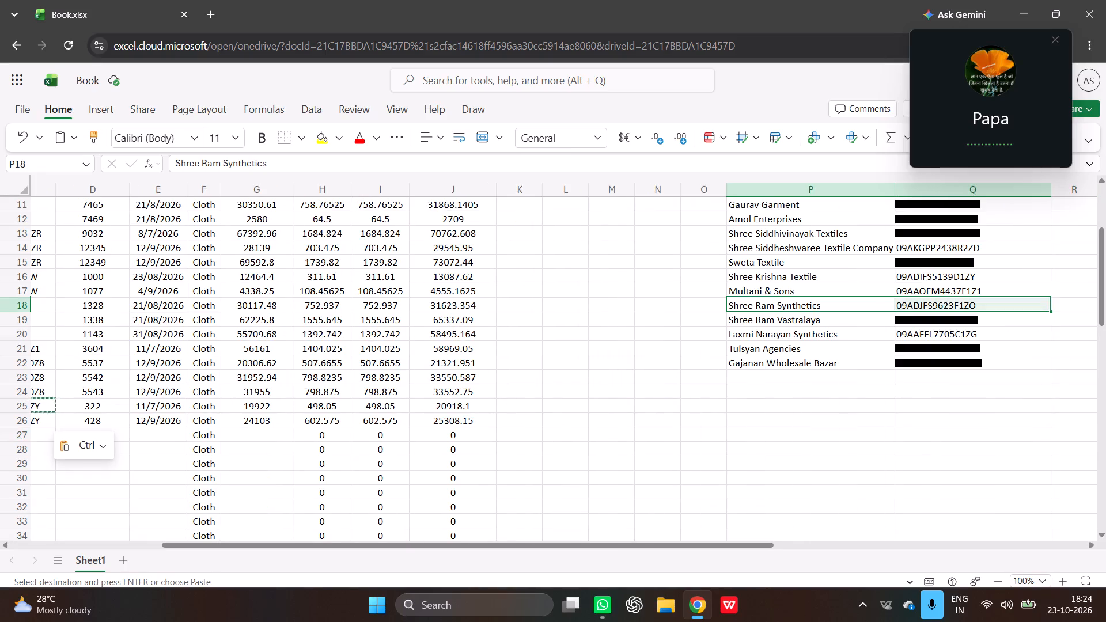
pyautogui.hotkey('ctrl', 'c')
pyautogui.click(518, 426)
pyautogui.press('Left')
pyautogui.press('Left')
pyautogui.press('Left')
pyautogui.press('Left')
pyautogui.press('Left')
pyautogui.press('Left')
pyautogui.press('Left')
pyautogui.press('Left')
pyautogui.press('Left')
pyautogui.press('Left')
pyautogui.press('Left')
pyautogui.press('Left')
pyautogui.press('Left')
pyautogui.press('Left')
pyautogui.press('Left')
pyautogui.press('Left')
pyautogui.press('Left')
pyautogui.press('Left')
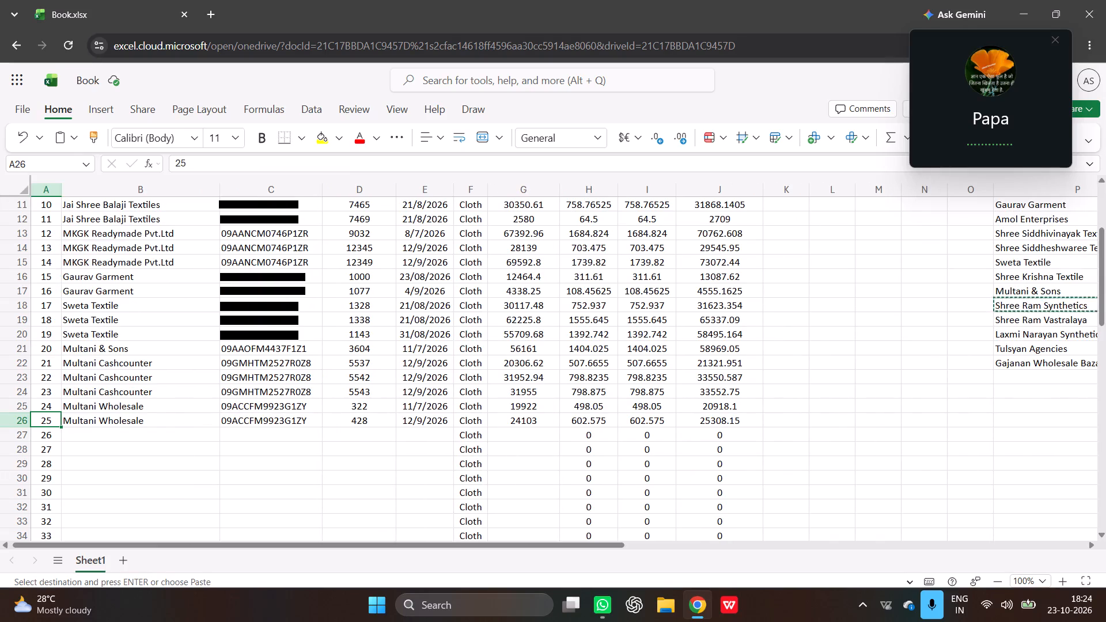
pyautogui.click(121, 437)
pyautogui.moveTo(122, 437); pyautogui.dragTo(252, 437)
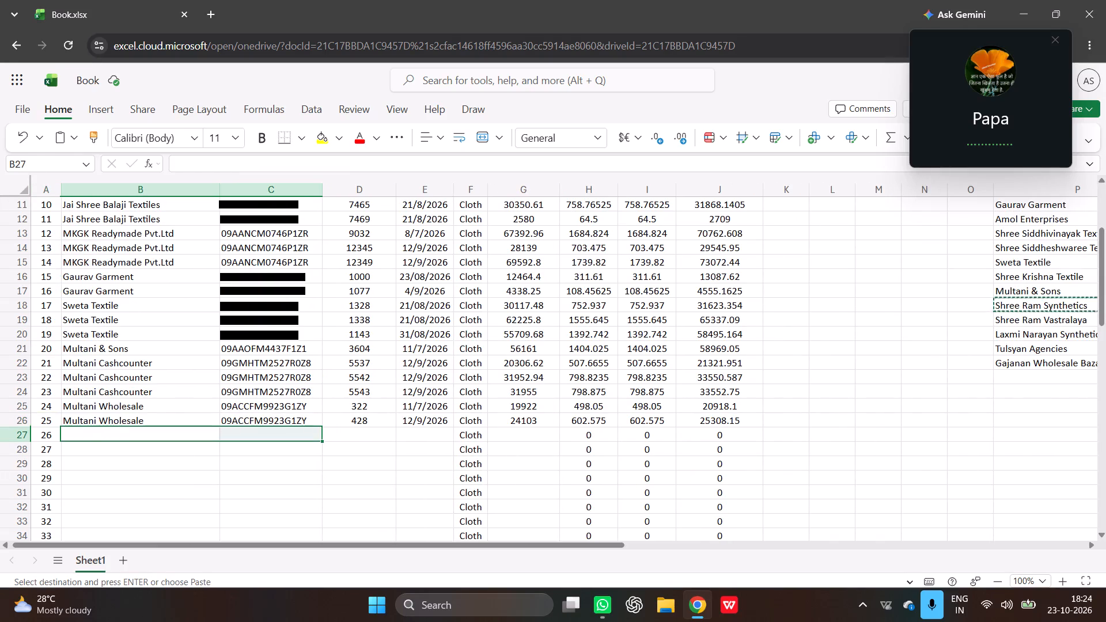
pyautogui.hotkey('ctrl', 'v')
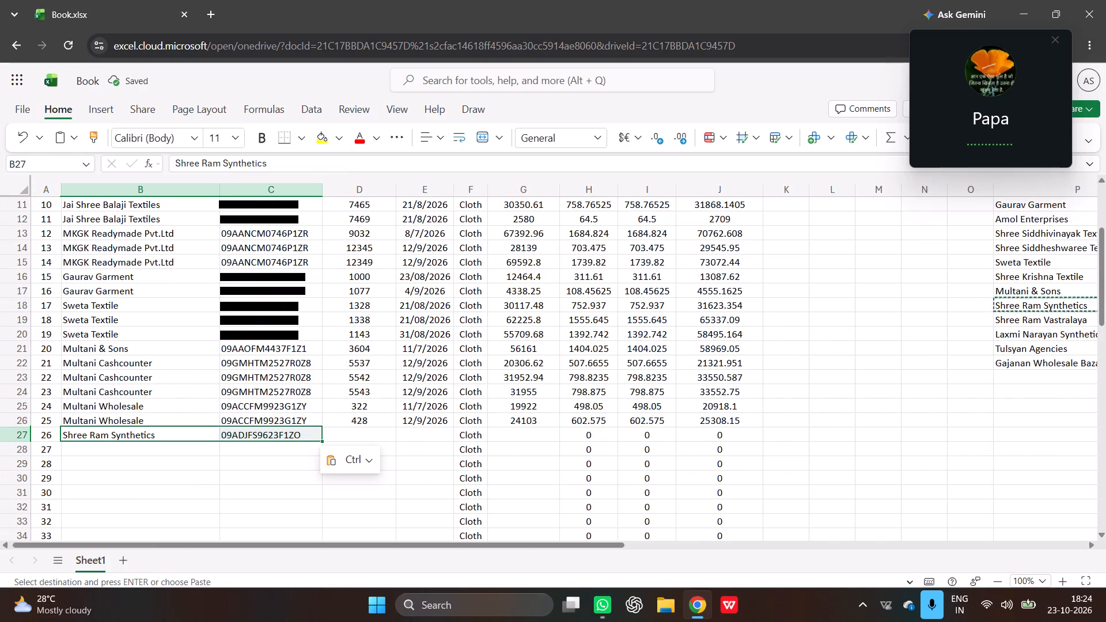
# Copy the Shree Ram Synthetics name and GST number from row 27 into rows 28, 29 and 30 for serial numbers 27 to 29.
pyautogui.click(232, 490)
pyautogui.moveTo(165, 432); pyautogui.dragTo(247, 439)
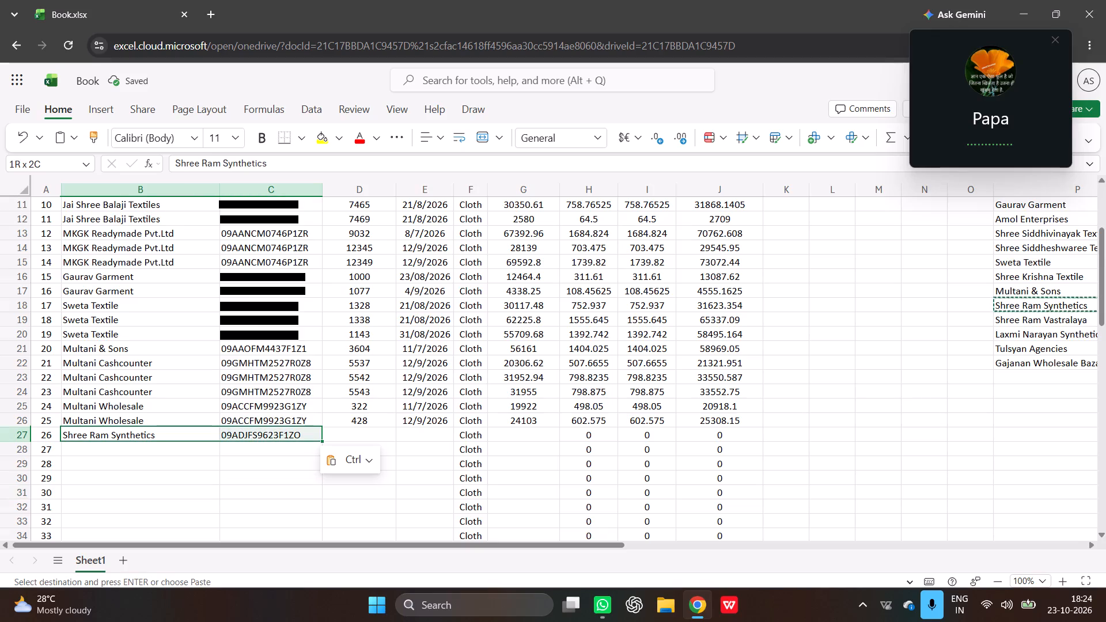
pyautogui.hotkey('ctrl', 'c')
pyautogui.moveTo(192, 446); pyautogui.dragTo(221, 453)
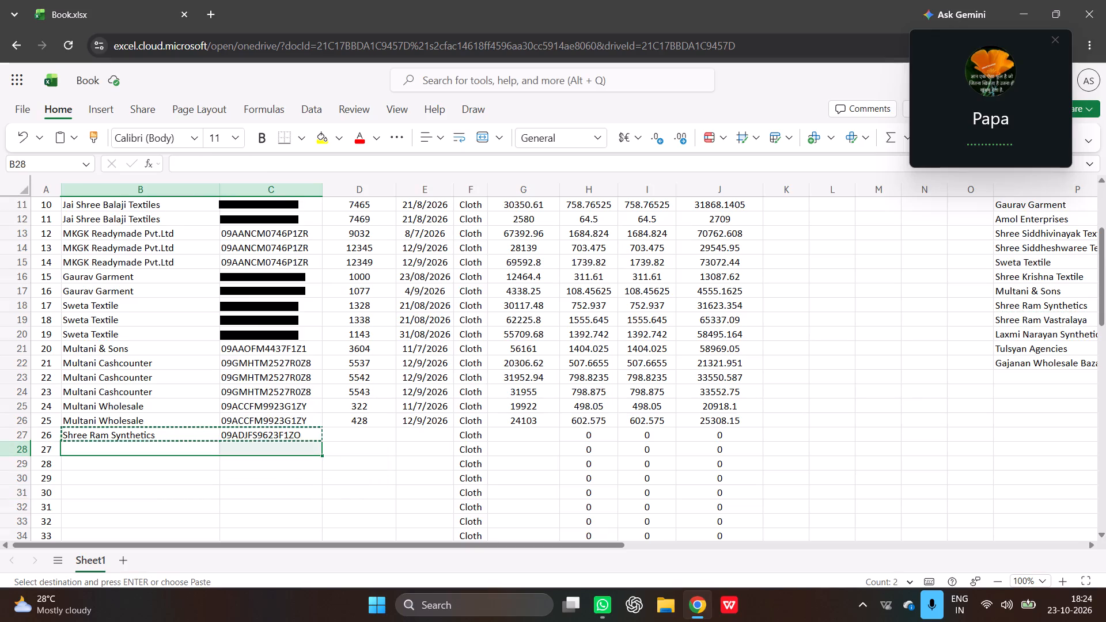
pyautogui.moveTo(221, 453); pyautogui.dragTo(247, 454)
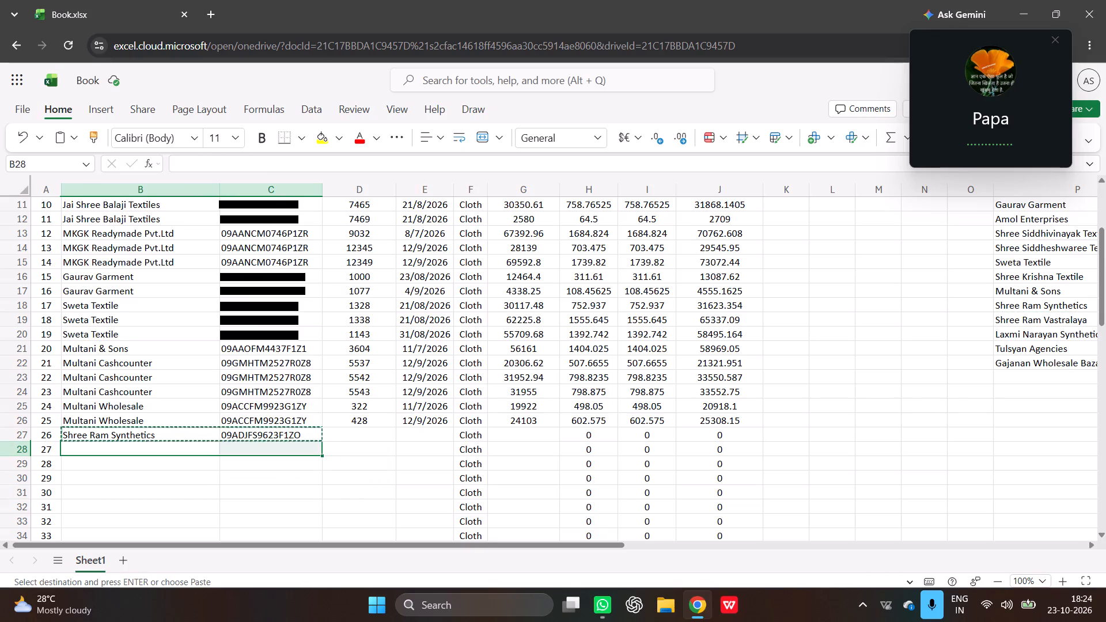
pyautogui.hotkey('ctrl', 'v')
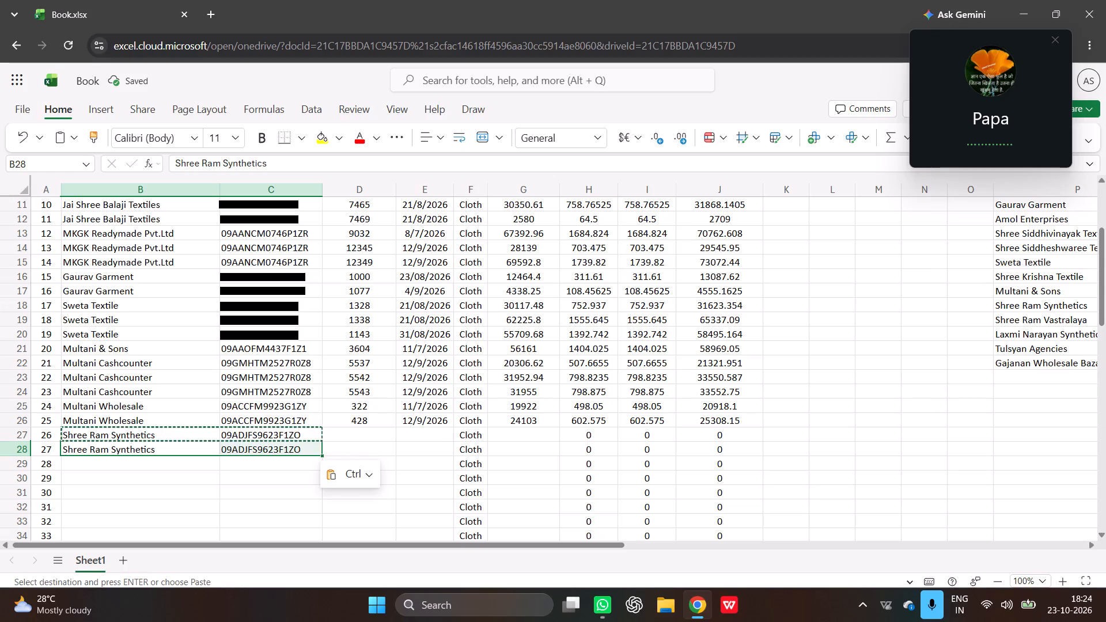
pyautogui.moveTo(194, 465); pyautogui.dragTo(238, 464)
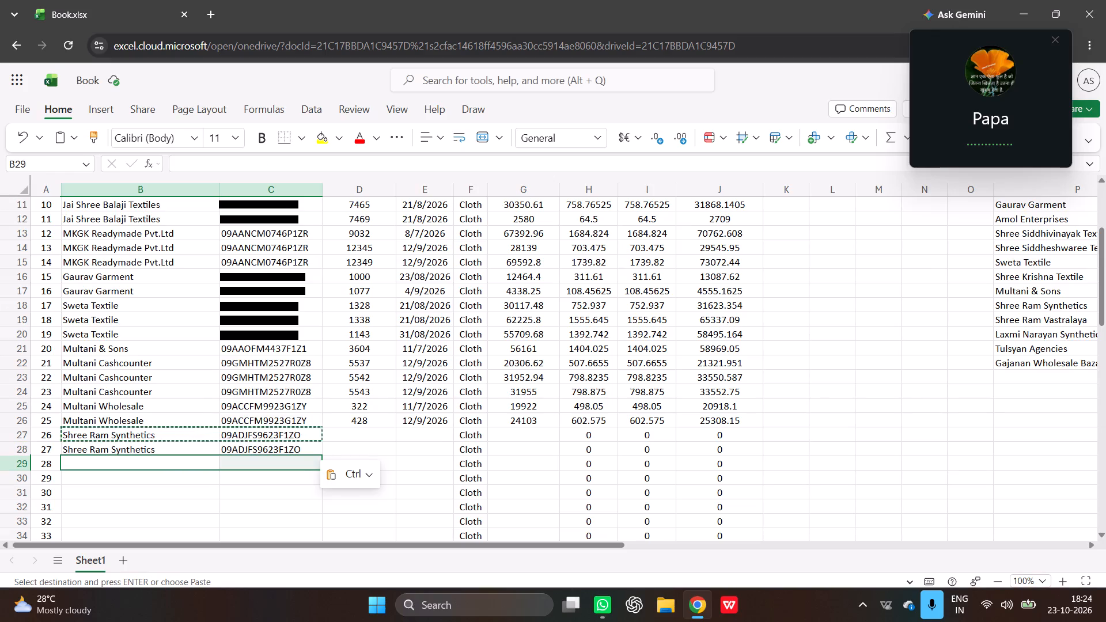
pyautogui.hotkey('ctrl', 'v')
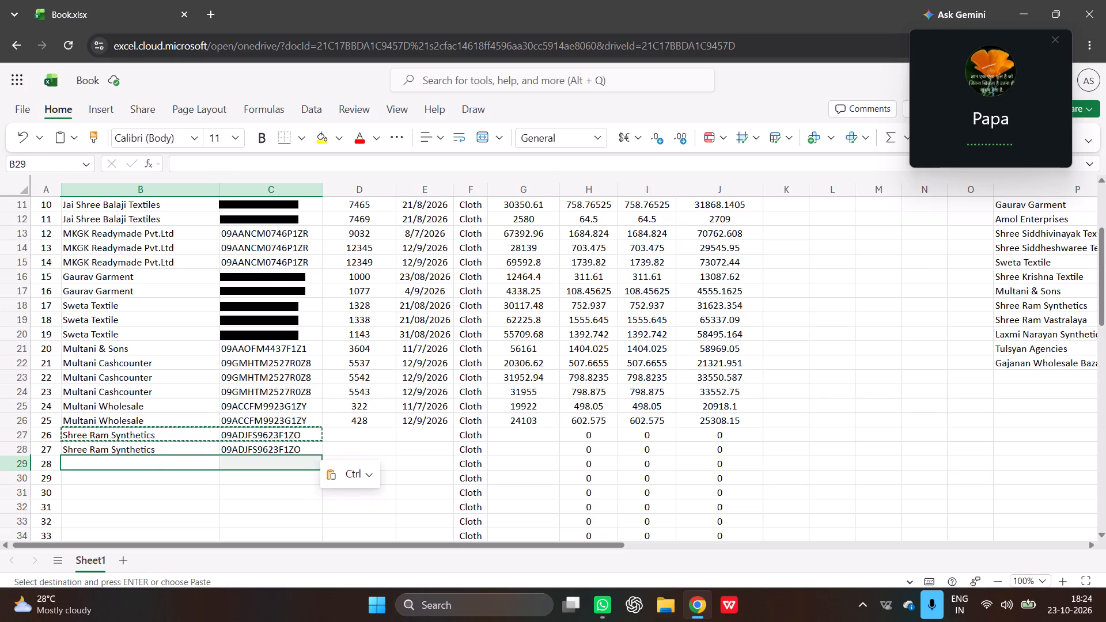
pyautogui.moveTo(143, 478); pyautogui.dragTo(240, 478)
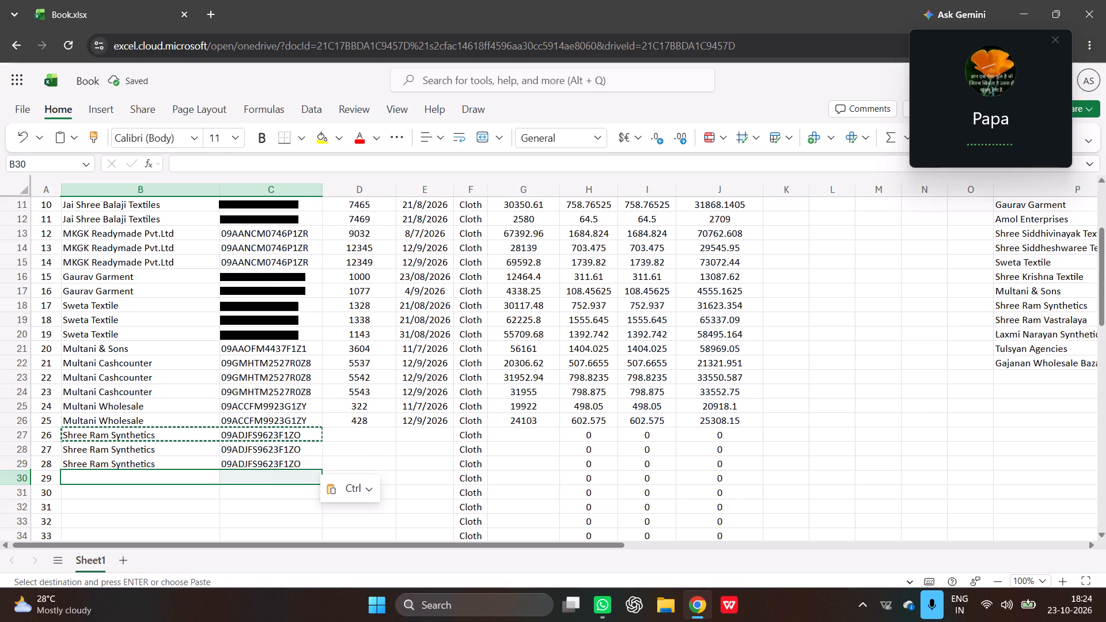
pyautogui.hotkey('ctrl', 'v')
# Enter bill number 4509 in D27 and the date 21/07/2026 in E27 for serial number 26.
pyautogui.click(372, 435)
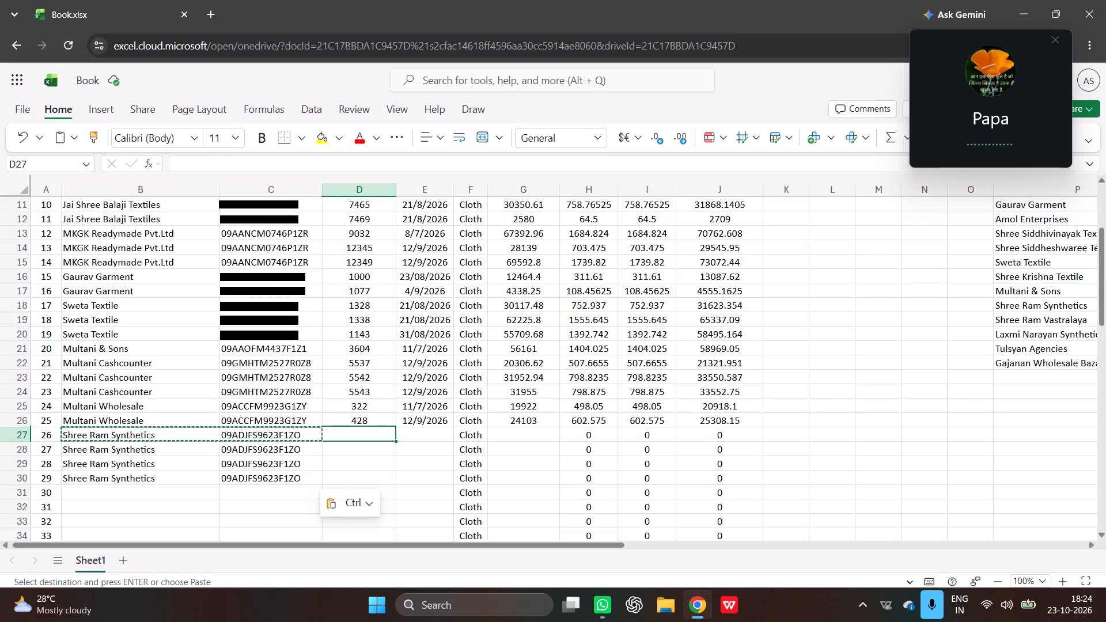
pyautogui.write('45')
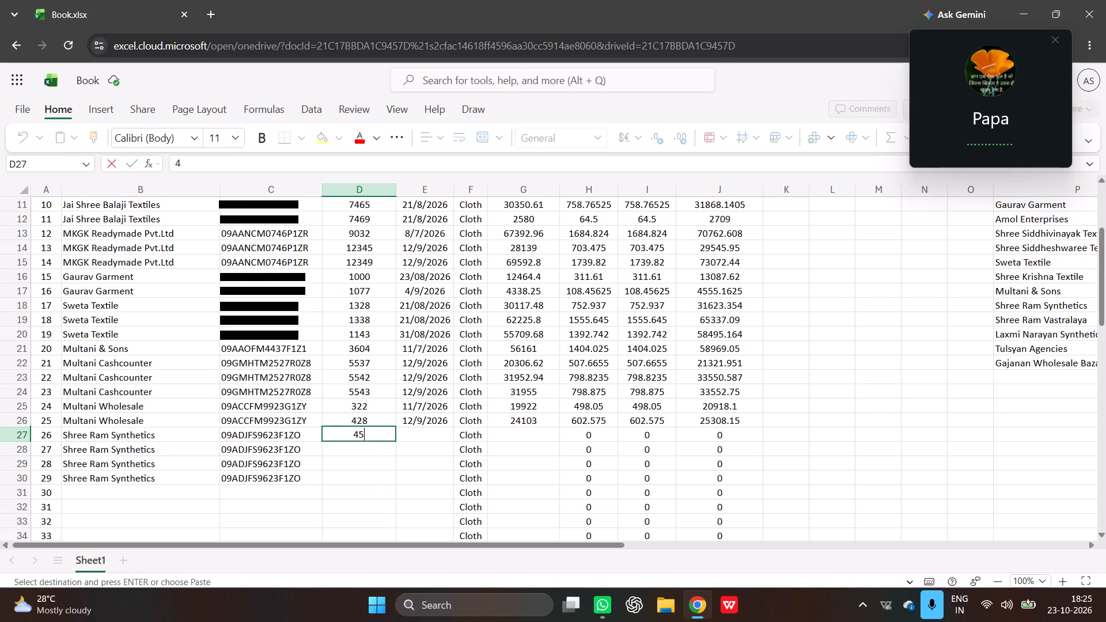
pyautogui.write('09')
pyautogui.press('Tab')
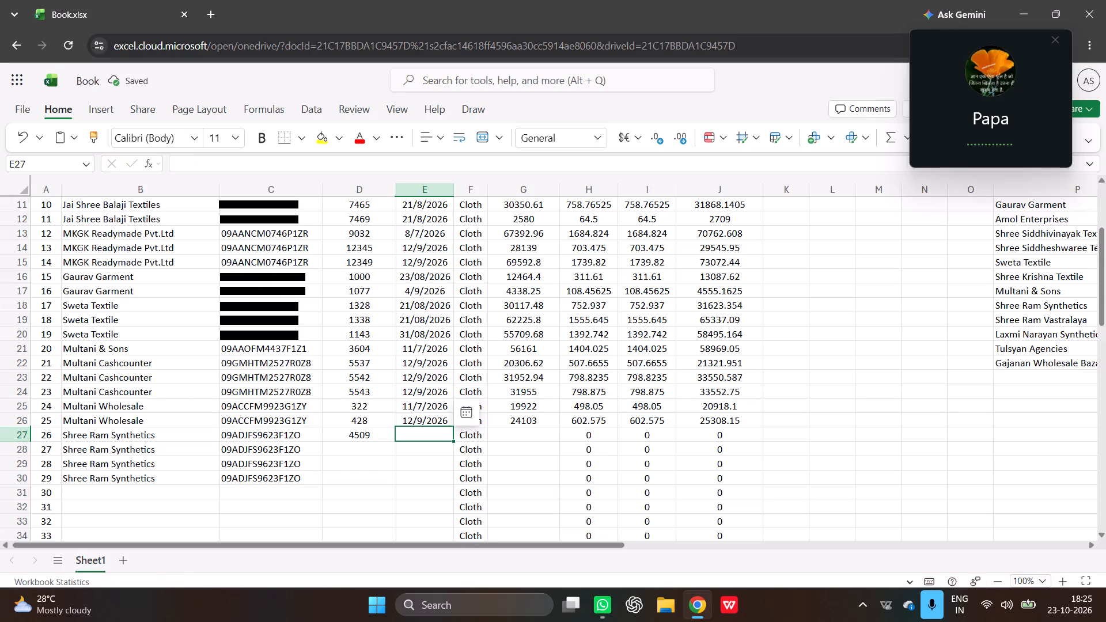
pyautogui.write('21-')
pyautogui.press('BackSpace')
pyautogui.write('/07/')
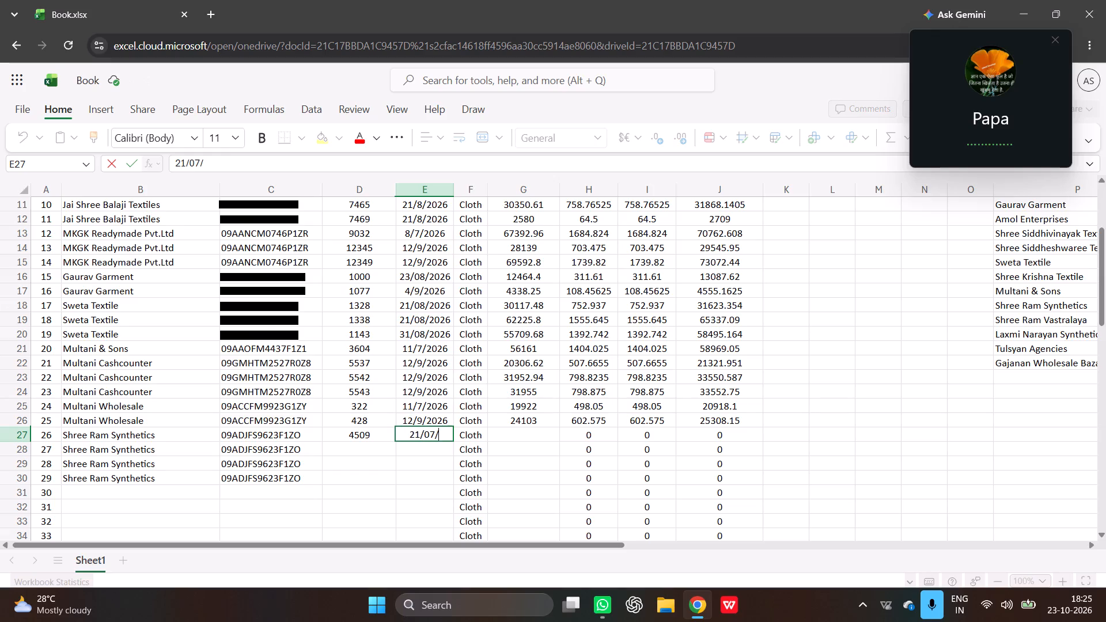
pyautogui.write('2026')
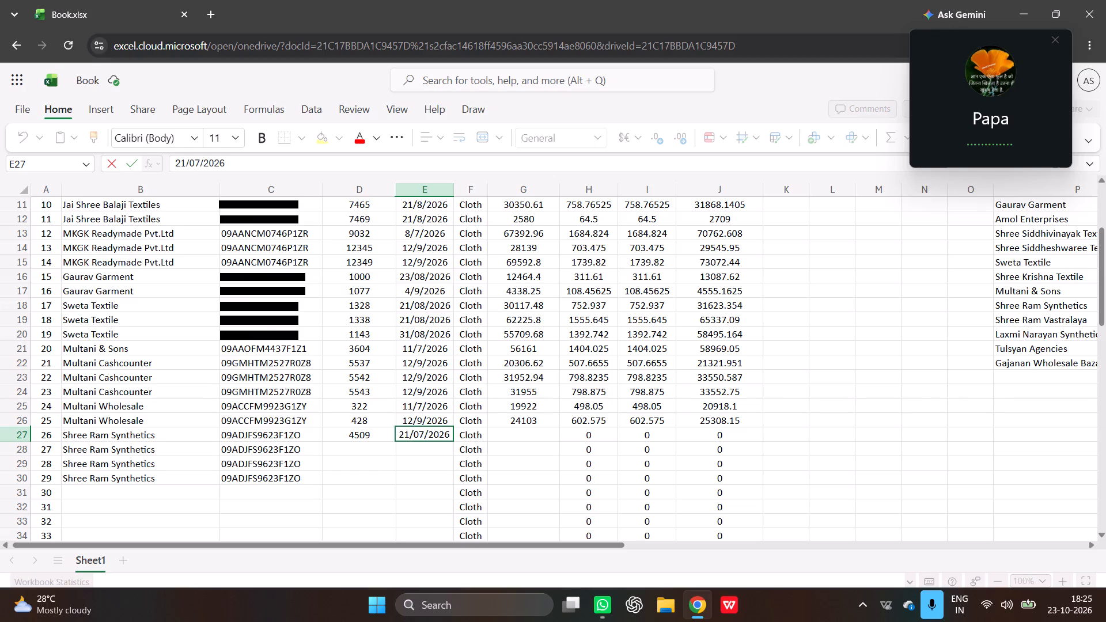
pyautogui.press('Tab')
# Enter the amount 3480 in G27 for serial number 26.
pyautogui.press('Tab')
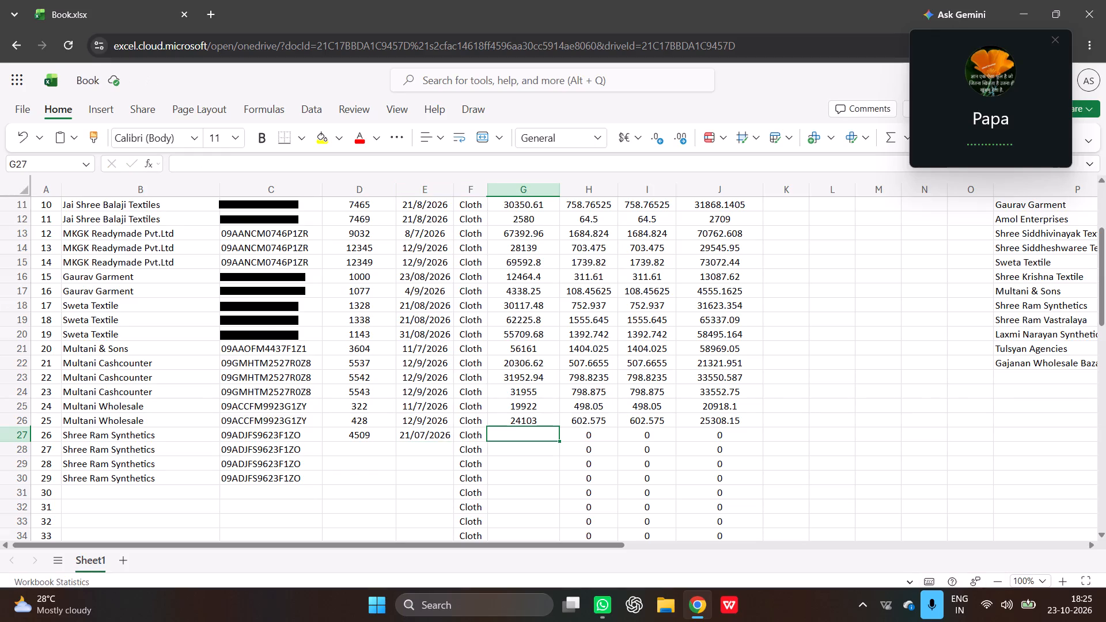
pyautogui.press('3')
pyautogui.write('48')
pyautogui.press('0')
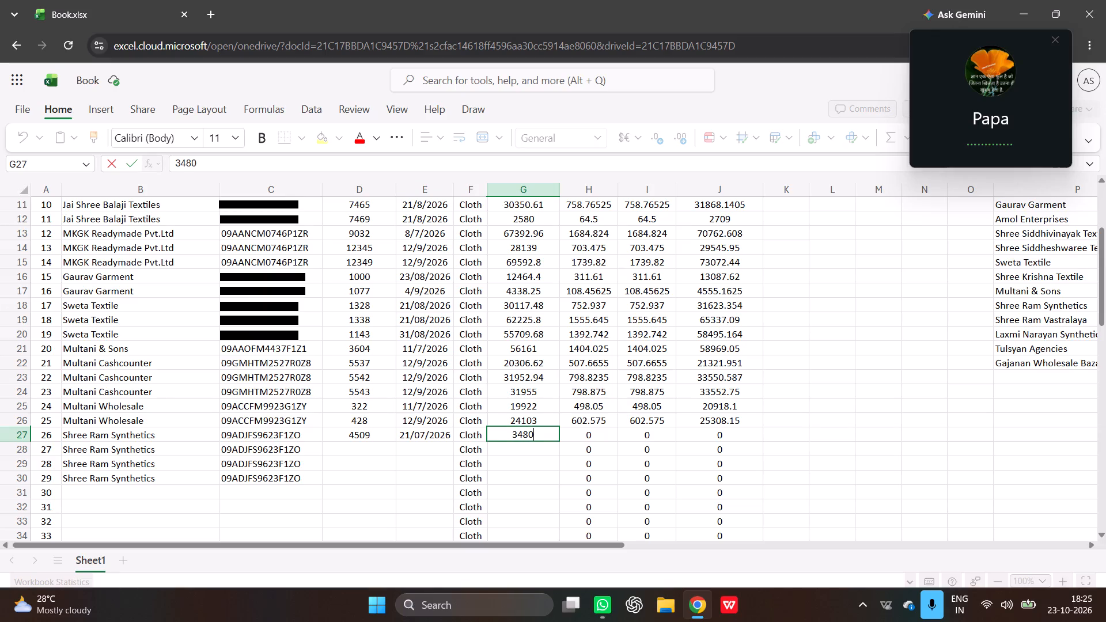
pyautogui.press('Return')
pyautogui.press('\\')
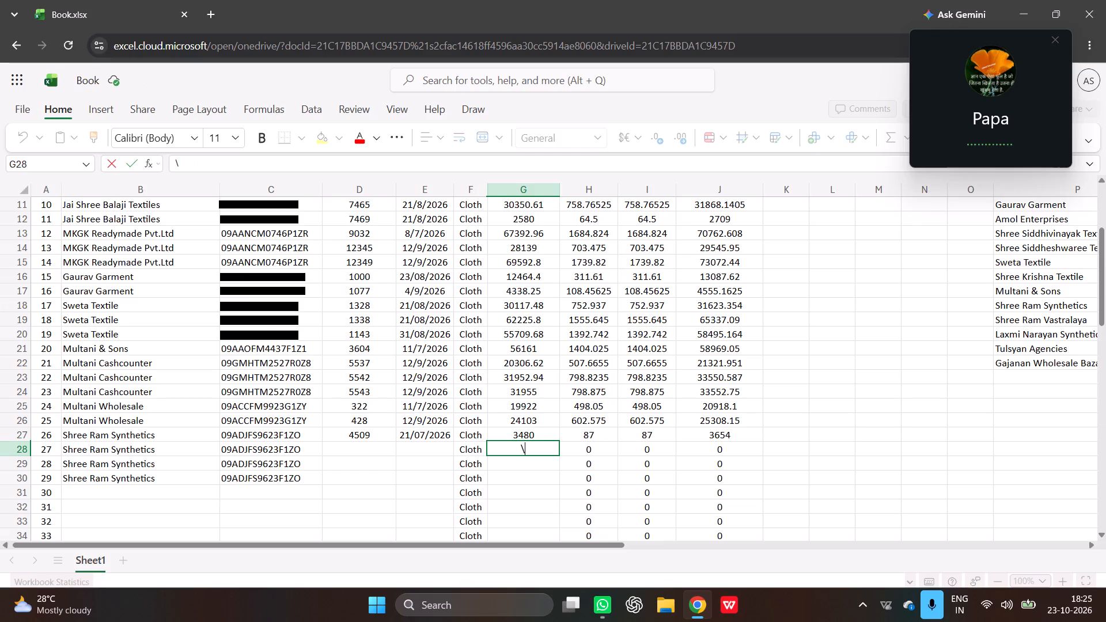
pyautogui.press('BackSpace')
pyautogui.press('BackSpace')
# Enter the date 11/07/2026 in E28 and bill number 3827 in D28 for serial number 27.
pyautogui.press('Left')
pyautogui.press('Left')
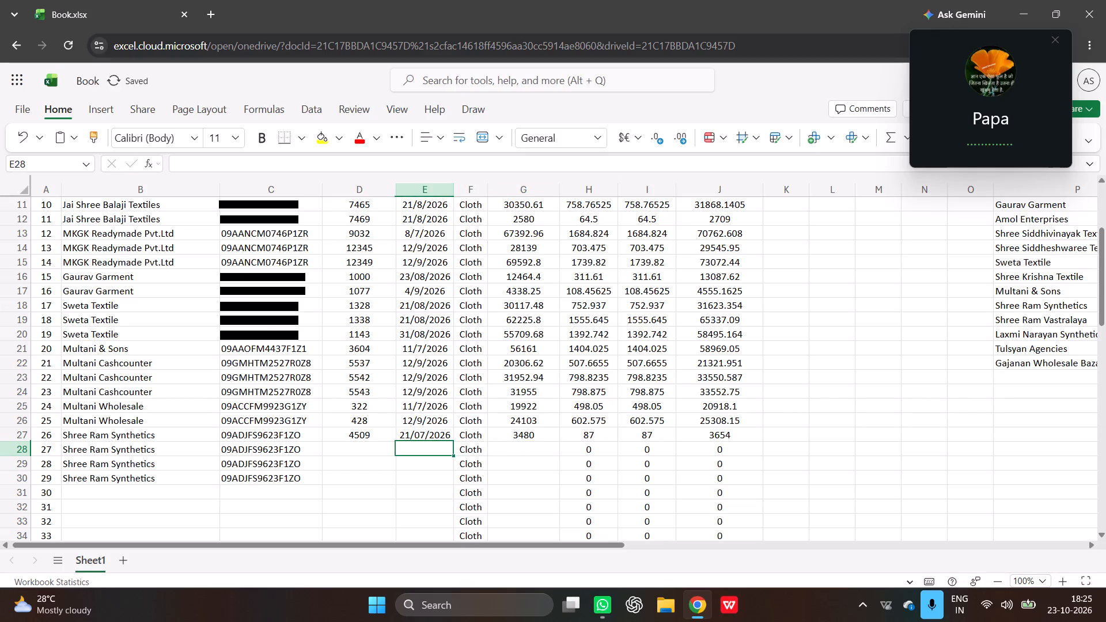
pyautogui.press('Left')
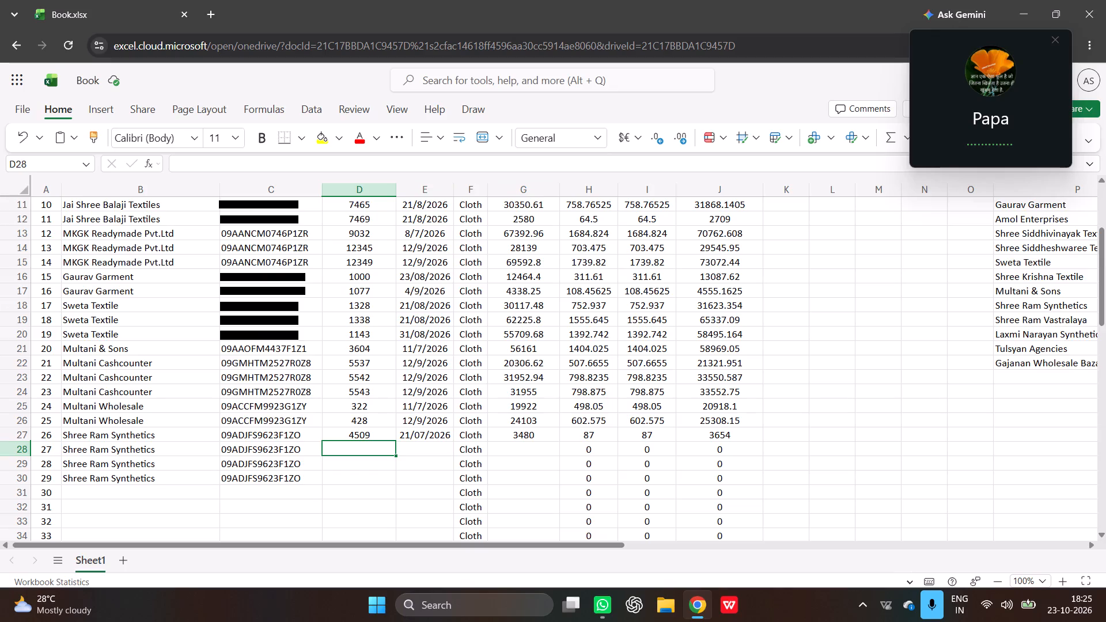
pyautogui.click(424, 447)
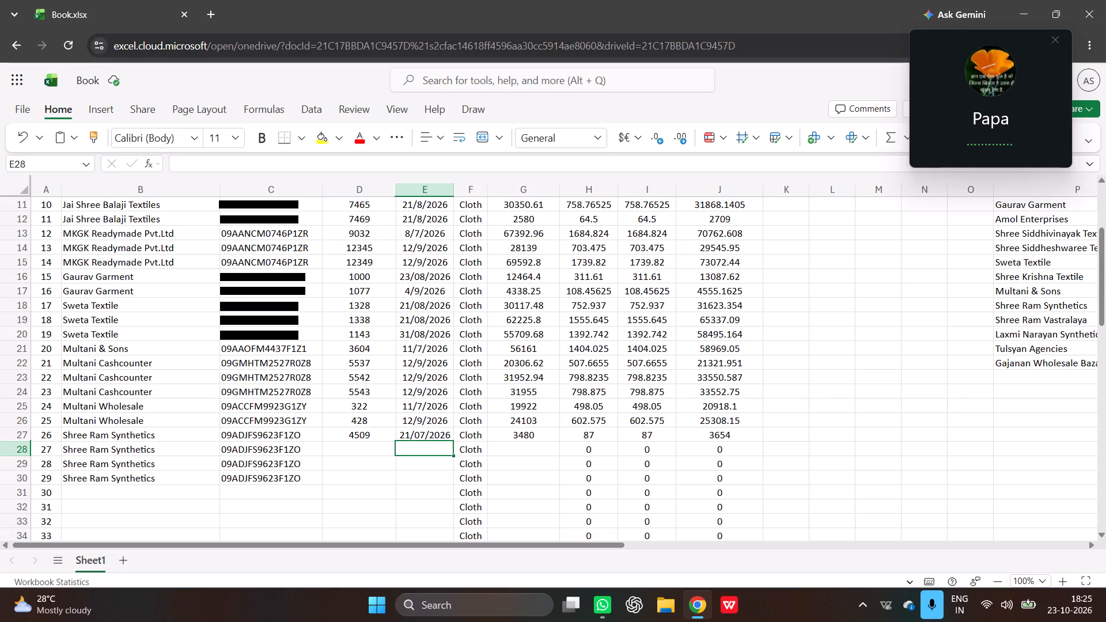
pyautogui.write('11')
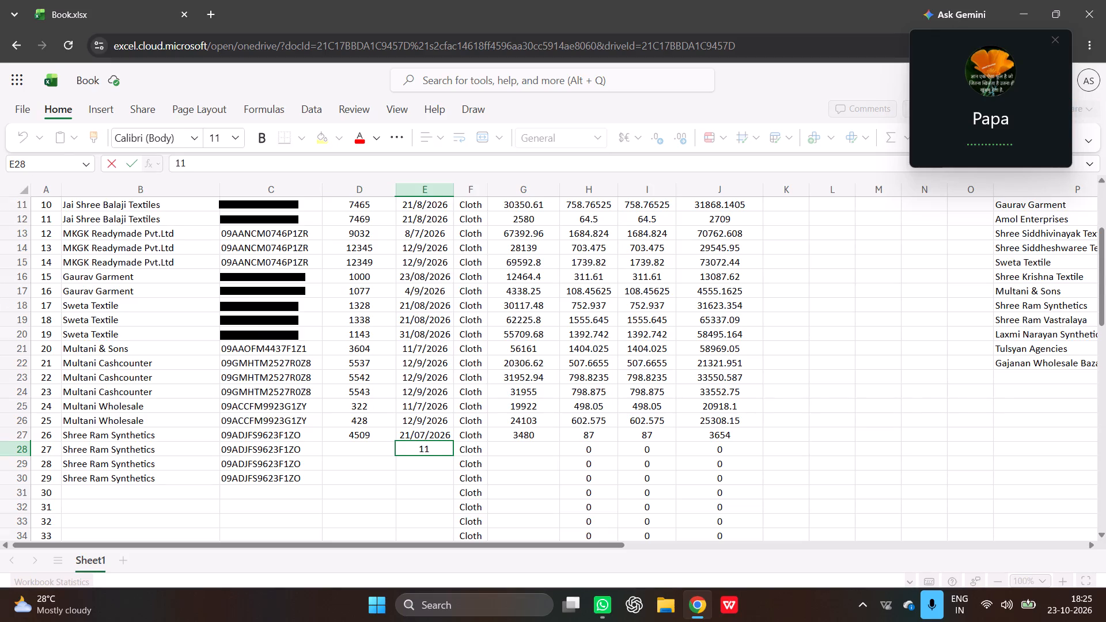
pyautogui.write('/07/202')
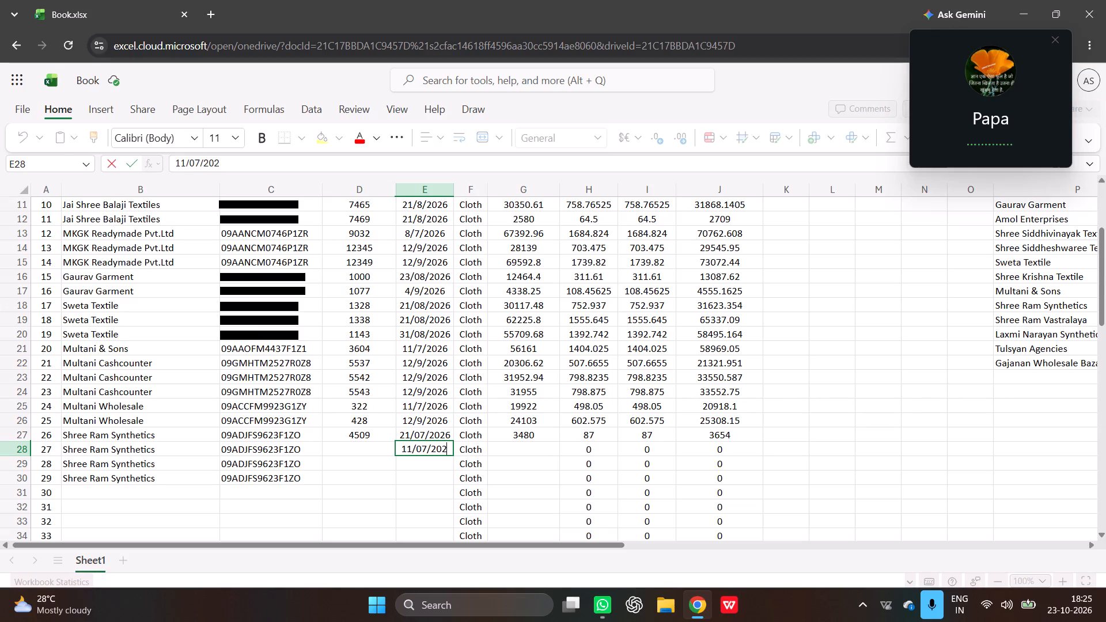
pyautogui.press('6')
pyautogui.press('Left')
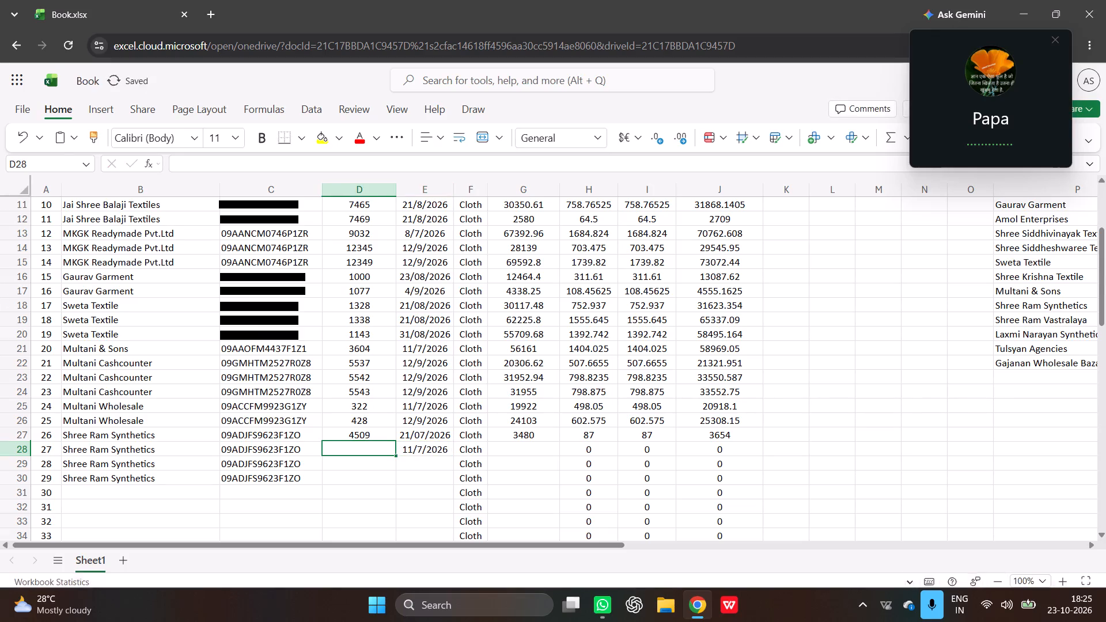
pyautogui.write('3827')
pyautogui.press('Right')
# Enter the amount 10802.8 in G28 for serial number 27.
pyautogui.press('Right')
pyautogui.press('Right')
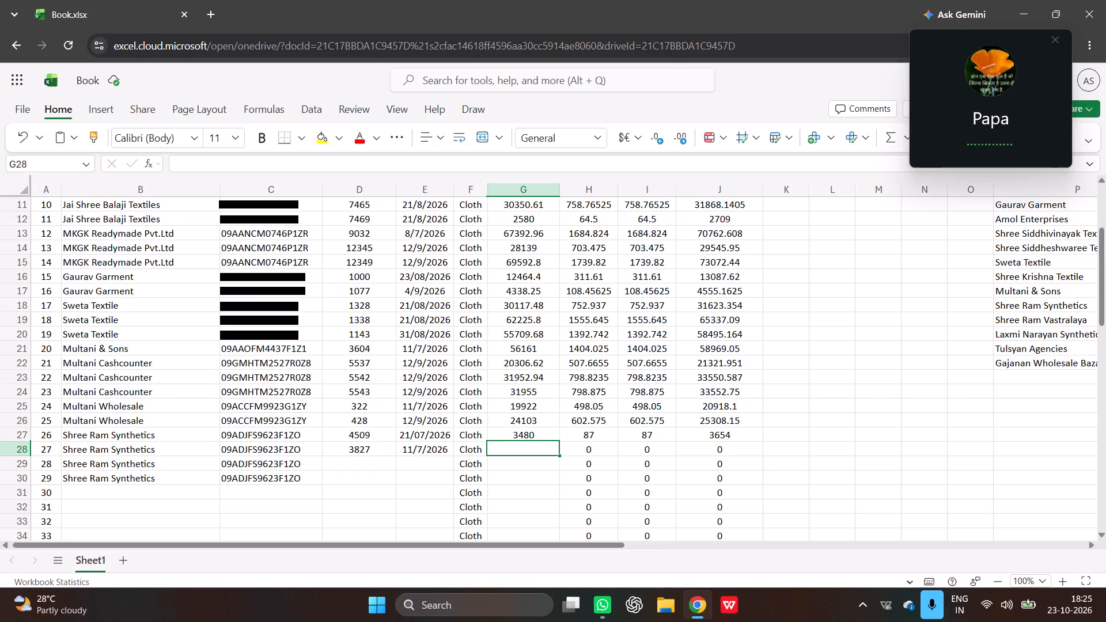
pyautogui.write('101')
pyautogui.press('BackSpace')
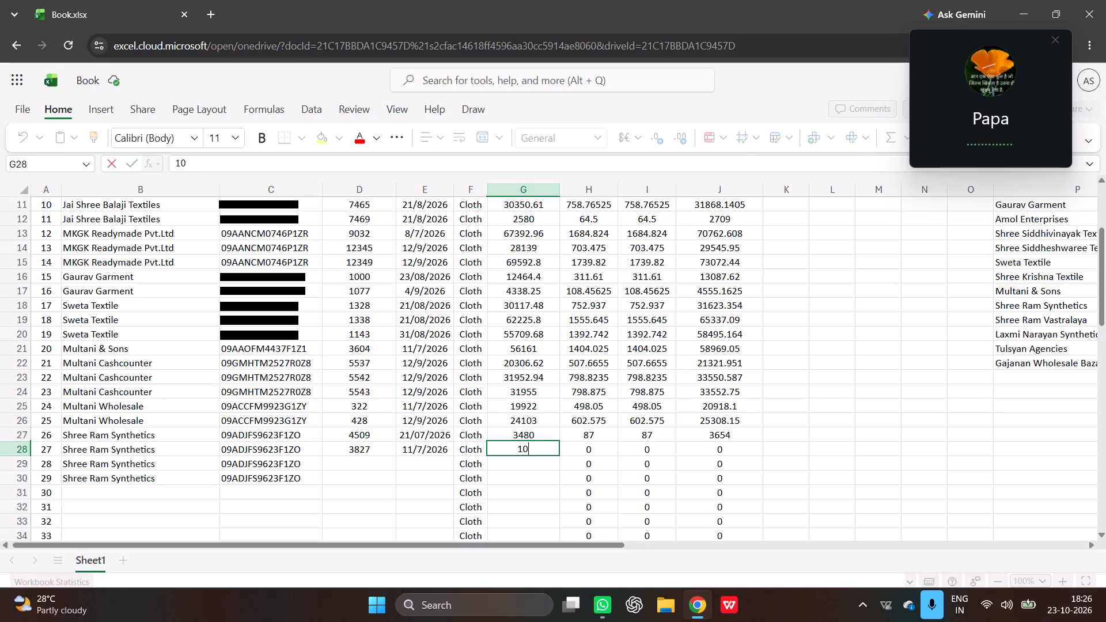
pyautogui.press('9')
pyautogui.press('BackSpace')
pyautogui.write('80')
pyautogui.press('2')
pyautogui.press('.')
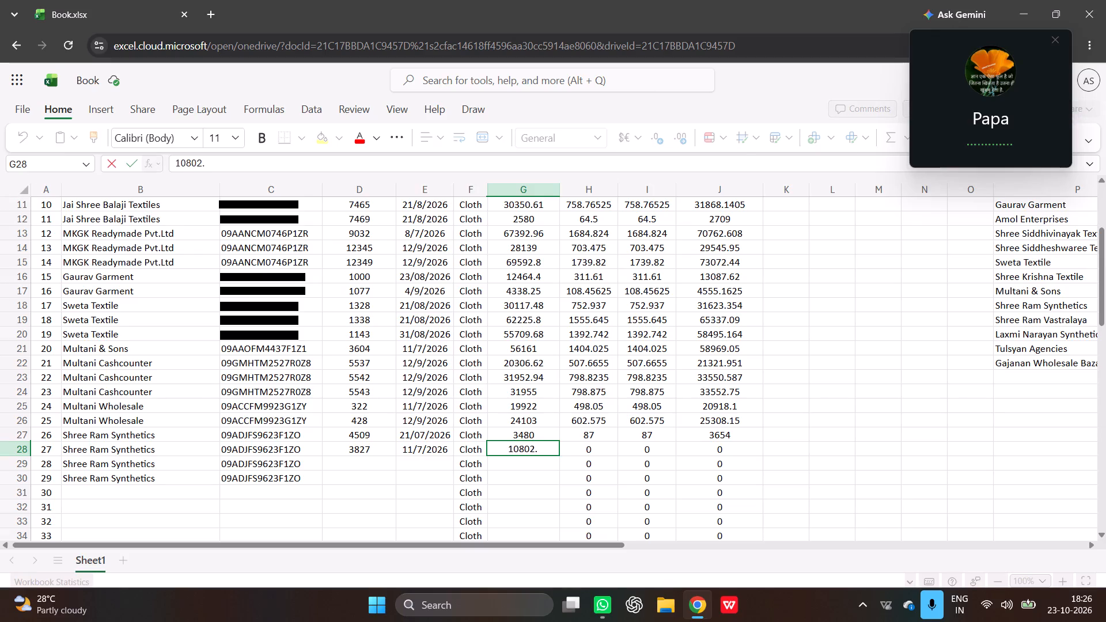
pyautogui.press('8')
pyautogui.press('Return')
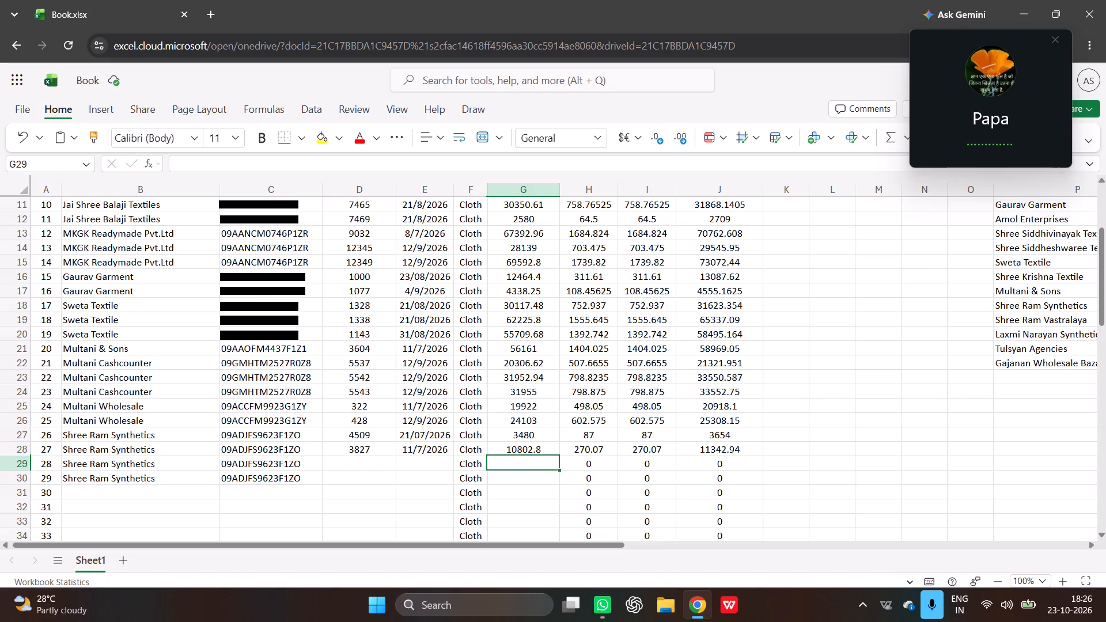
# Enter the date 11/09/2026 in E29 and bill number 6582 in D29 for serial number 28.
pyautogui.click(363, 458)
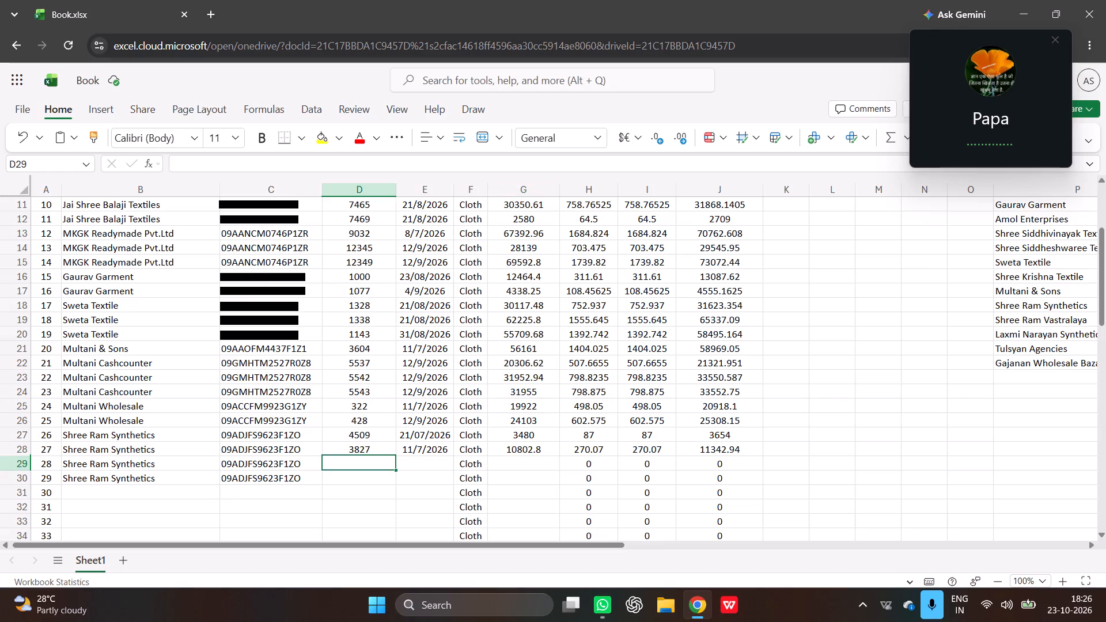
pyautogui.click(433, 466)
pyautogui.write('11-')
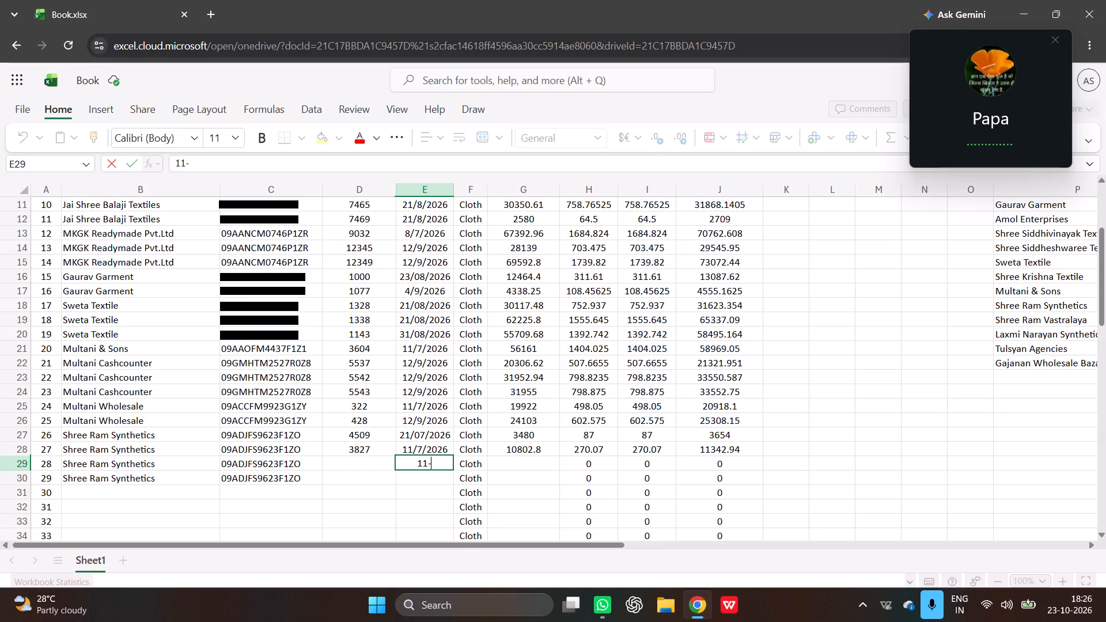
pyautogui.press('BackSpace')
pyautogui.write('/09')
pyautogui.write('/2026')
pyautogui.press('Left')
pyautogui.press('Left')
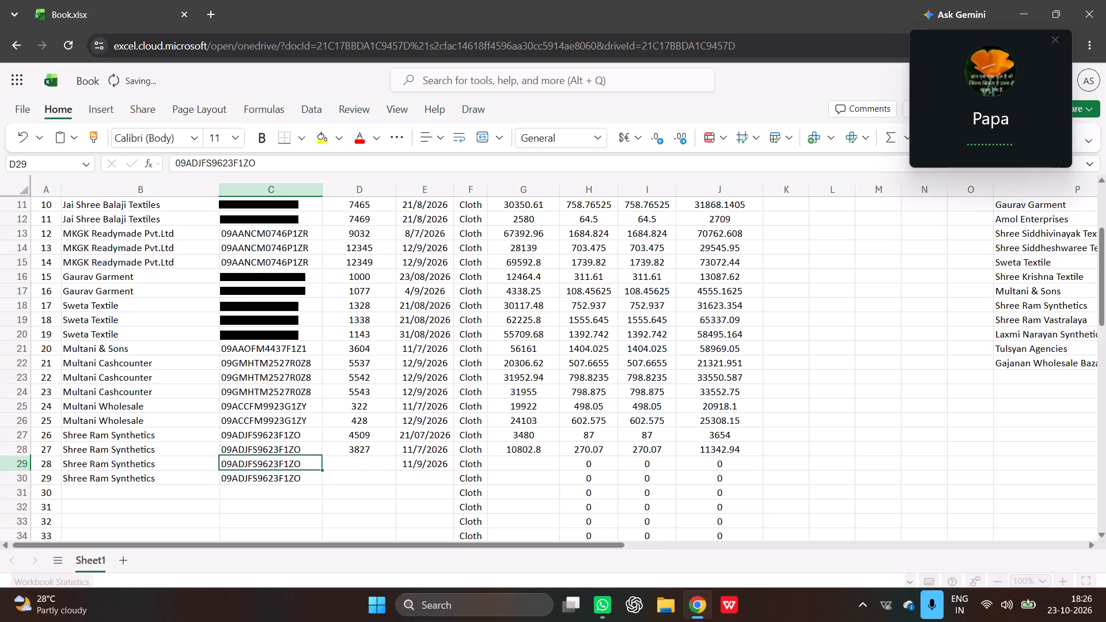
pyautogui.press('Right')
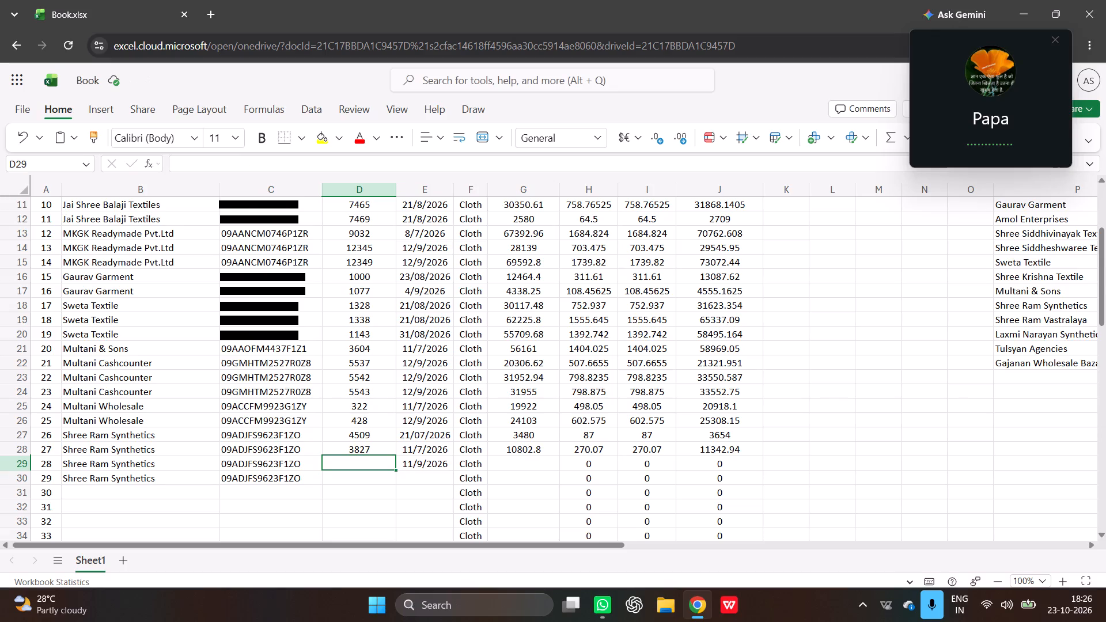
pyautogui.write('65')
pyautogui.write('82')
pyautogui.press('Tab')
# Enter the amount 3798 in G29 for serial number 28.
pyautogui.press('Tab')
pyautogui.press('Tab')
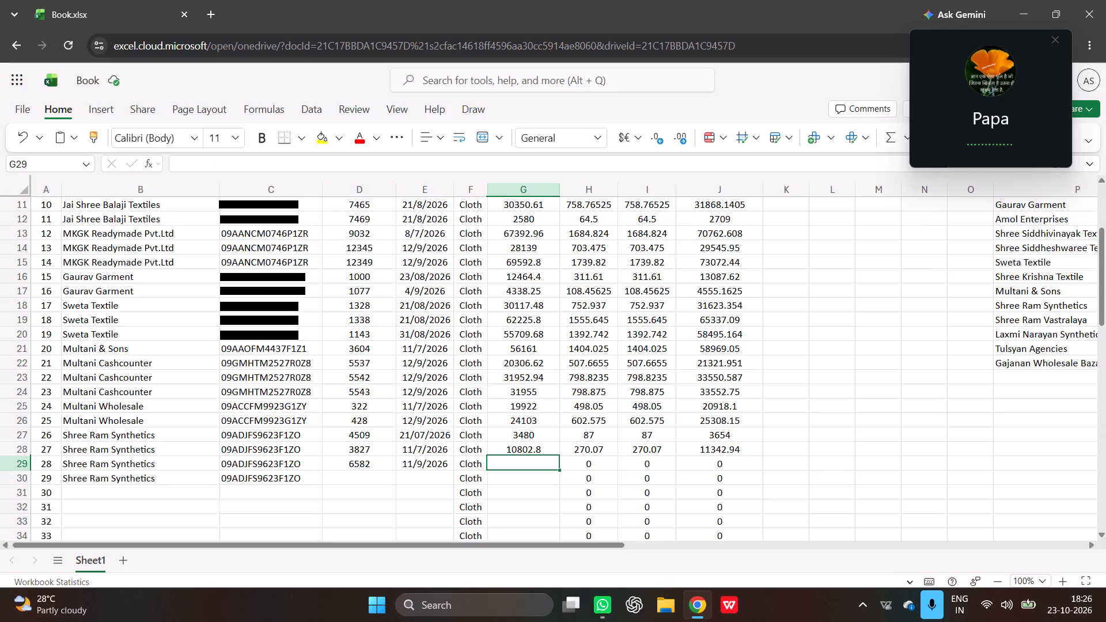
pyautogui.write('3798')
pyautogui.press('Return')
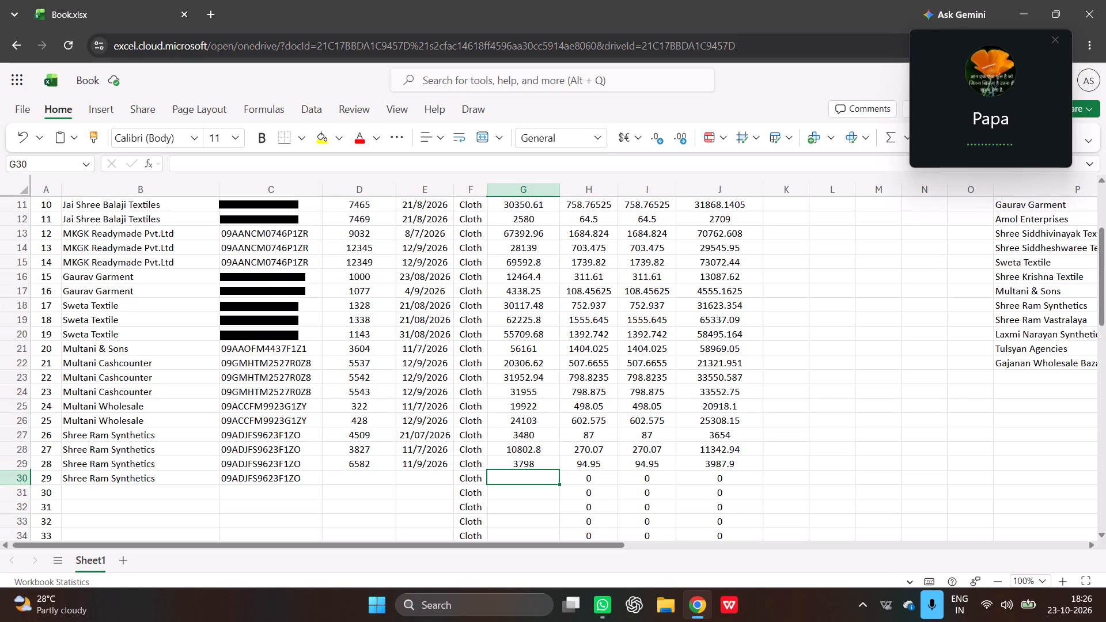
# Copy the Tulsyan Agencies name and GST number from the supplier list in P21:Q21 over B30:C30 for serial number 29.
pyautogui.click(1041, 334)
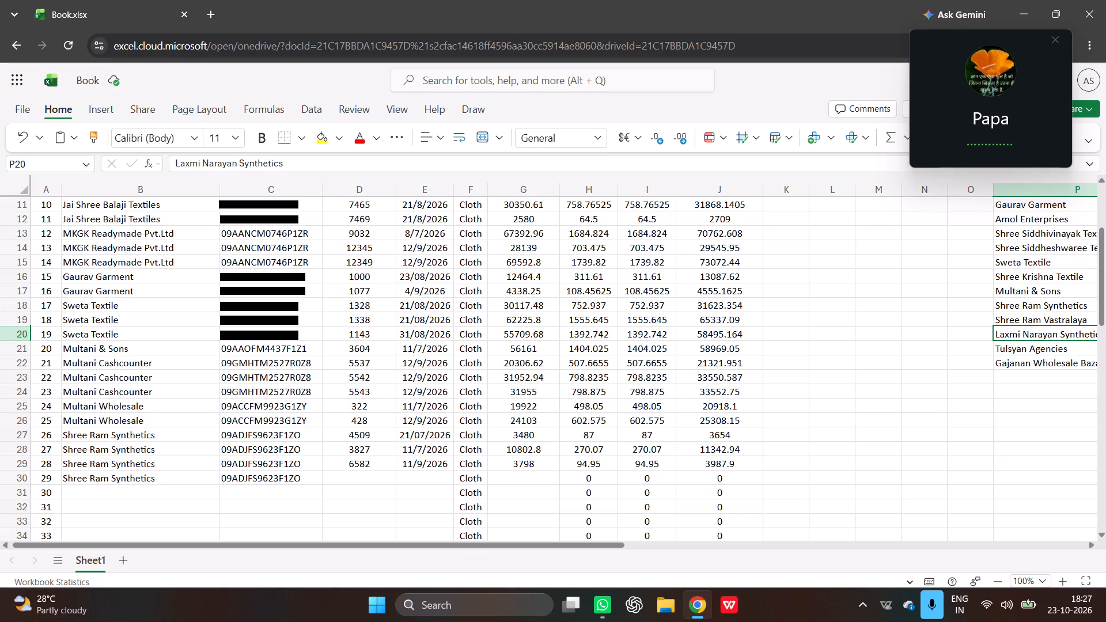
pyautogui.click(1051, 347)
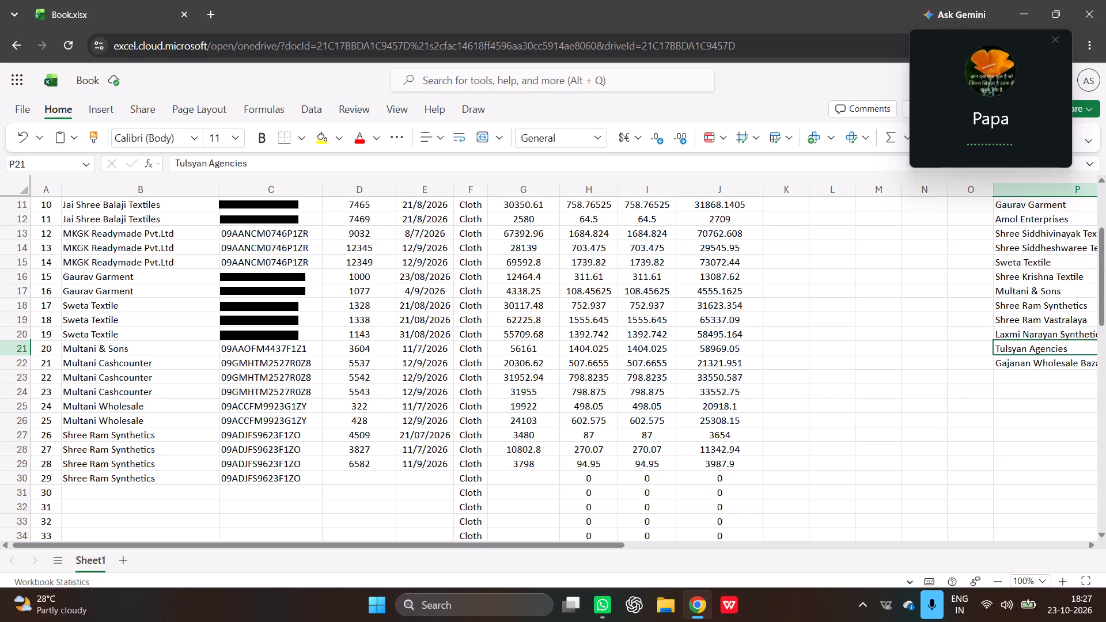
pyautogui.press('Right')
pyautogui.press('Right')
pyautogui.press('Right')
pyautogui.press('Right')
pyautogui.press('Right')
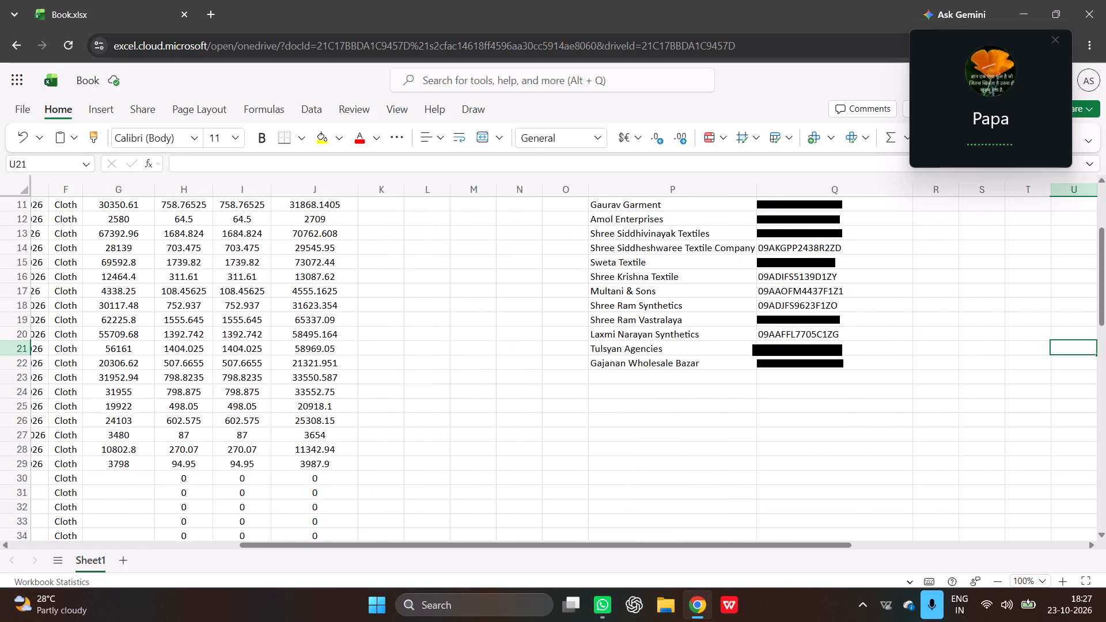
pyautogui.moveTo(626, 350); pyautogui.dragTo(783, 354)
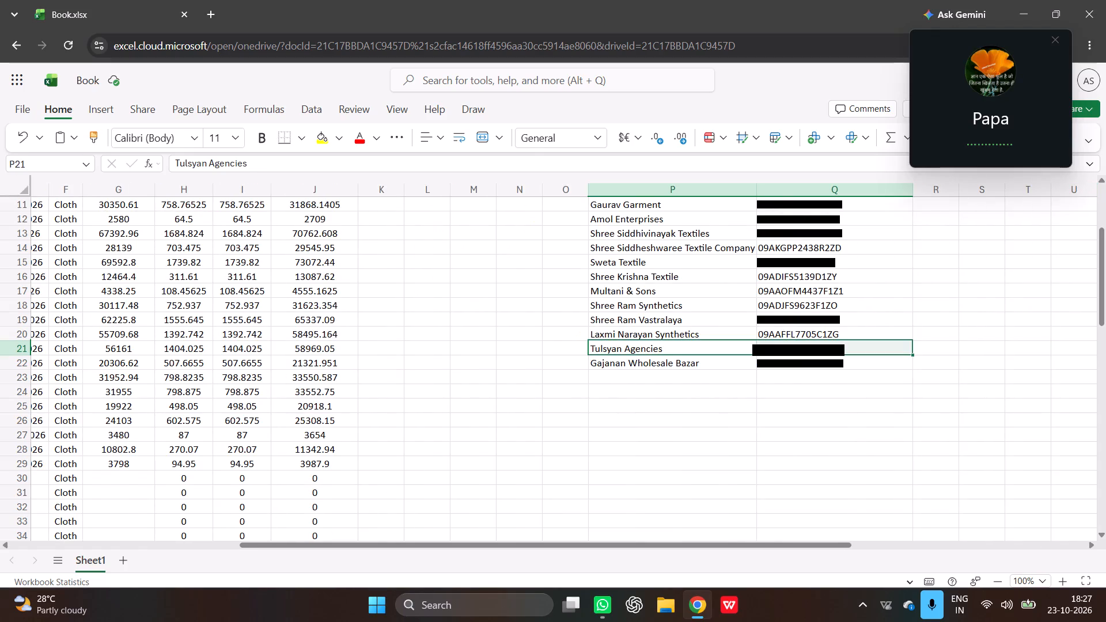
pyautogui.hotkey('ctrl', 'c')
pyautogui.press('Left')
pyautogui.press('Left')
pyautogui.press('Left')
pyautogui.press('Left')
pyautogui.press('Left')
pyautogui.press('Left')
pyautogui.press('Left')
pyautogui.press('Left')
pyautogui.press('Left')
pyautogui.press('Left')
pyautogui.press('Left')
pyautogui.press('Left')
pyautogui.press('Left')
pyautogui.press('Left')
pyautogui.press('Left')
pyautogui.press('Left')
pyautogui.press('Left')
pyautogui.press('Left')
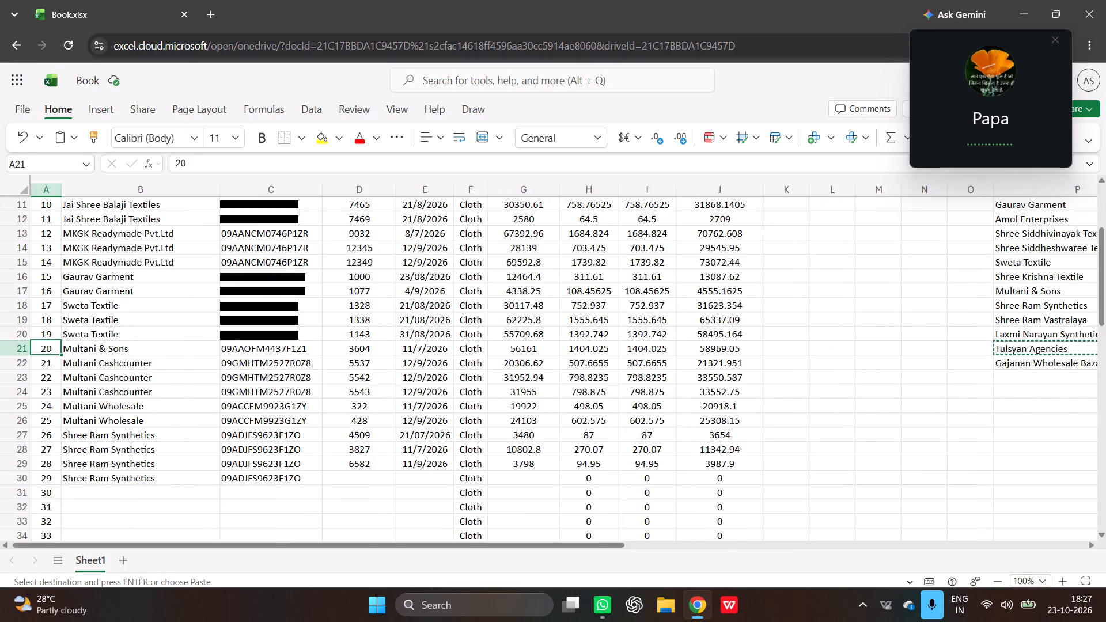
pyautogui.moveTo(138, 477); pyautogui.dragTo(240, 476)
pyautogui.hotkey('ctrl', 'v')
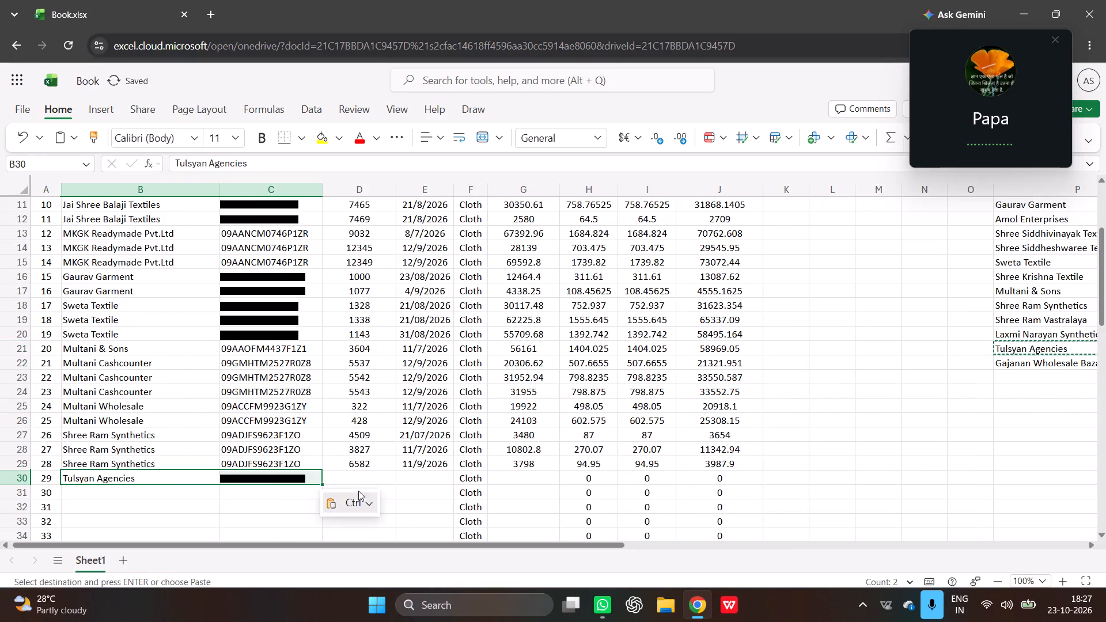
# Enter the date 21/07/2026 in E30 and bill number 603 in D30 for serial number 29.
pyautogui.click(410, 475)
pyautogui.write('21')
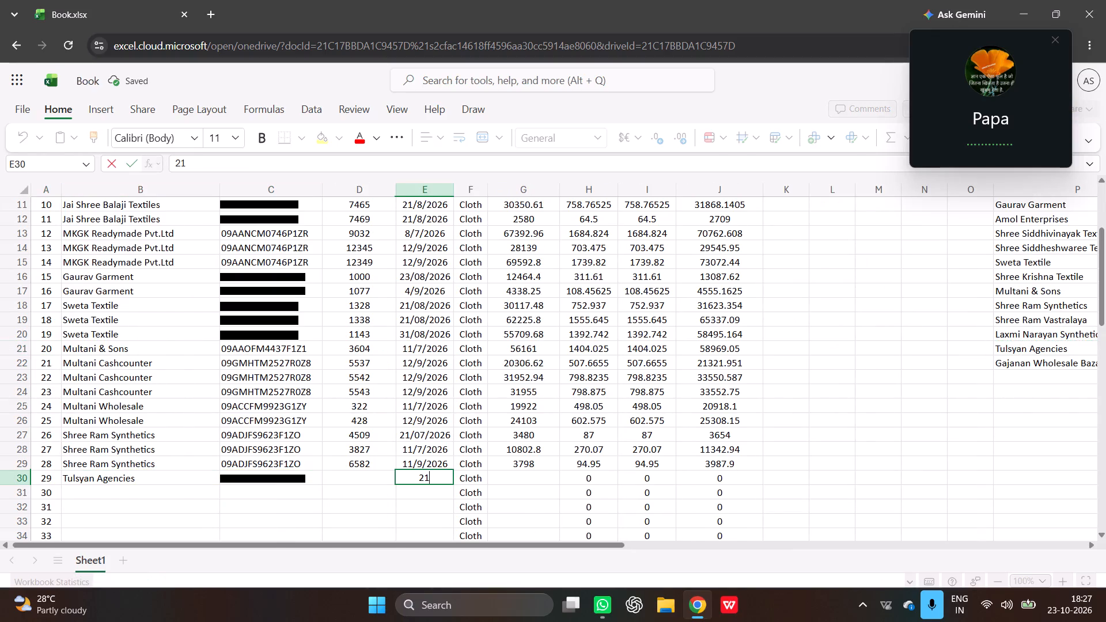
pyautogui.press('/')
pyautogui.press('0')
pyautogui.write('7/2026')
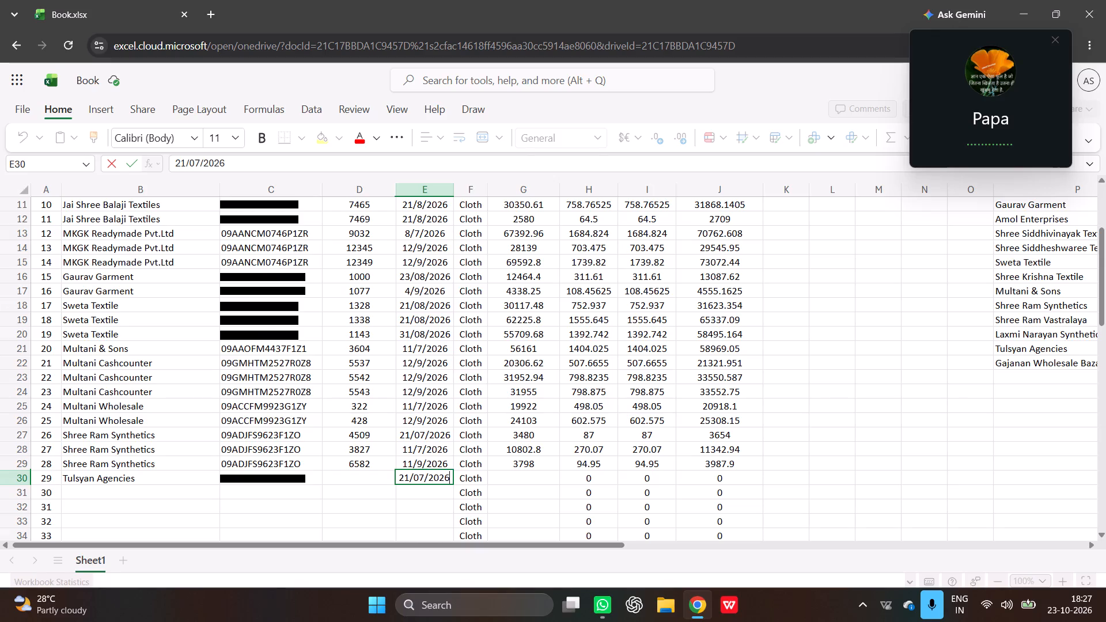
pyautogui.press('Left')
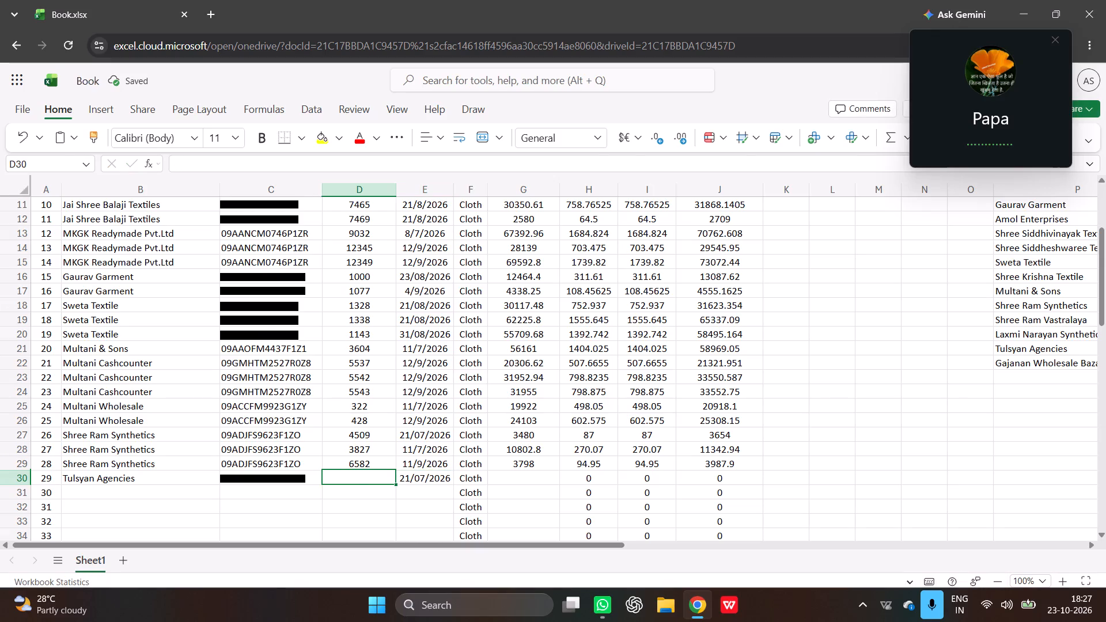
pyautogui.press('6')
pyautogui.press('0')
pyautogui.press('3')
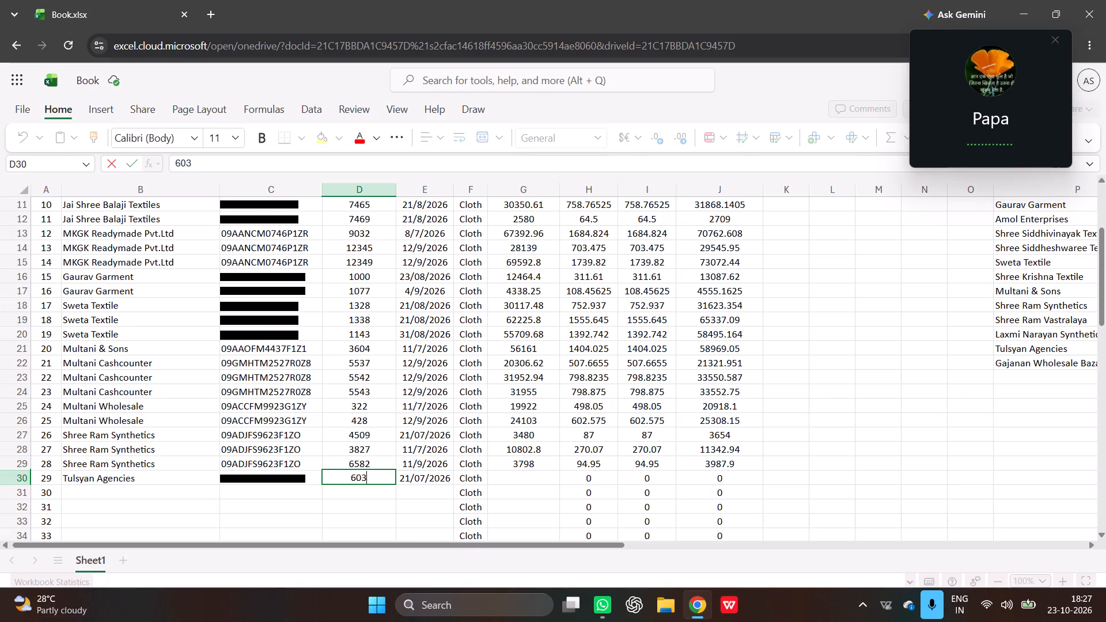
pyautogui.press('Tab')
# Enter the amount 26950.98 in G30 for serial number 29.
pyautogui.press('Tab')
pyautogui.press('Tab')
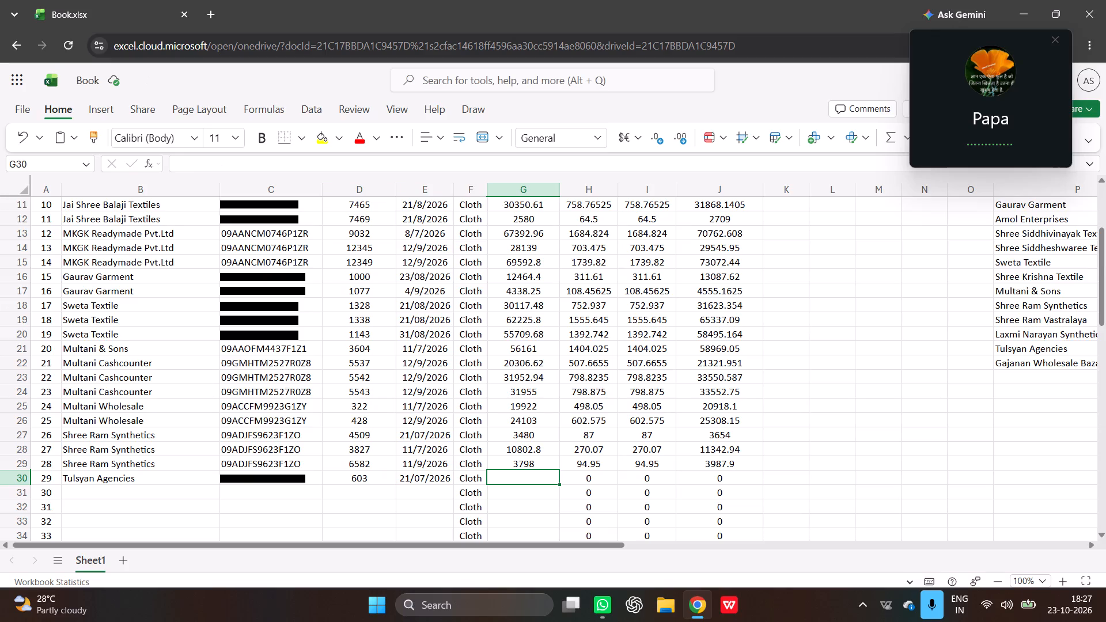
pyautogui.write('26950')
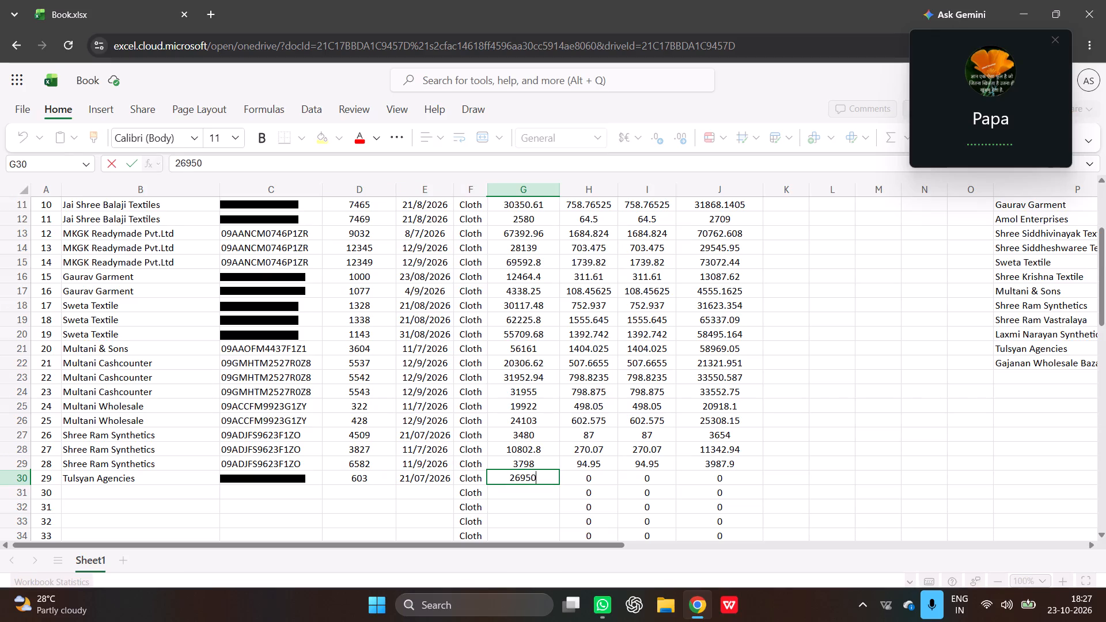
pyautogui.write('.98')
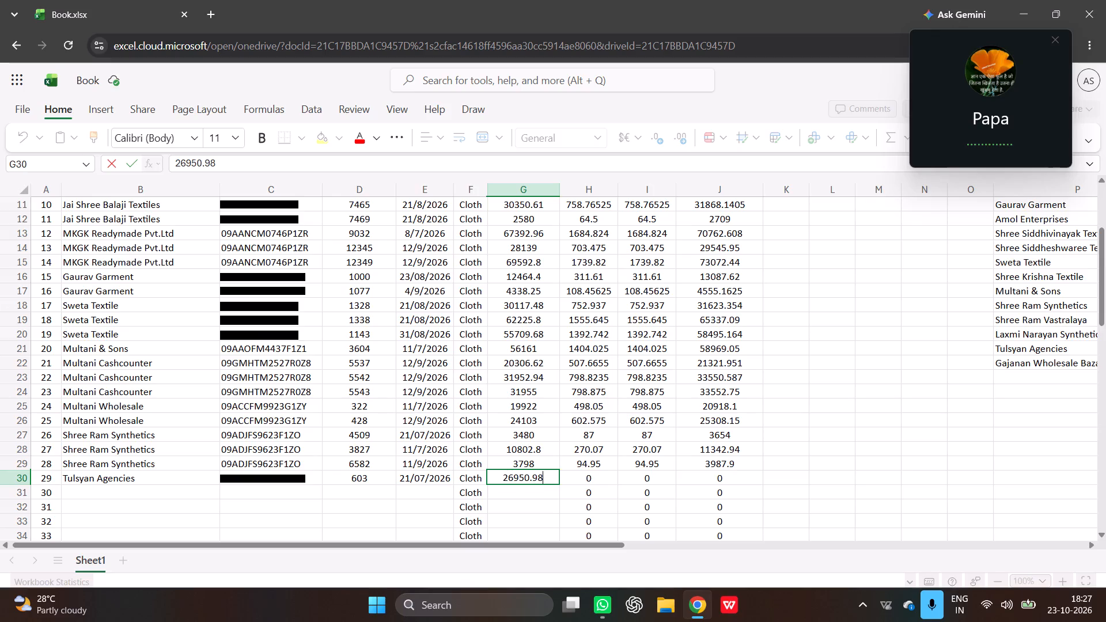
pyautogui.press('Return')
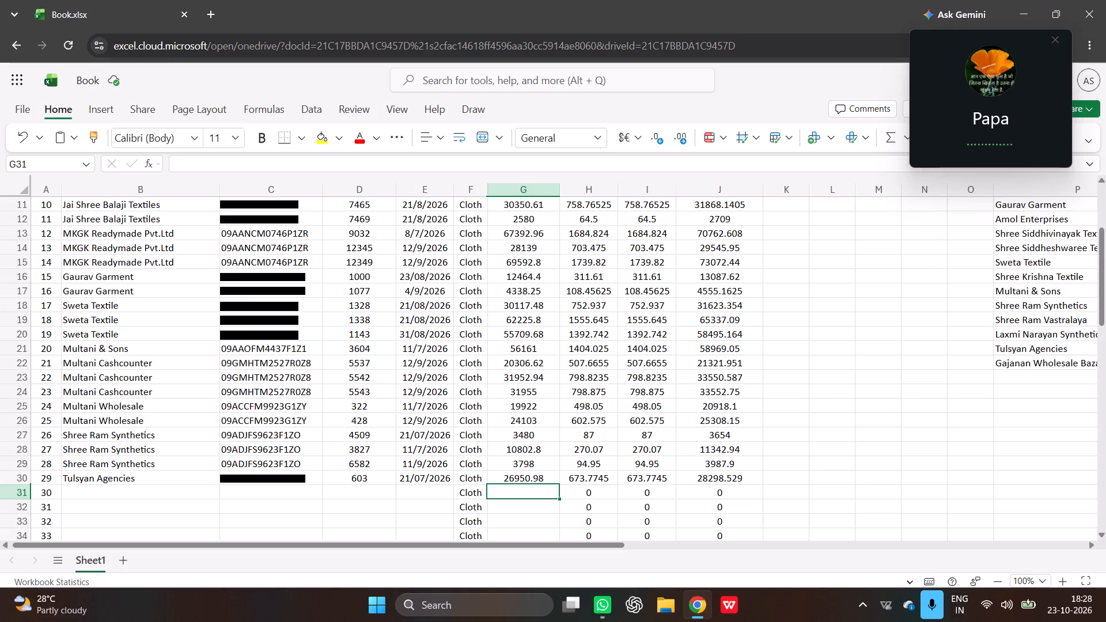
# Set the Tulsyan Agencies bill amount in G30 to 27020.98.
pyautogui.click(530, 478)
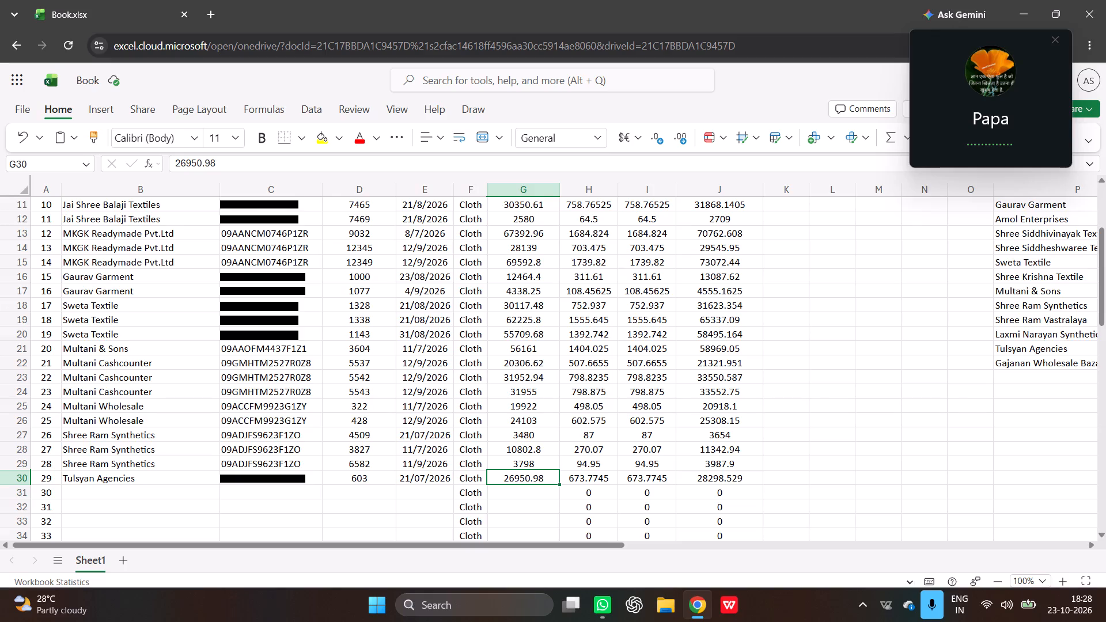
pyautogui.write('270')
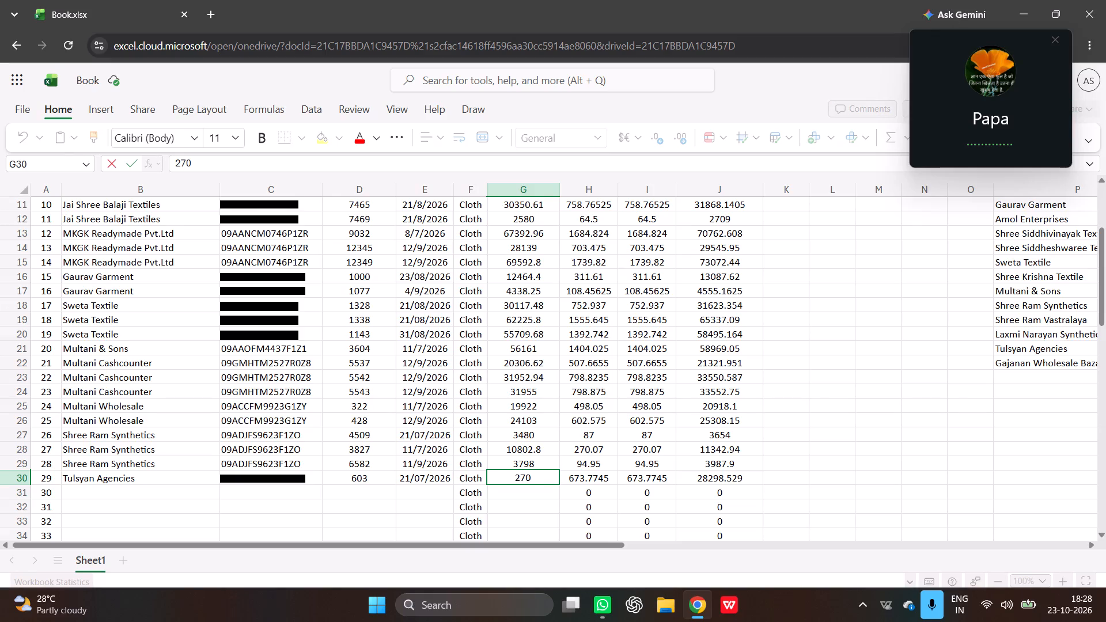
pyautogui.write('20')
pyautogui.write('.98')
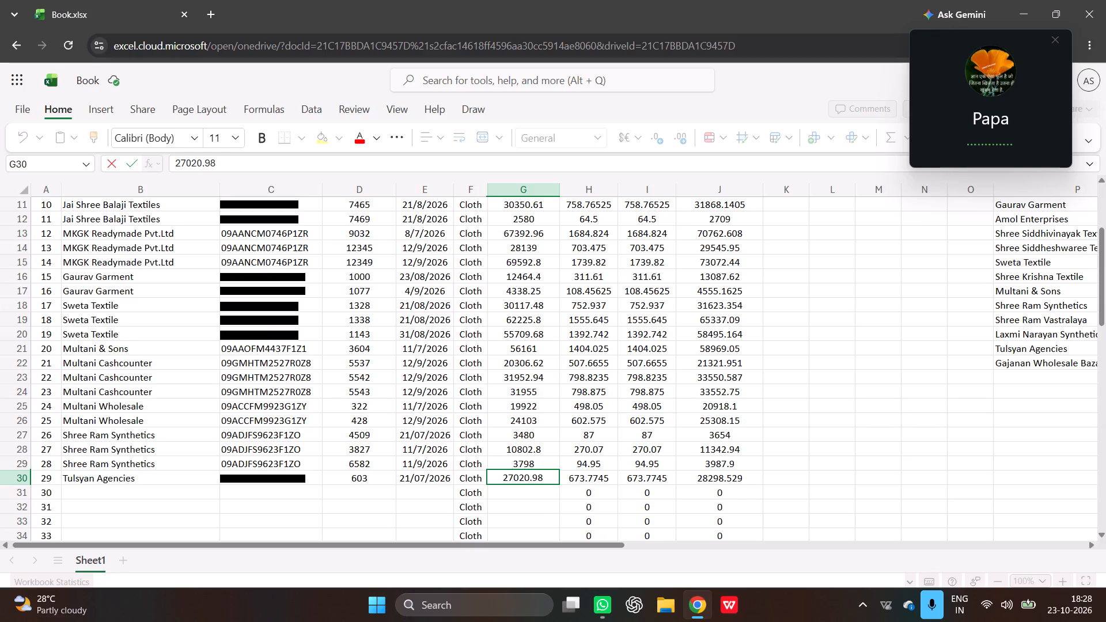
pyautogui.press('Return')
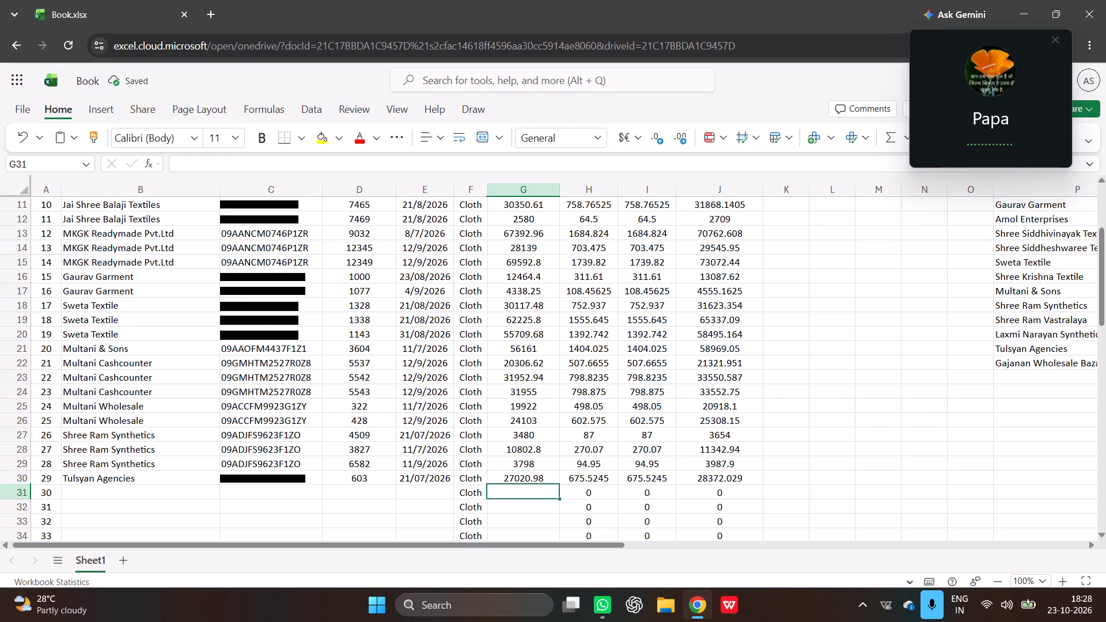
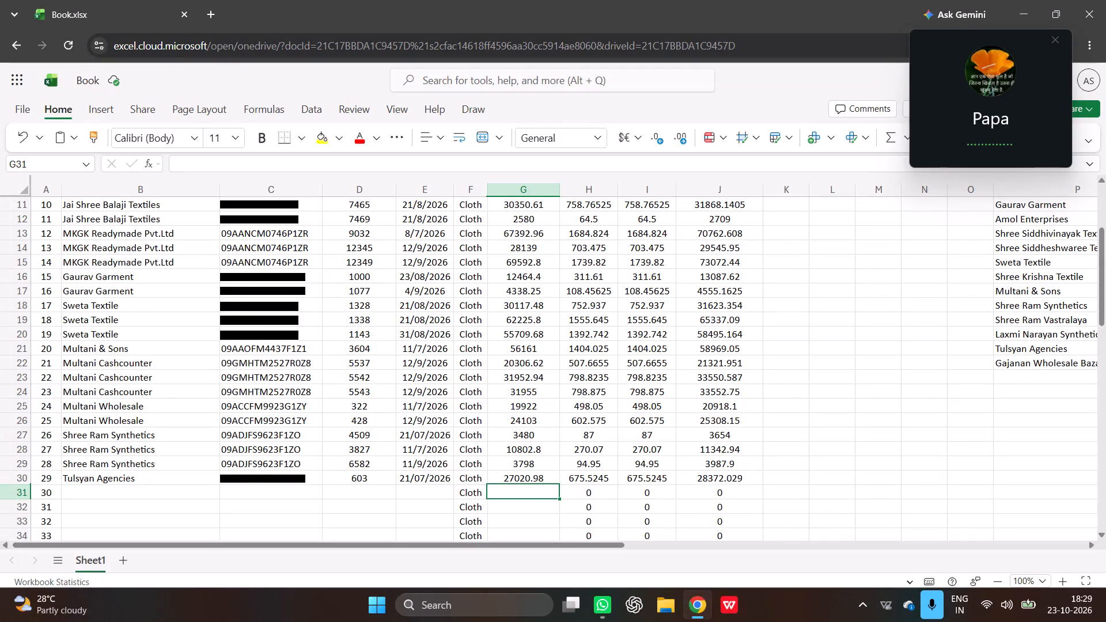
# Check the full supplier names and GST numbers in the list in columns P and Q against the register.
pyautogui.click(1065, 382)
pyautogui.press('Right')
pyautogui.press('Right')
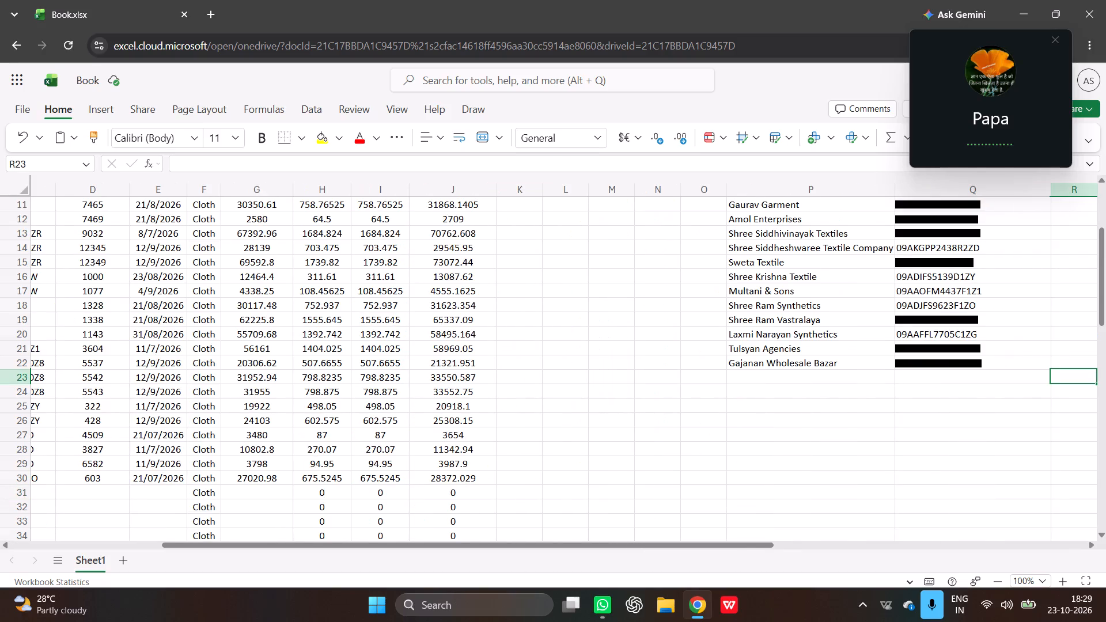
pyautogui.press('Left')
pyautogui.press('Left')
pyautogui.press('Left')
pyautogui.press('Left')
pyautogui.press('Left')
pyautogui.press('Left')
pyautogui.press('Left')
pyautogui.press('Left')
pyautogui.press('Left')
pyautogui.press('Left')
pyautogui.press('Left')
pyautogui.press('Left')
pyautogui.press('Left')
pyautogui.press('Left')
pyautogui.press('Left')
pyautogui.press('Left')
pyautogui.press('Left')
pyautogui.press('Left')
pyautogui.press('Left')
pyautogui.press('Left')
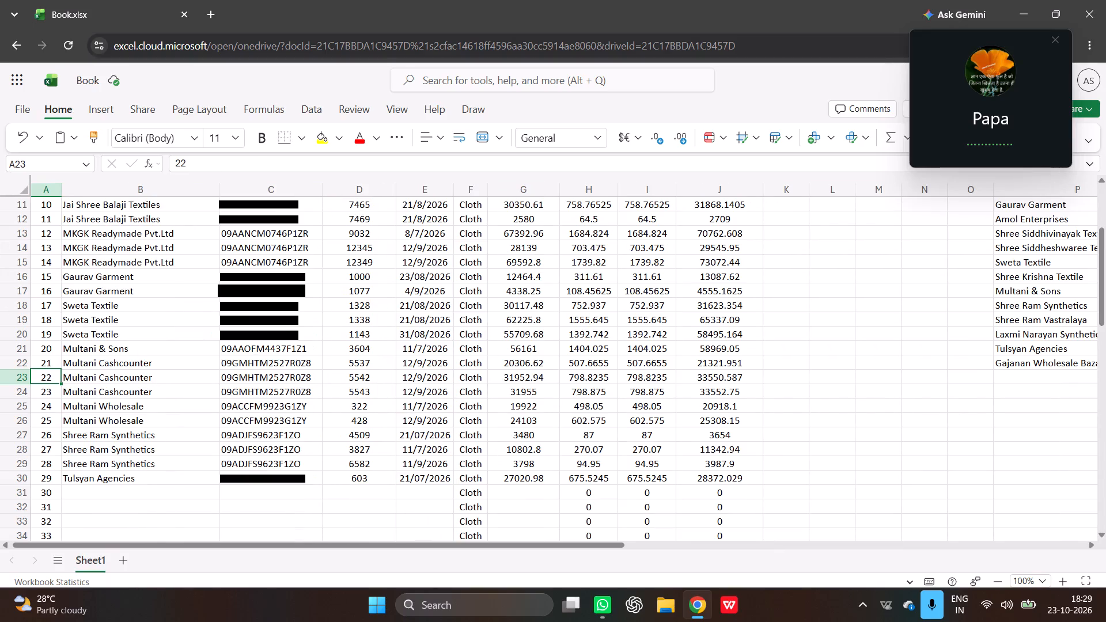
# Review the filled-in bill entries in the register, from the Multani Wholesale rows through serial number 29 and back to the header row.
pyautogui.moveTo(142, 406); pyautogui.dragTo(164, 416)
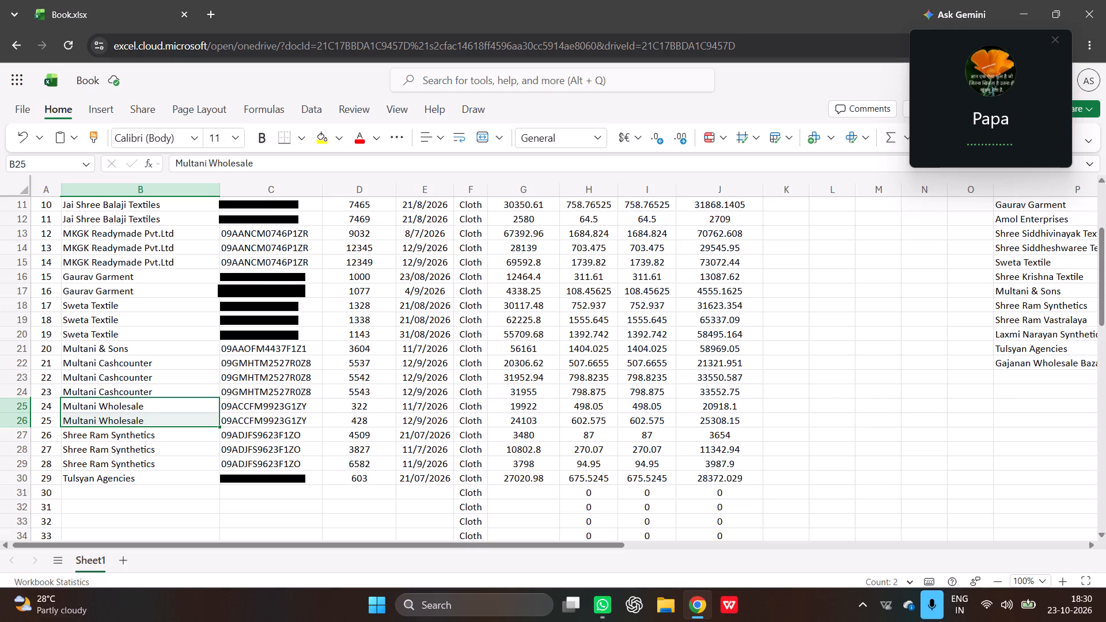
pyautogui.scroll(-4, 199, 437)
pyautogui.scroll(4, 199, 437)
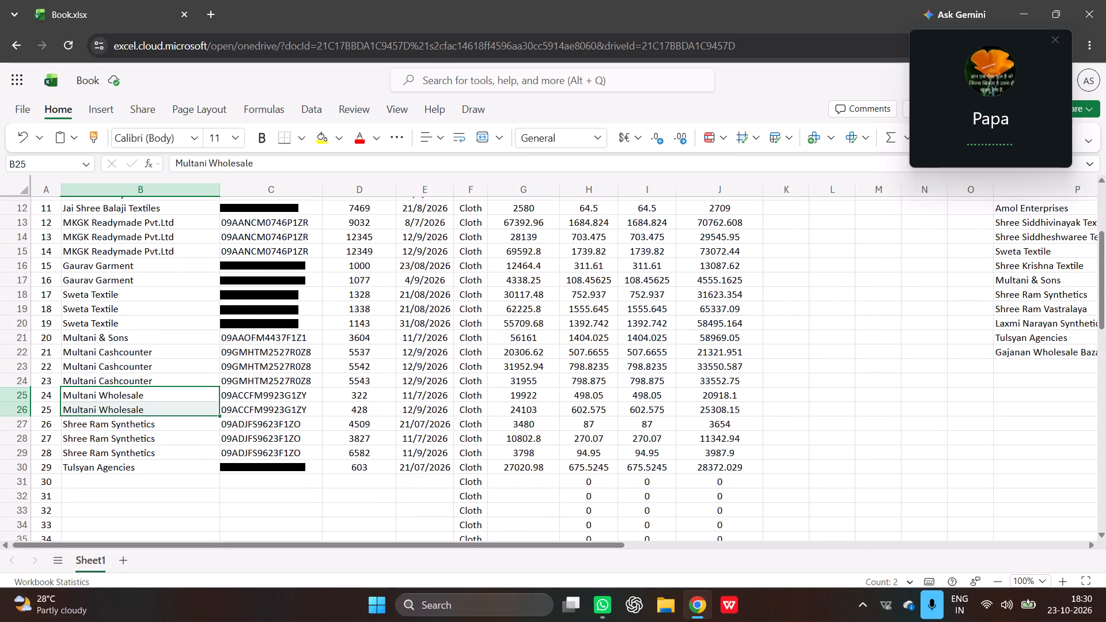
pyautogui.scroll(10, 201, 437)
pyautogui.scroll(-3, 201, 437)
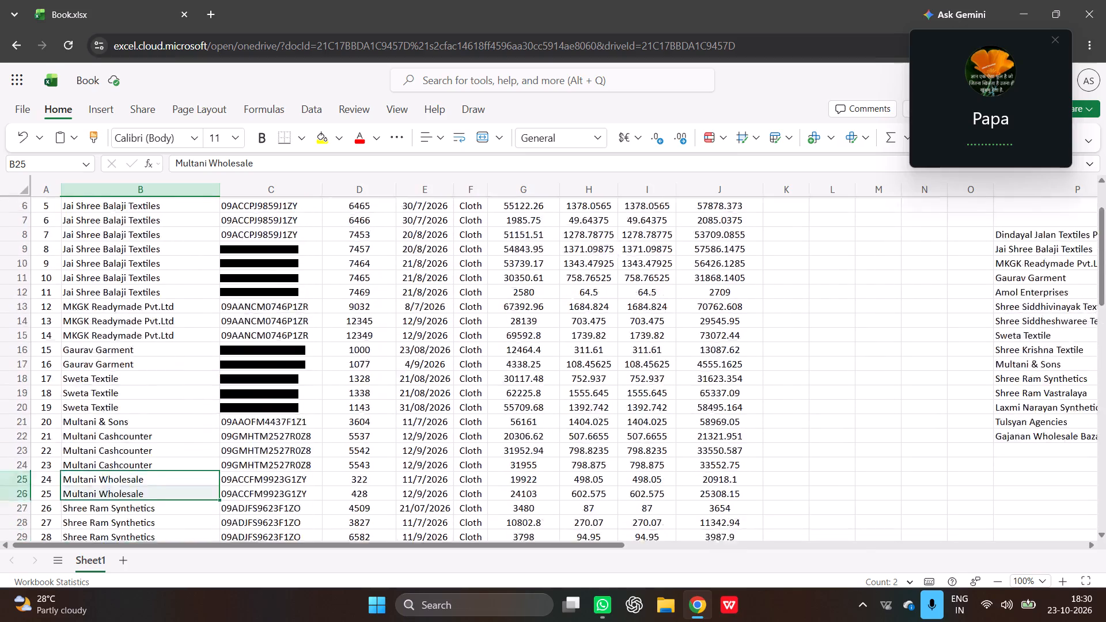
pyautogui.scroll(2, 201, 437)
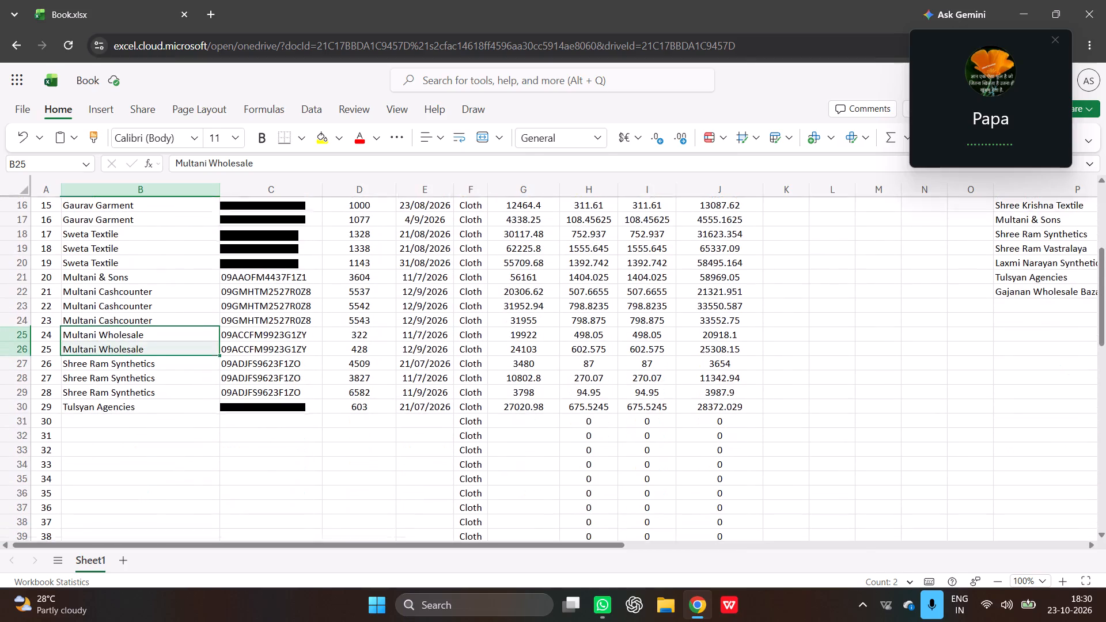
pyautogui.scroll(8, 201, 437)
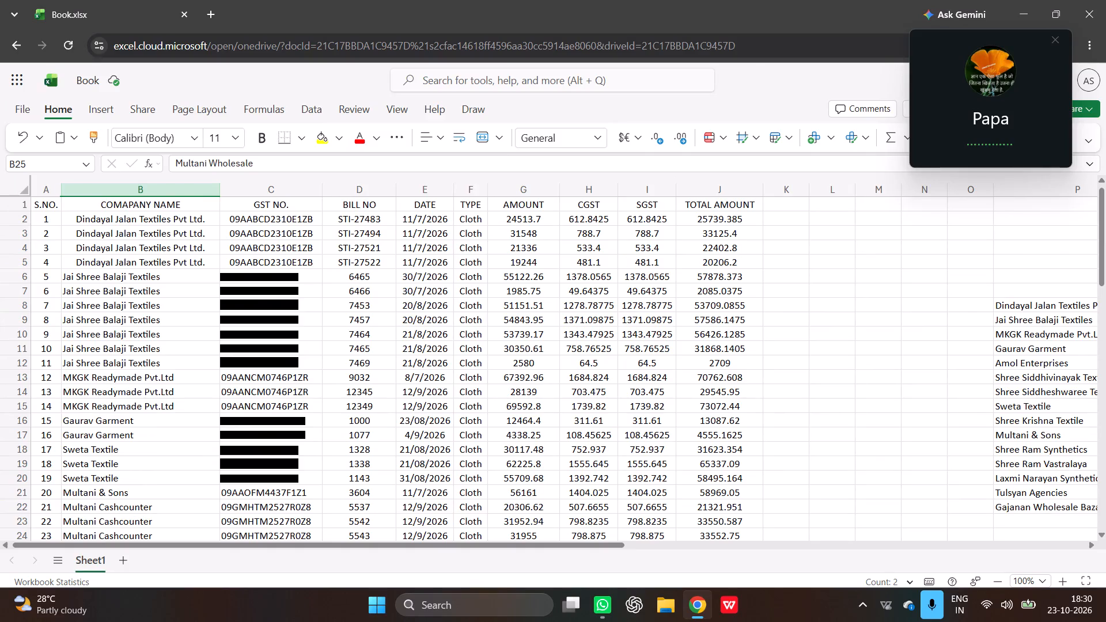
pyautogui.scroll(1, 857, 411)
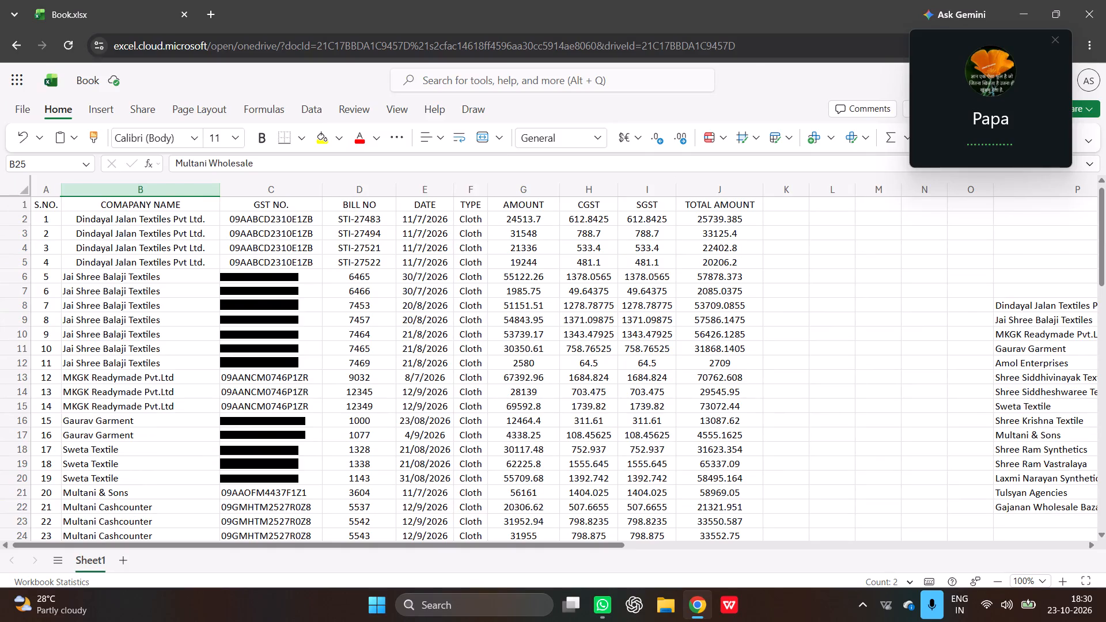
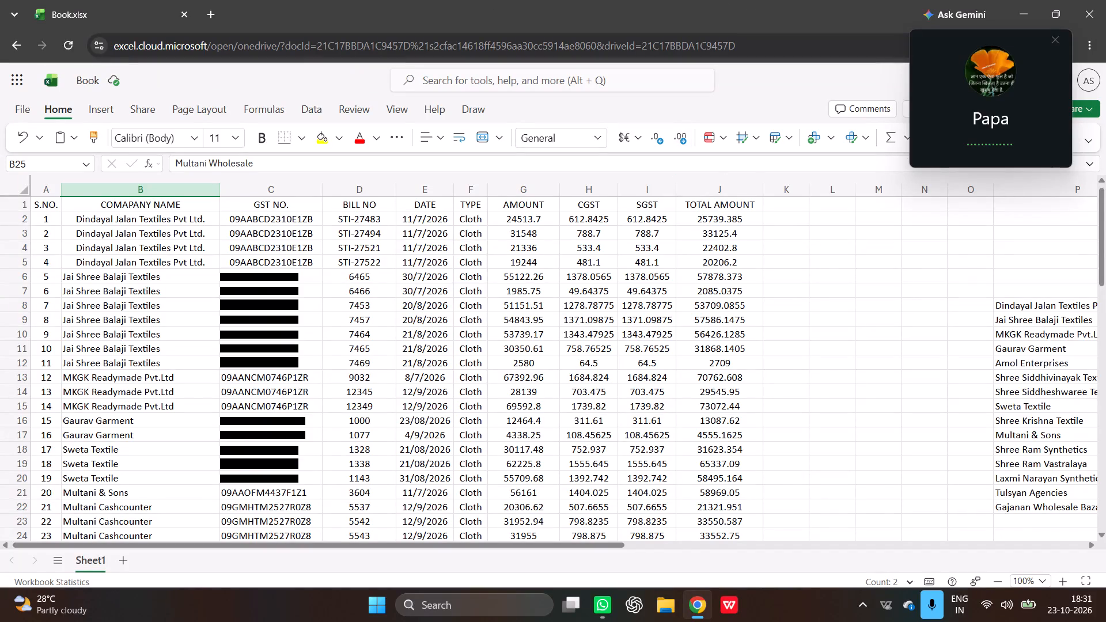
# Enter Gaurav Textiles as the company name for serial number 30 in the register.
pyautogui.click(119, 426)
pyautogui.press('Down')
pyautogui.press('Down')
pyautogui.press('Down')
pyautogui.press('Down')
pyautogui.press('Down')
pyautogui.press('Down')
pyautogui.press('Down')
pyautogui.press('Down')
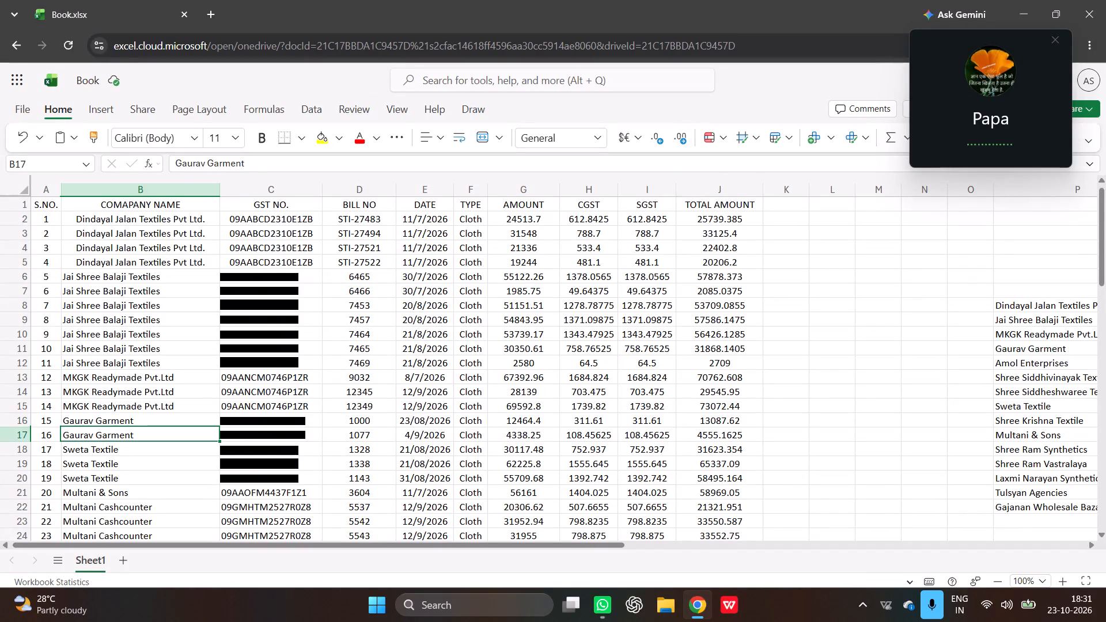
pyautogui.press('Down')
pyautogui.press('Down')
pyautogui.press('Down')
pyautogui.press('Down')
pyautogui.press('Down')
pyautogui.press('Down')
pyautogui.press('Down')
pyautogui.press('Down')
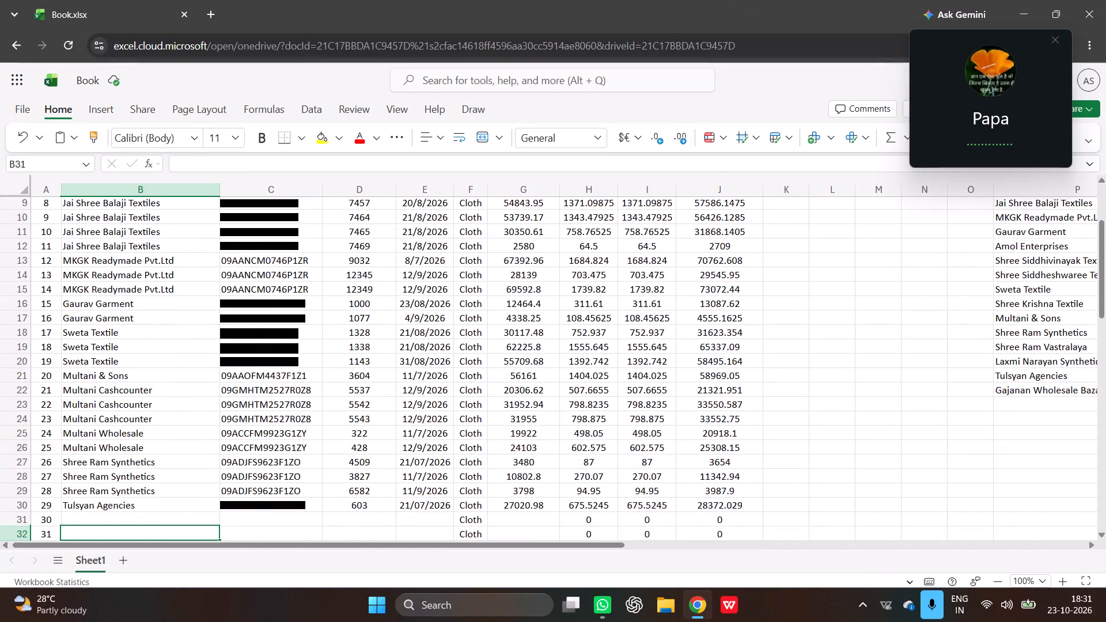
pyautogui.press('Down')
pyautogui.click(124, 503)
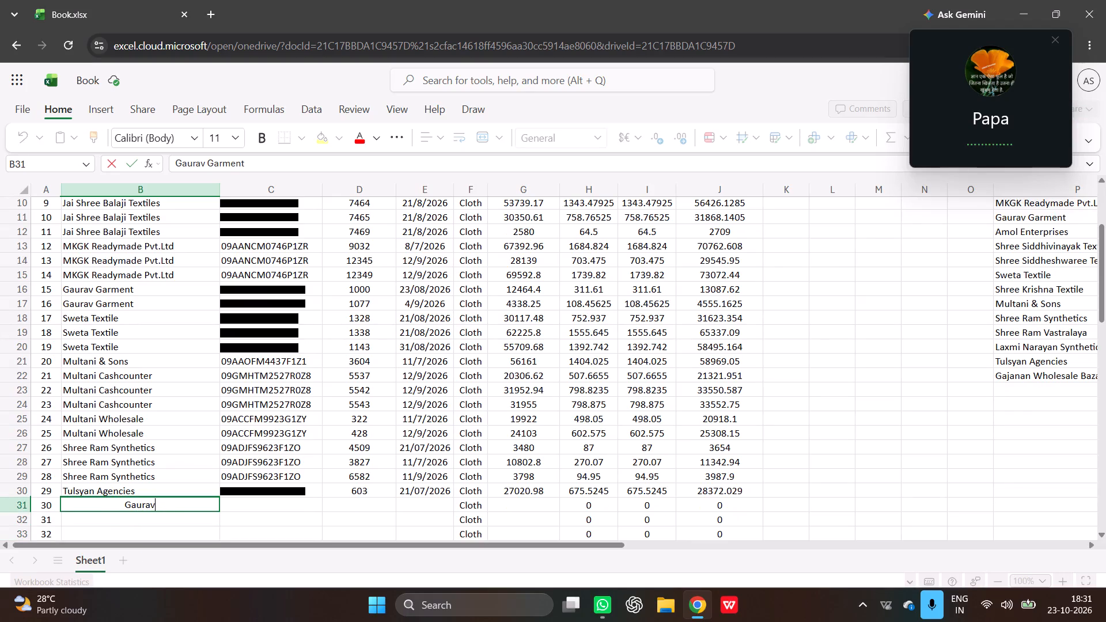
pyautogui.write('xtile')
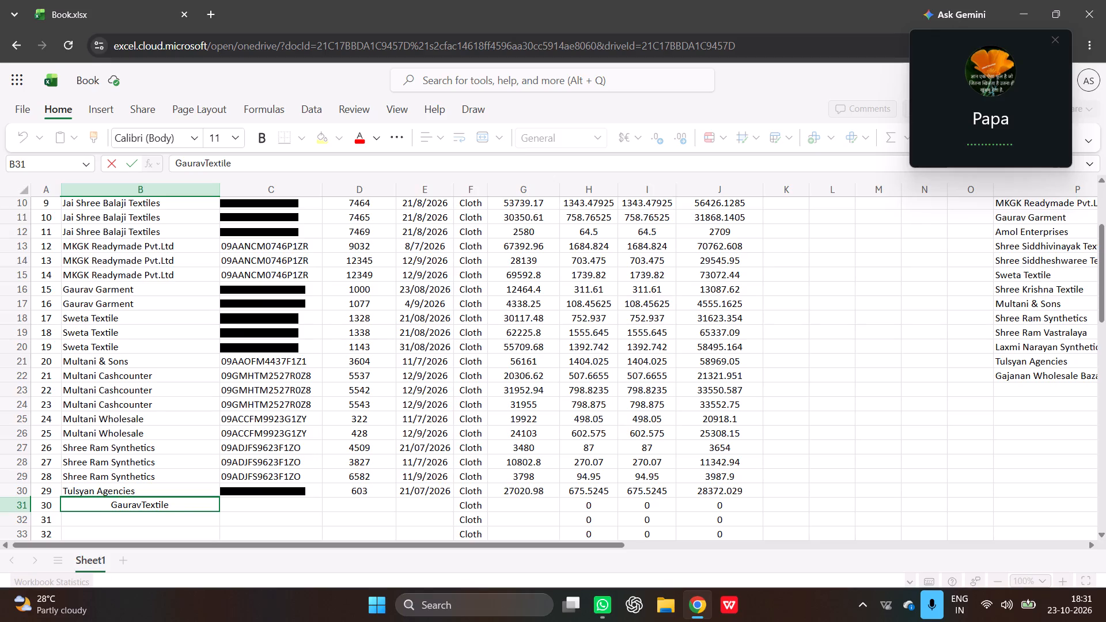
pyautogui.click(142, 505)
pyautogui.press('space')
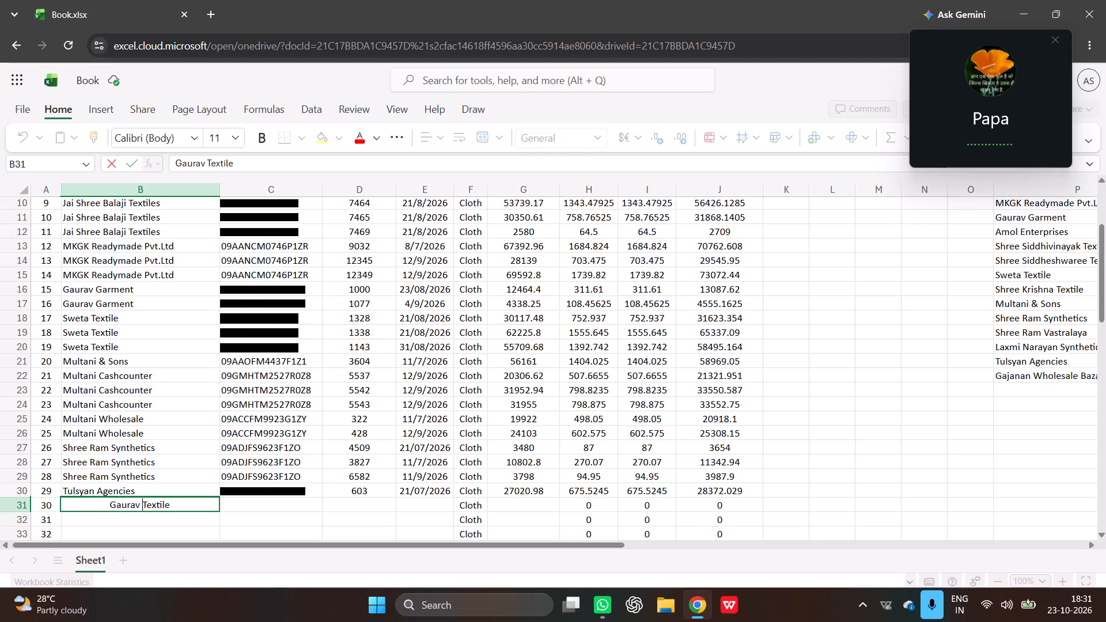
pyautogui.click(175, 505)
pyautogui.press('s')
# Enter the supplier's GST number for the Gaurav Textiles entry at serial number 30, correcting its mistyped character.
pyautogui.click(257, 503)
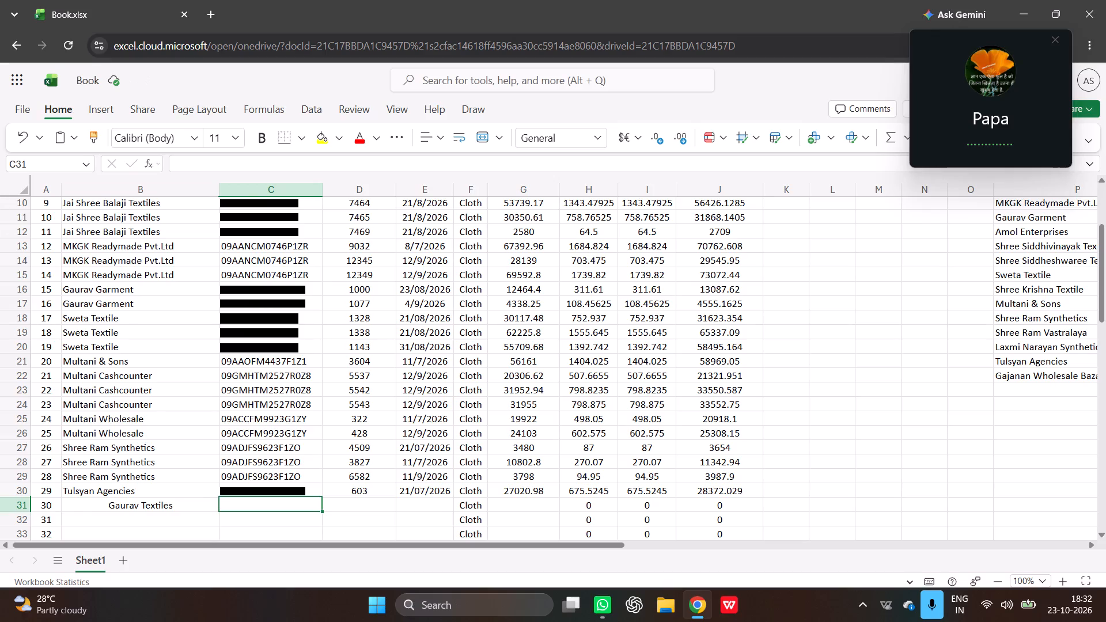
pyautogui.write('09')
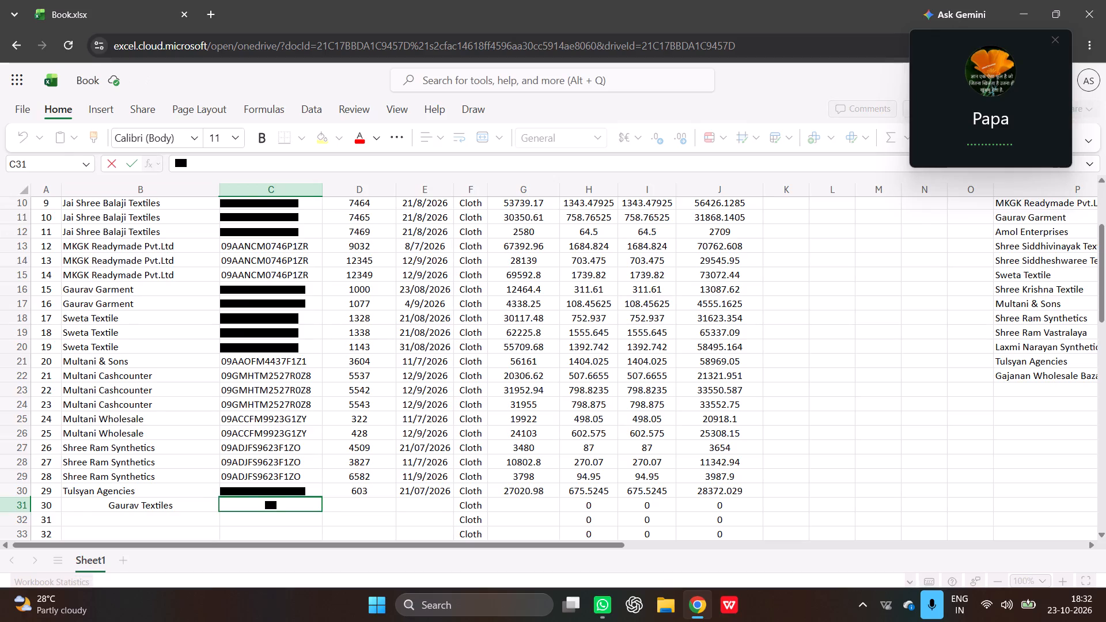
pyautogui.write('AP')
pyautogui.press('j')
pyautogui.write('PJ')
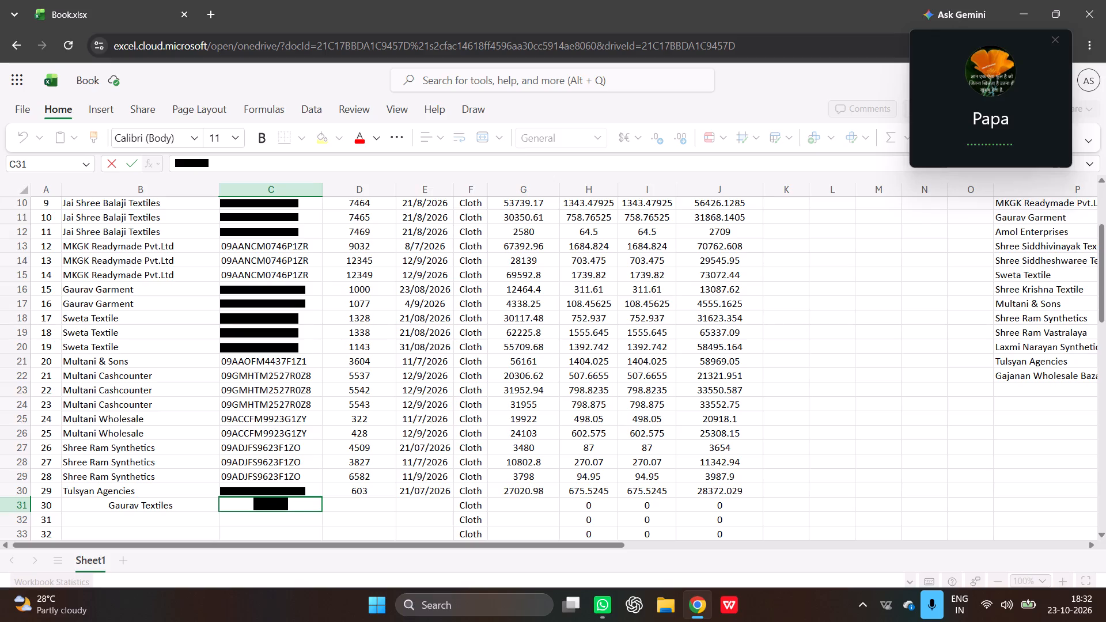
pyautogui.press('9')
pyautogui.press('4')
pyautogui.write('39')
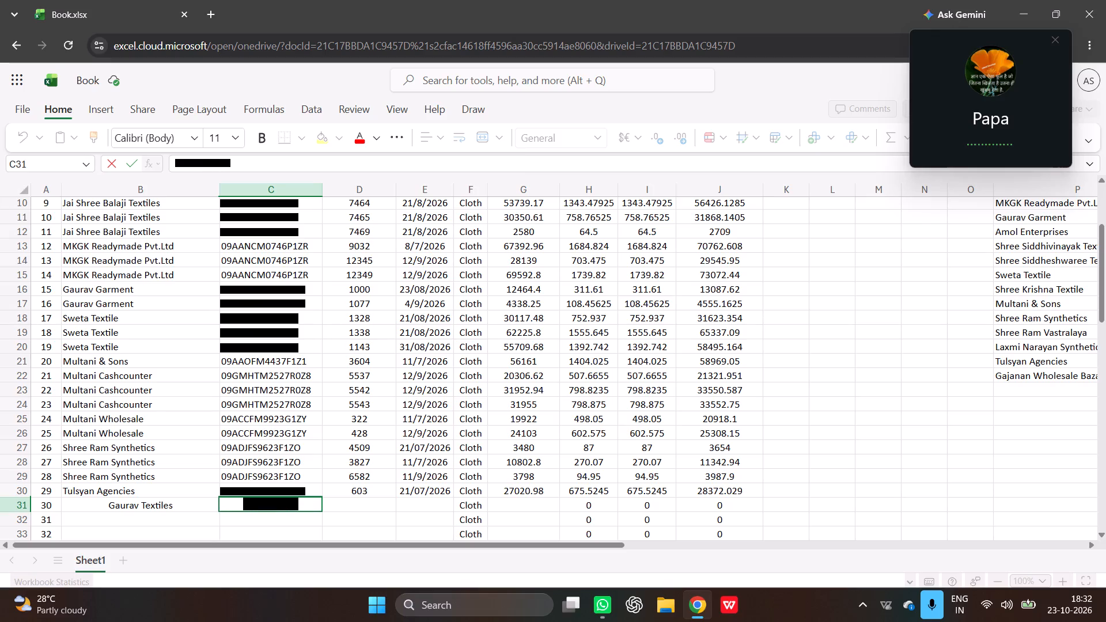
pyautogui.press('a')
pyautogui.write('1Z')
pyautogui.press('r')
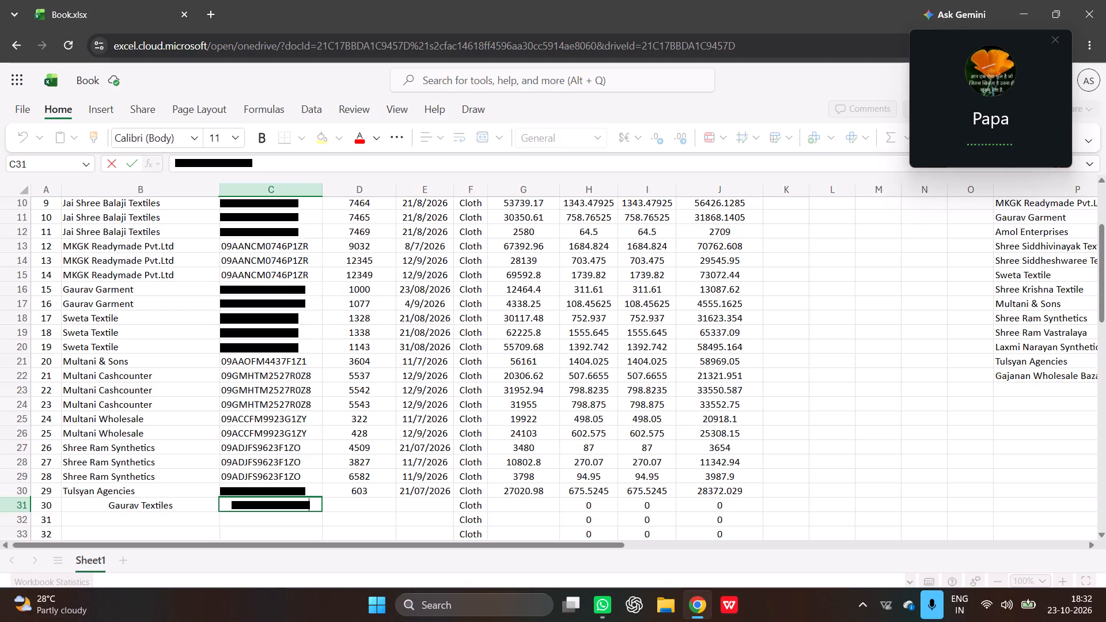
pyautogui.click(291, 504)
pyautogui.press('BackSpace')
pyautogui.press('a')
pyautogui.press('Right')
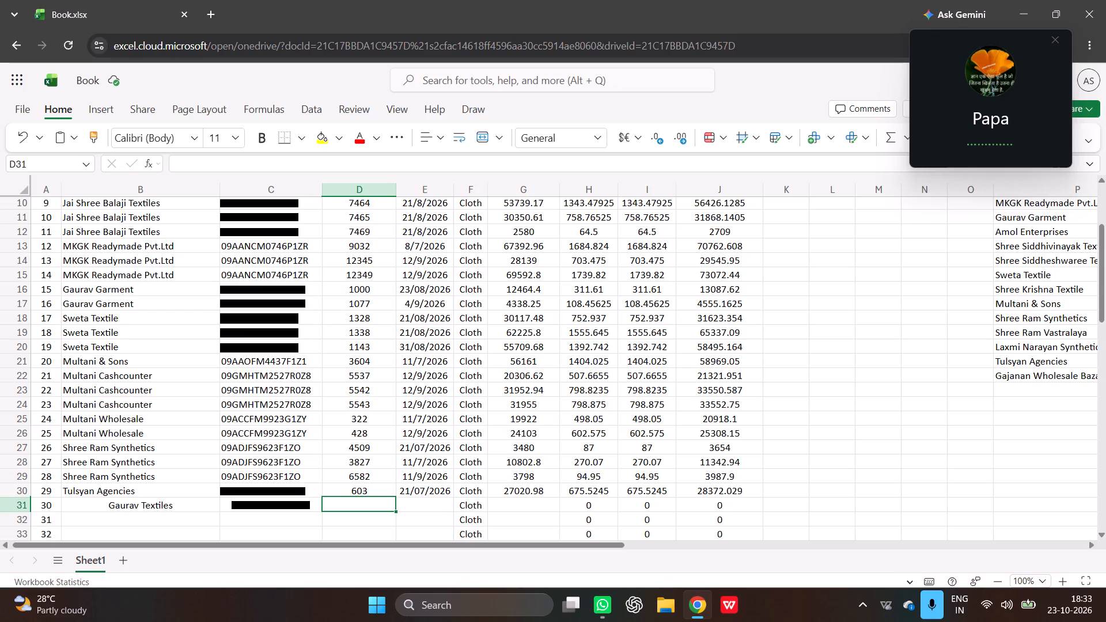
# Fill in the date 7/8/2026 and bill number 1066 for the Gaurav Textiles entry at serial number 30.
pyautogui.press('Right')
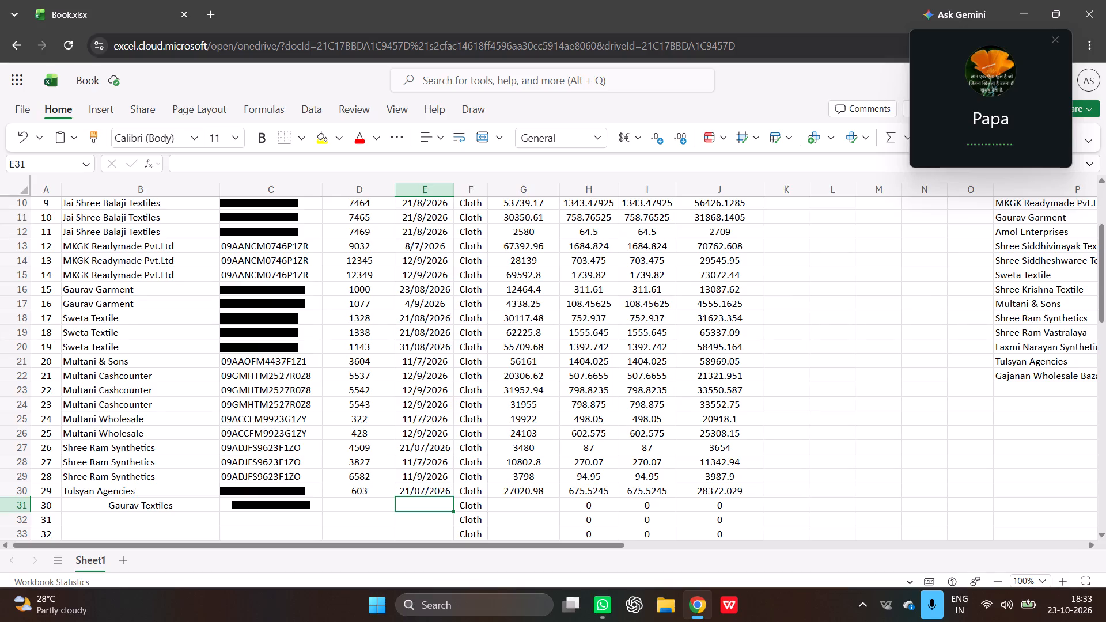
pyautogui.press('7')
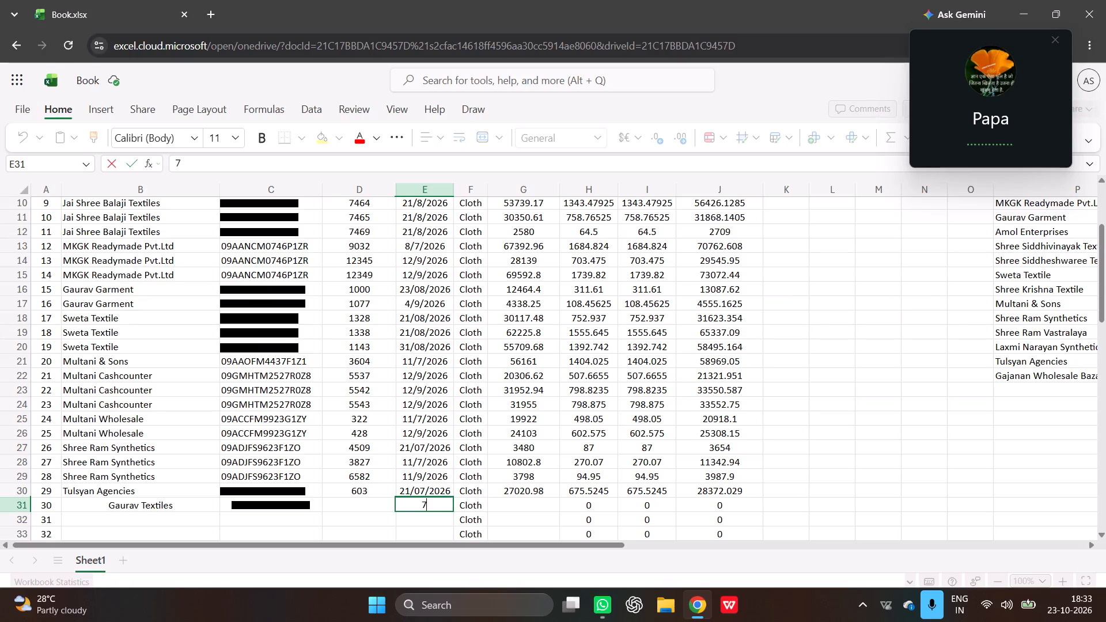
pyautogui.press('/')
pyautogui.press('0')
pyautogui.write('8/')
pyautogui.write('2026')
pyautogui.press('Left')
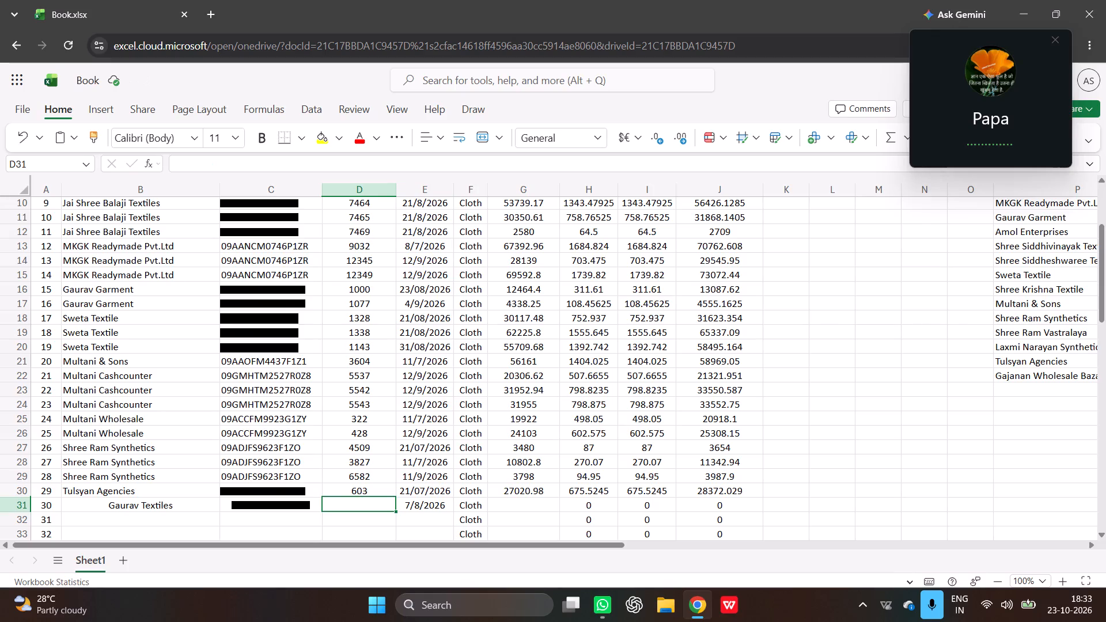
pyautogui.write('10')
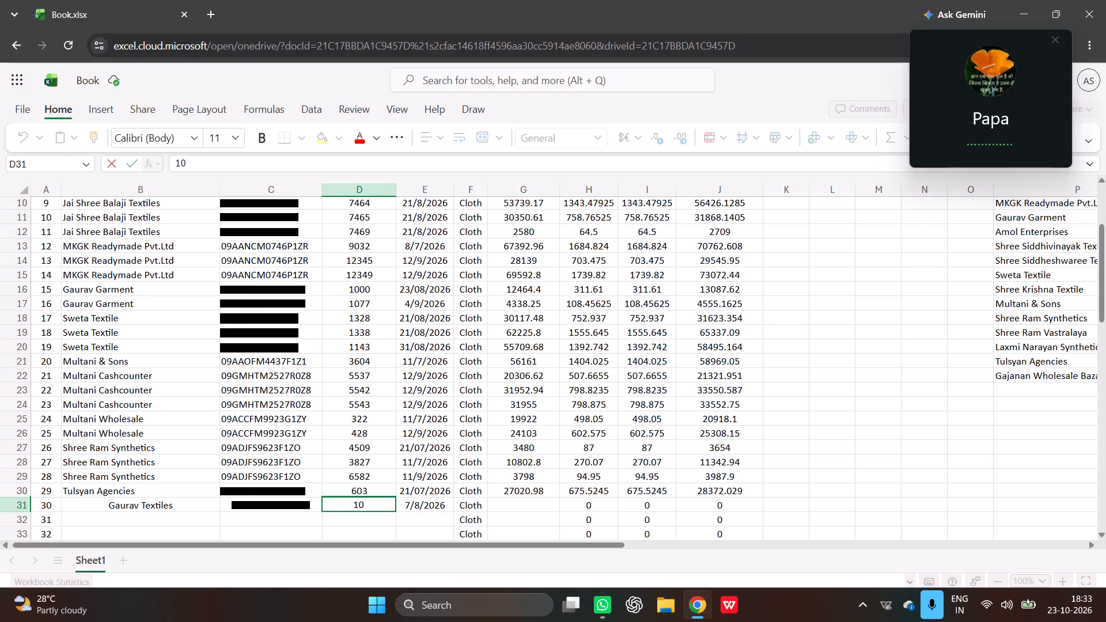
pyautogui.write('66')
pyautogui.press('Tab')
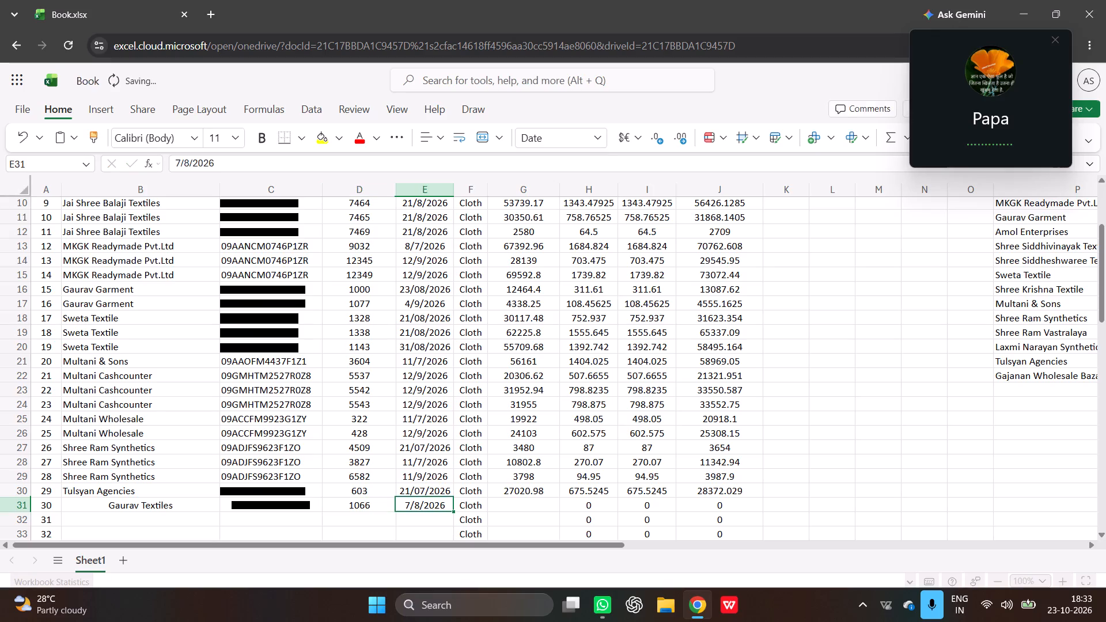
# Enter 9923.99 as the bill amount for serial number 30.
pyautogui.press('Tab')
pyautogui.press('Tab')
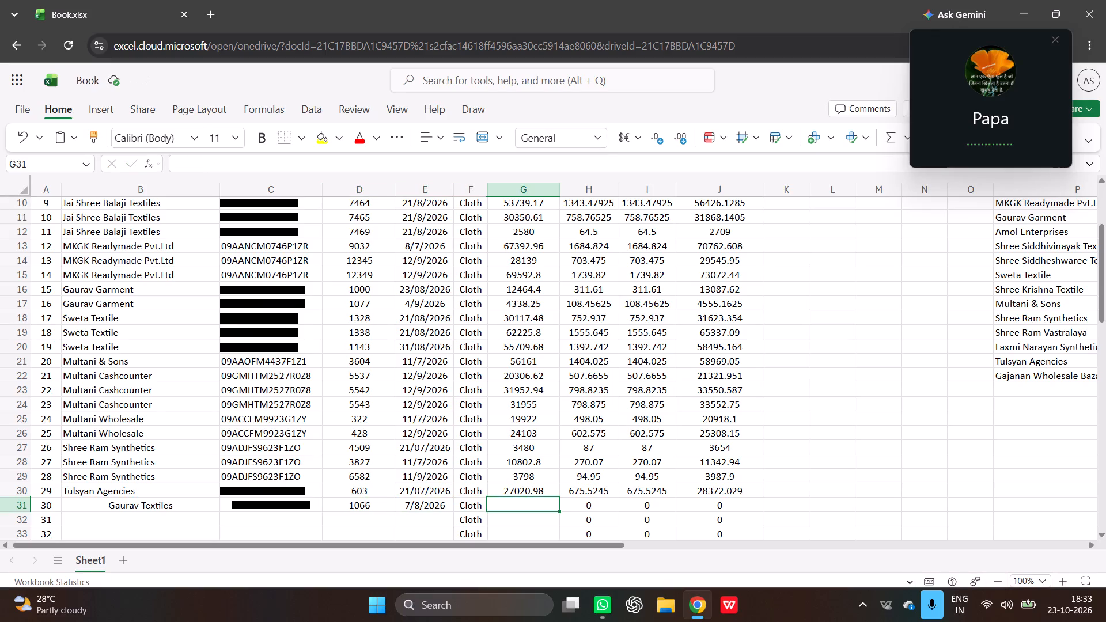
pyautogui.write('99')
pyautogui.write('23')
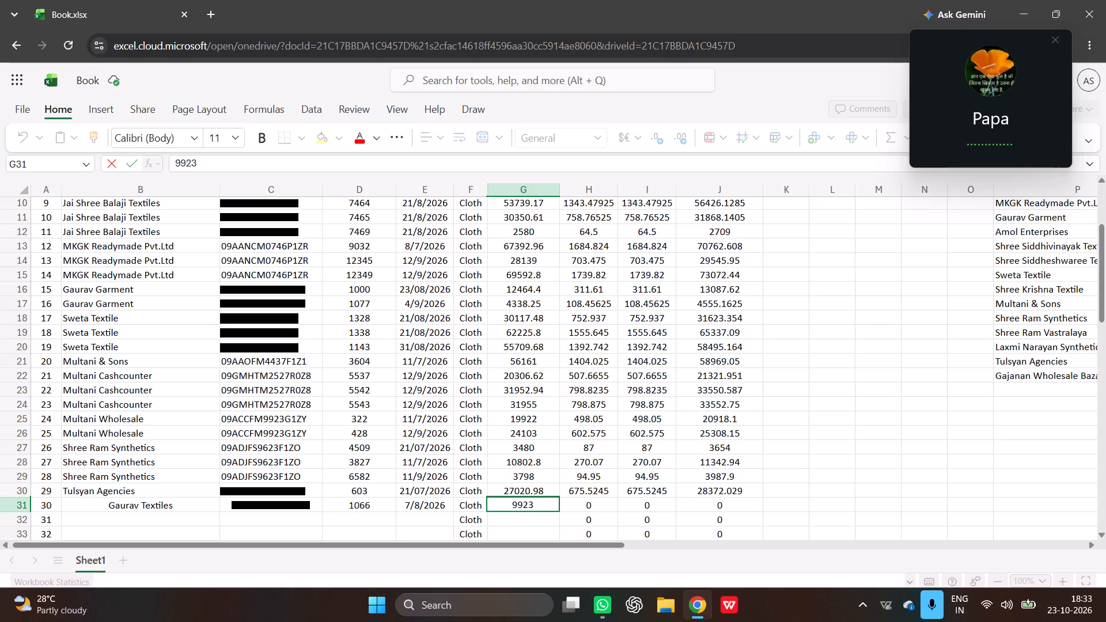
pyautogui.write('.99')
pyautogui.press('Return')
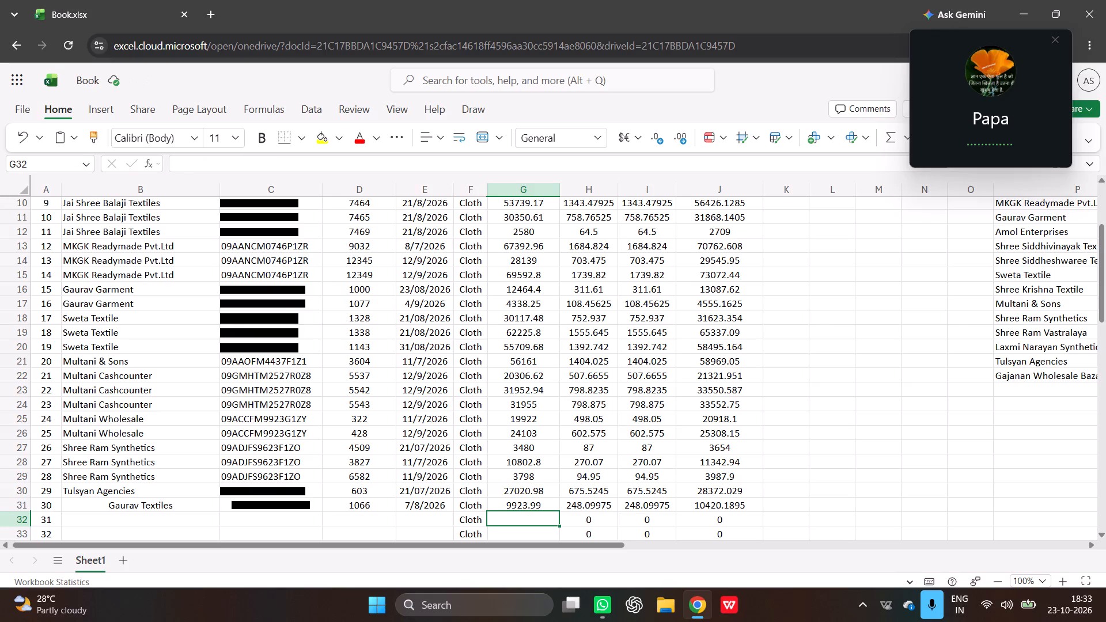
# Copy the date from serial number 30 to serial number 31 and enter bill number 1070 there.
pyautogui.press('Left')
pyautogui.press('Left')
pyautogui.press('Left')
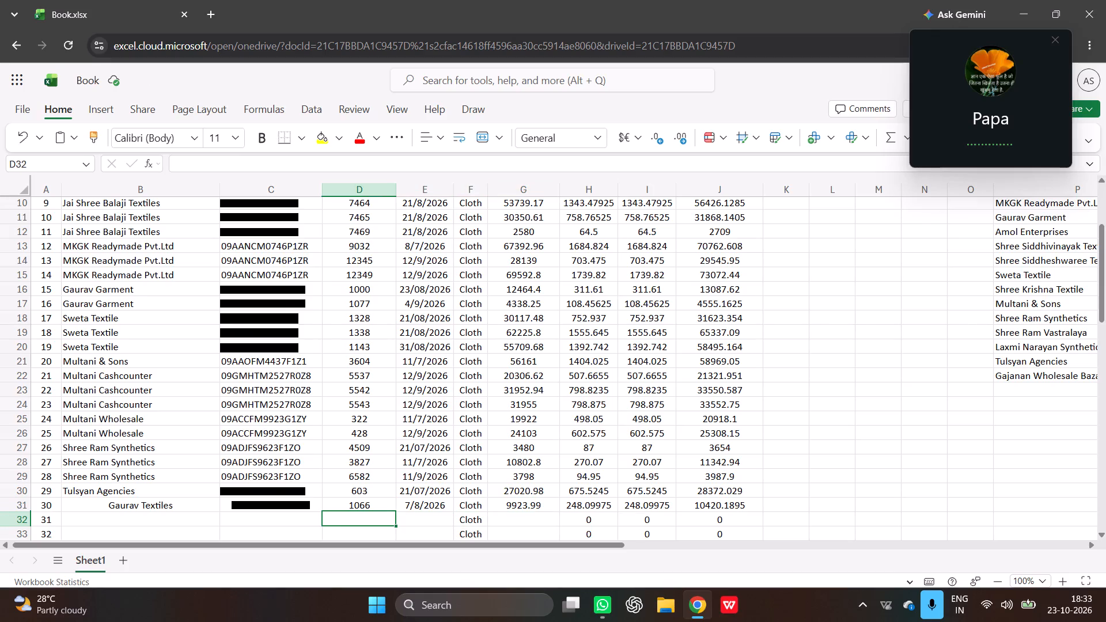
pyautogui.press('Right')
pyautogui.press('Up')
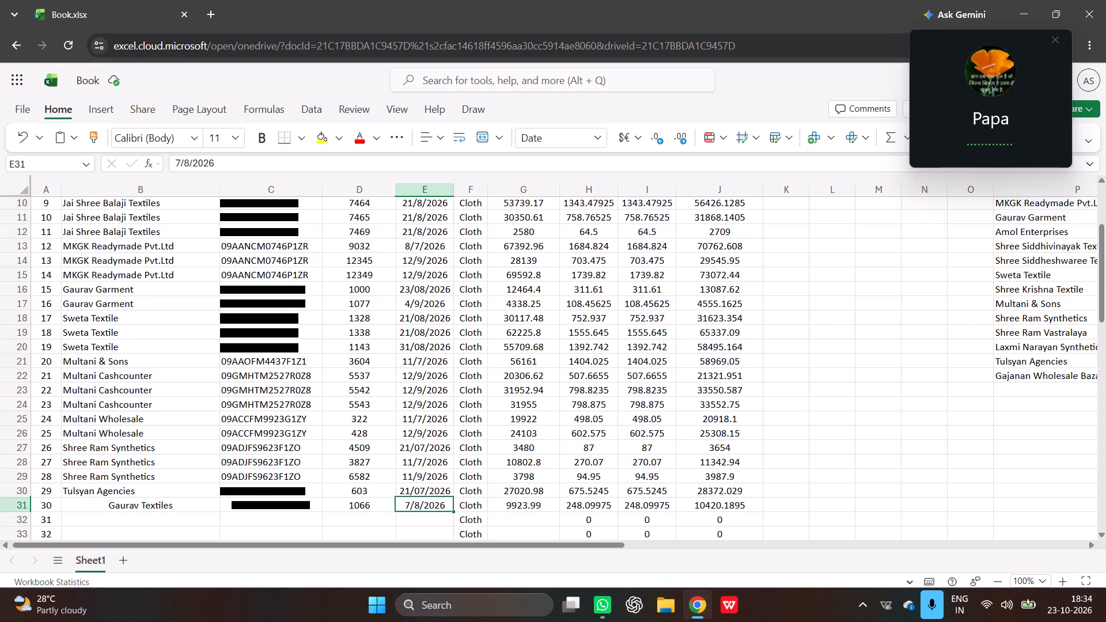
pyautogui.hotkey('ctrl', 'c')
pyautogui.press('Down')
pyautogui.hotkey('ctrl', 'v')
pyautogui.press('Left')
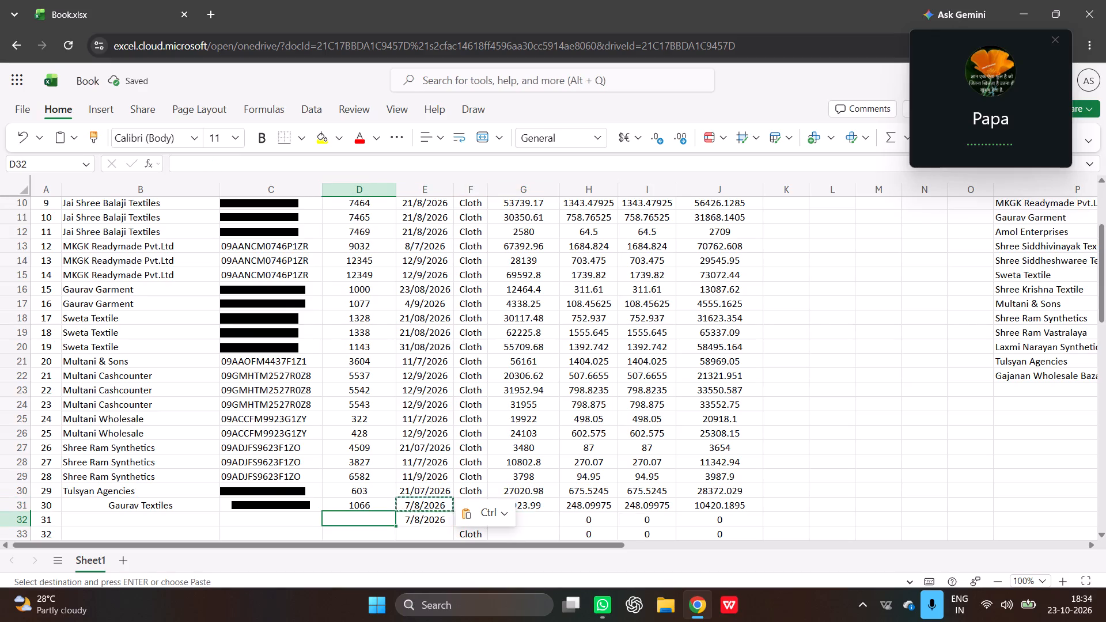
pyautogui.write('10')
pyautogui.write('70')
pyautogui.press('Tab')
# Enter 10053.4 as the bill amount for serial number 31.
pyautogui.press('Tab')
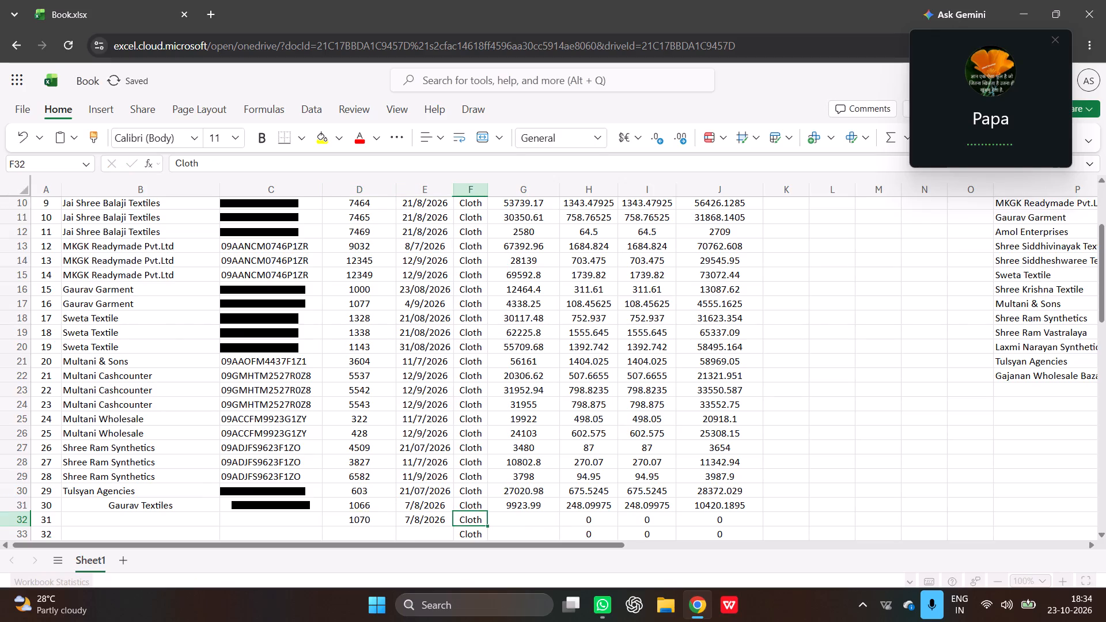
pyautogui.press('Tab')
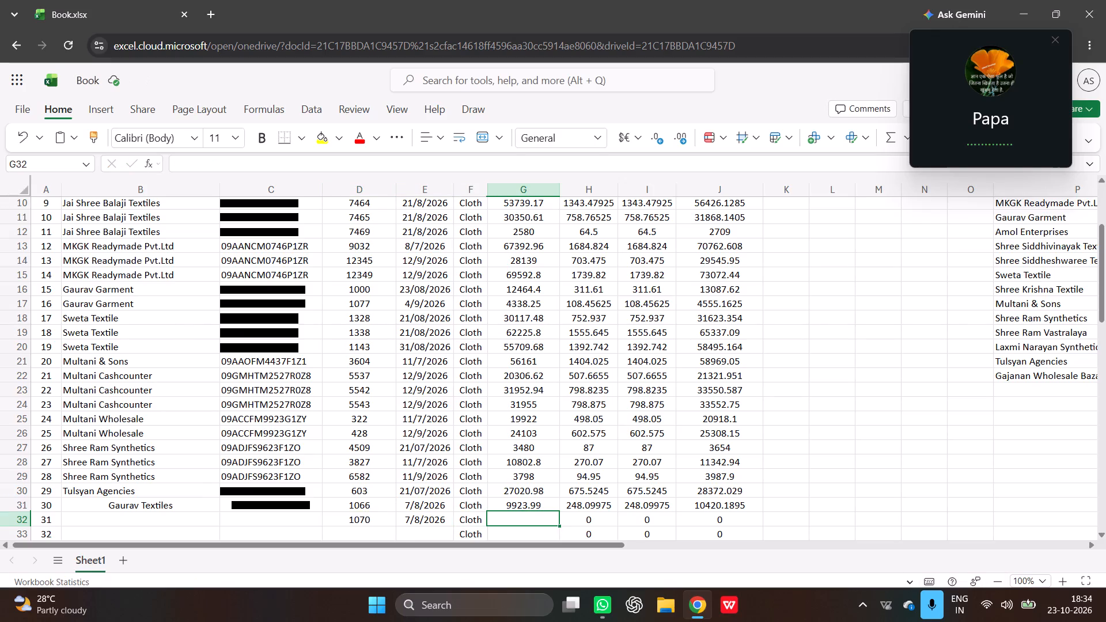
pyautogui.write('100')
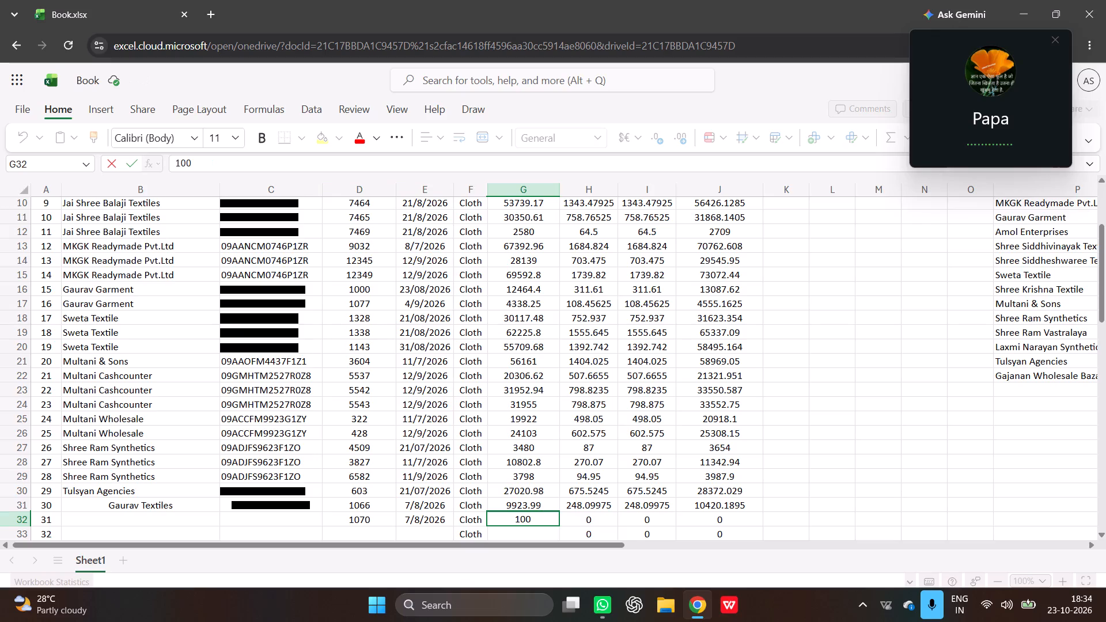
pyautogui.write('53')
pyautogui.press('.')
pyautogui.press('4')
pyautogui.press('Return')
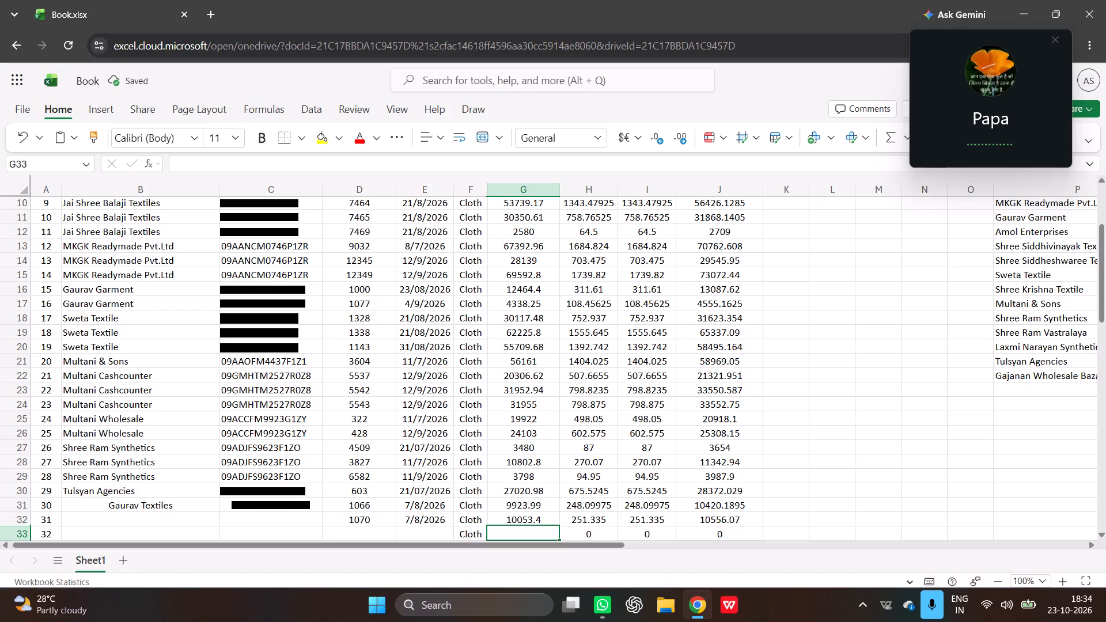
# Copy the Gaurav Textiles name and GST number from serial number 30 to serial number 31.
pyautogui.scroll(-5, 385, 249)
pyautogui.scroll(4, 505, 212)
pyautogui.scroll(-1, 503, 281)
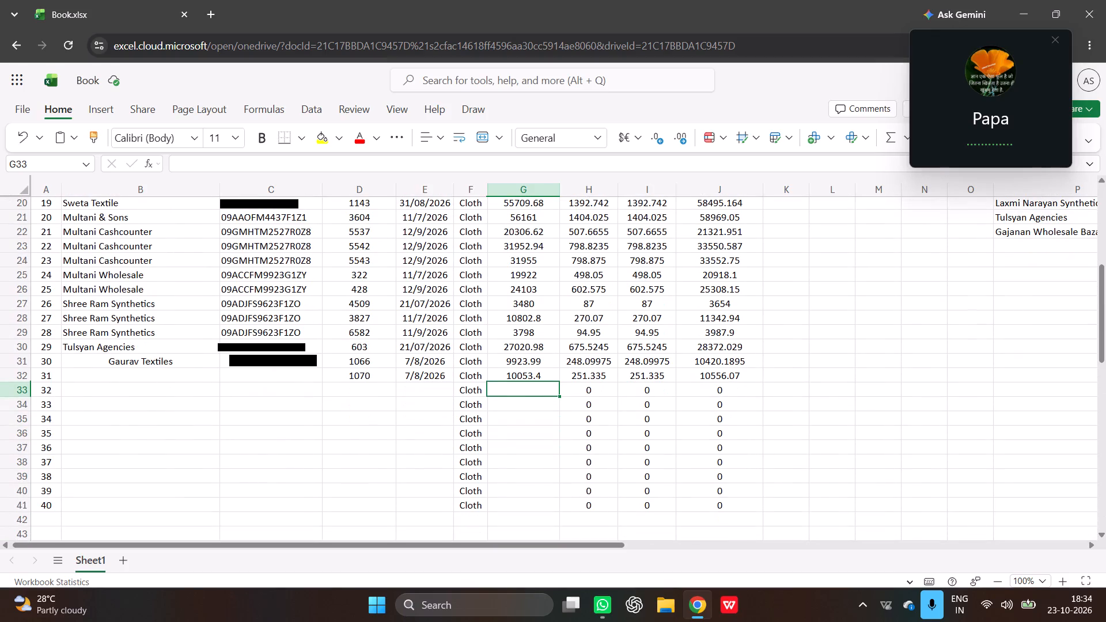
pyautogui.moveTo(176, 360); pyautogui.dragTo(278, 359)
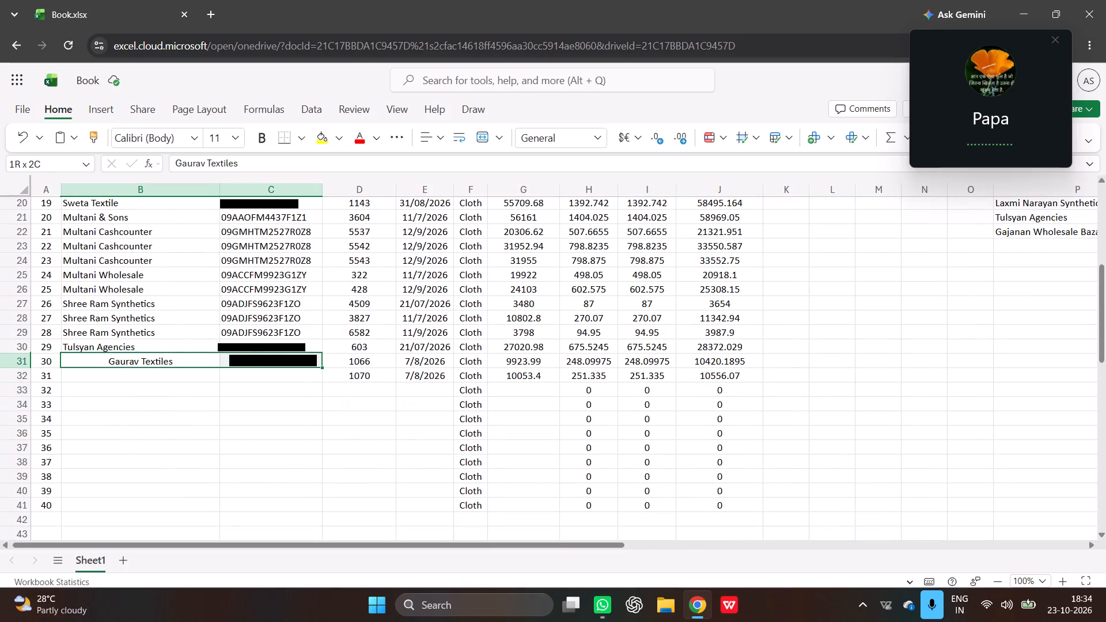
pyautogui.hotkey('ctrl', 'c')
pyautogui.moveTo(202, 377); pyautogui.dragTo(263, 378)
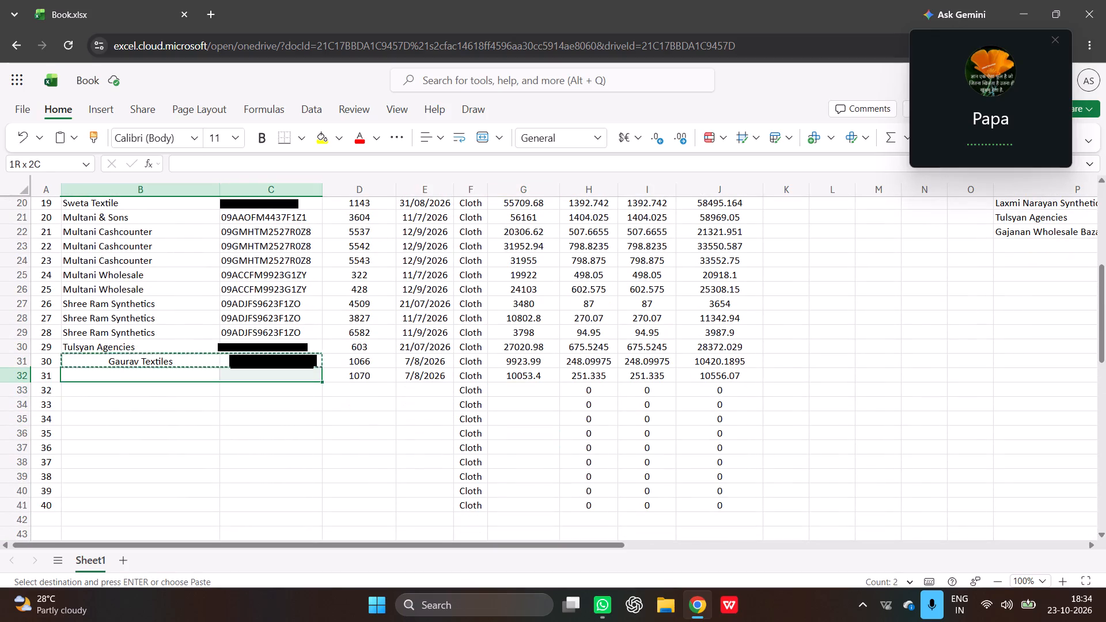
pyautogui.moveTo(263, 378); pyautogui.dragTo(264, 378)
pyautogui.hotkey('ctrl', 'v')
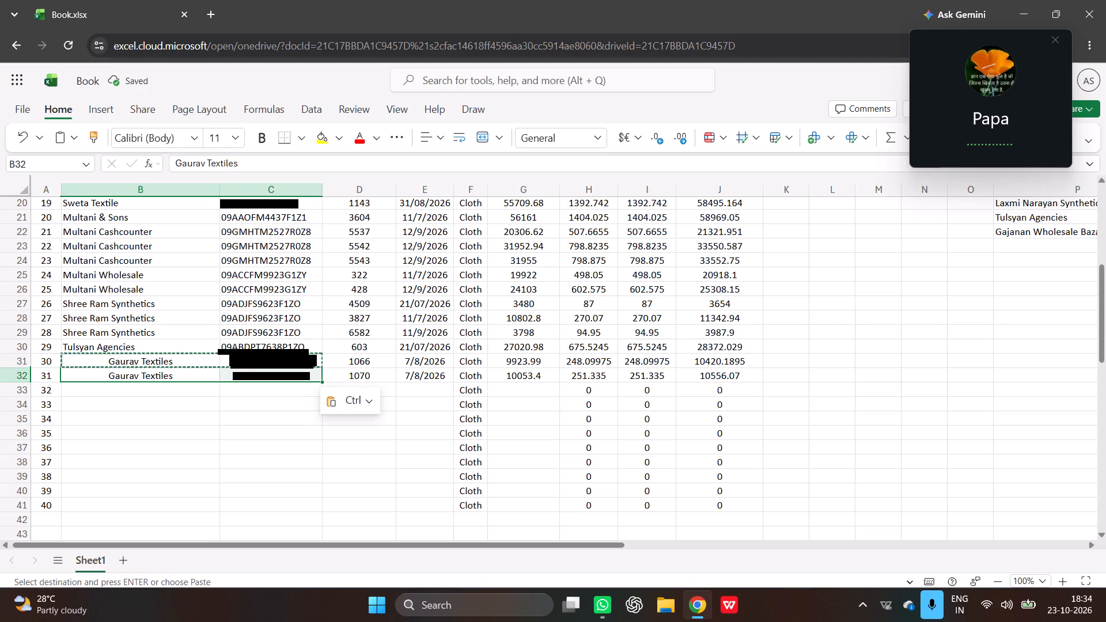
# Clear the contents of the unused register rows, serial numbers 32 to 40, across all columns through TOTAL AMOUNT.
pyautogui.moveTo(45, 388); pyautogui.dragTo(715, 506)
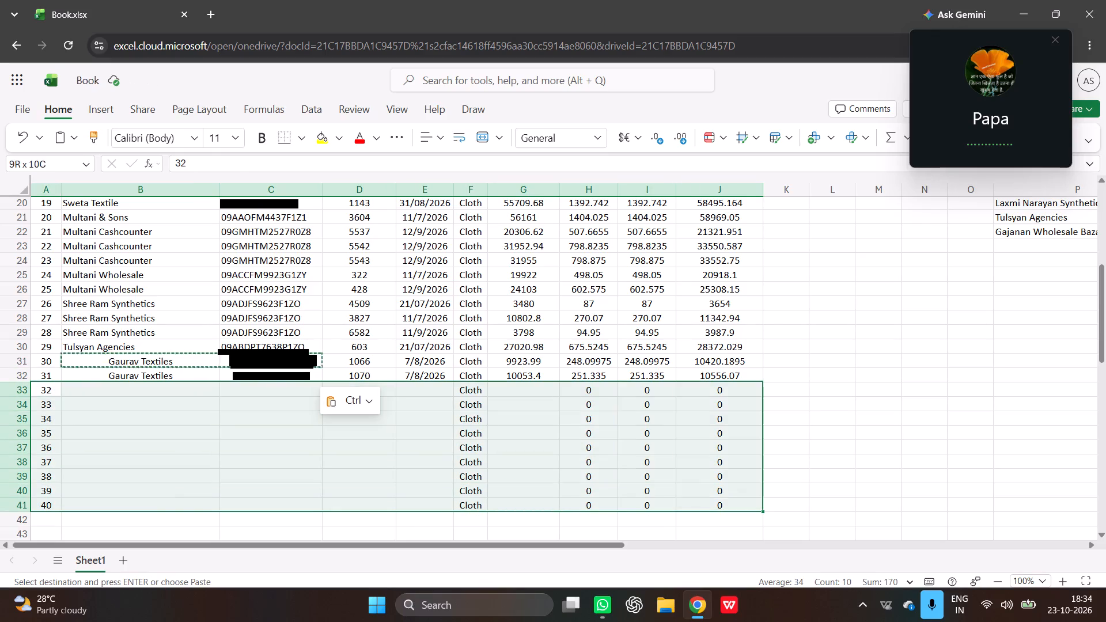
pyautogui.moveTo(715, 506); pyautogui.dragTo(715, 506)
pyautogui.press('Delete')
# Copy the Multani Cashcounter name and GST number into the separate supplier list, below Gajanan Wholesale Bazaar.
pyautogui.scroll(3, 533, 469)
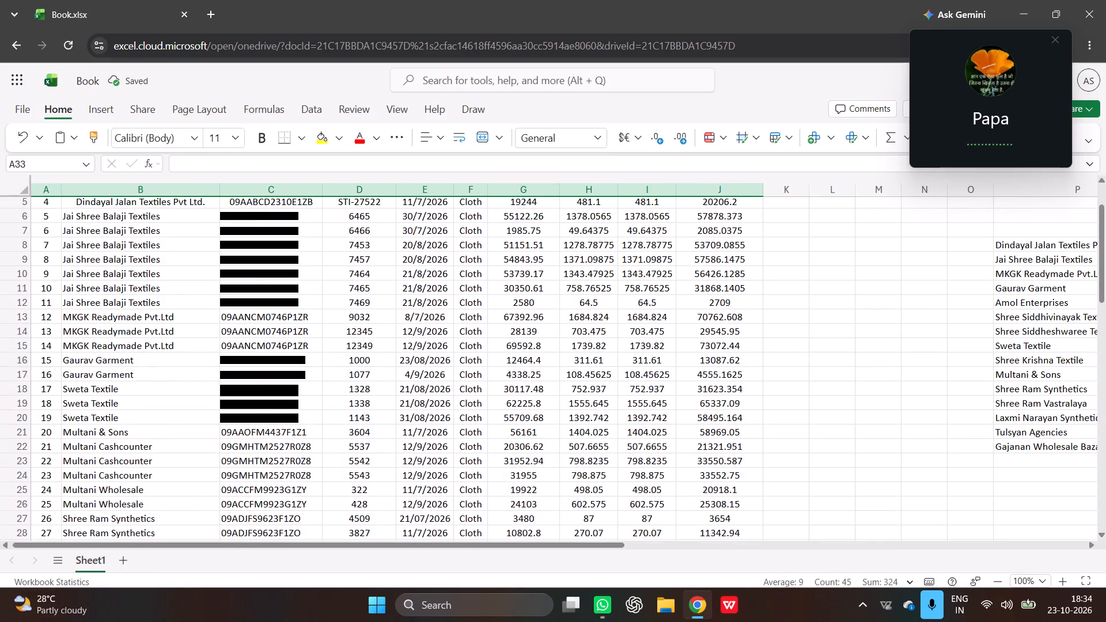
pyautogui.scroll(3, 393, 438)
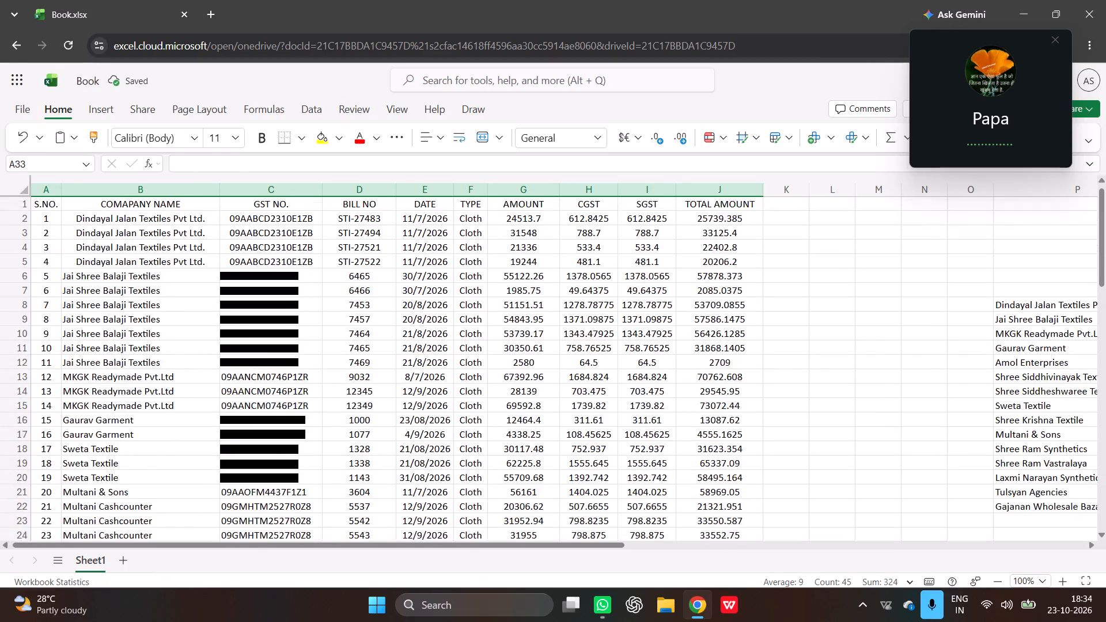
pyautogui.scroll(-3, 393, 434)
pyautogui.scroll(1, 357, 424)
pyautogui.moveTo(127, 366); pyautogui.dragTo(241, 363)
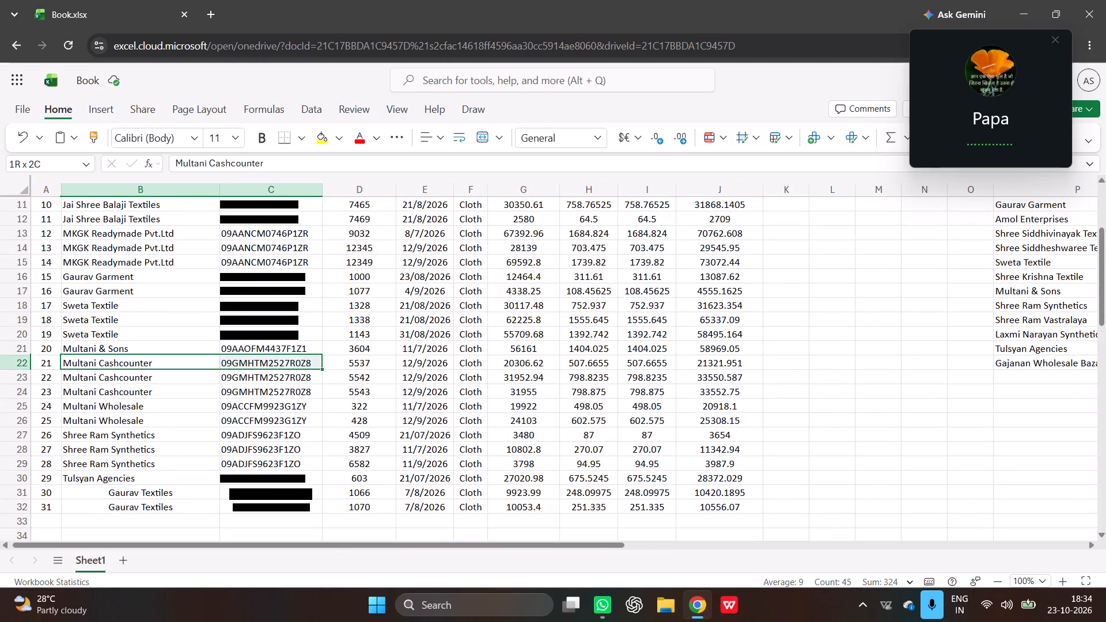
pyautogui.moveTo(241, 363); pyautogui.dragTo(253, 364)
pyautogui.hotkey('ctrl', 'c')
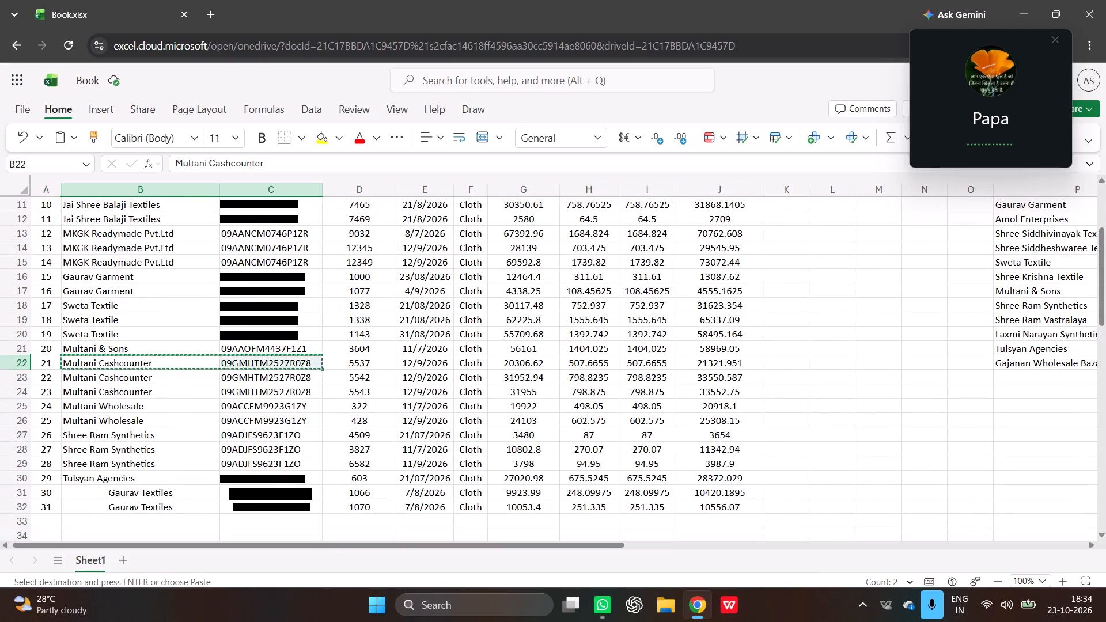
pyautogui.click(1028, 380)
pyautogui.hotkey('ctrl', 'v')
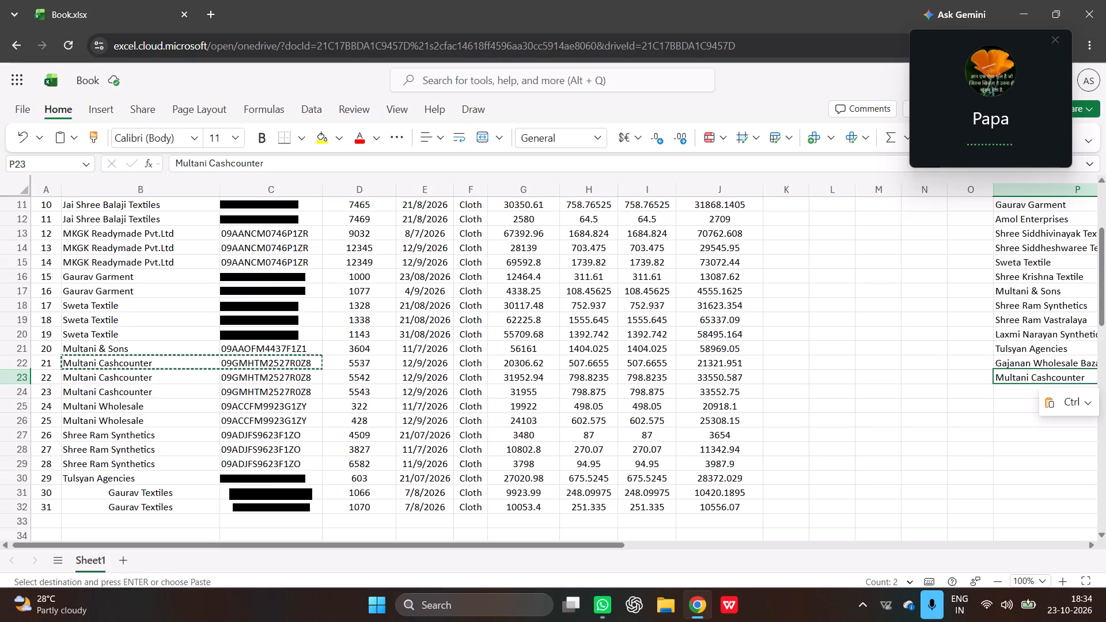
# Copy the Multani Wholesale and Gaurav Textiles names with their GST numbers into the supplier list below Multani Cashcounter.
pyautogui.moveTo(118, 412); pyautogui.dragTo(263, 411)
pyautogui.hotkey('ctrl', 'c')
pyautogui.click(1044, 390)
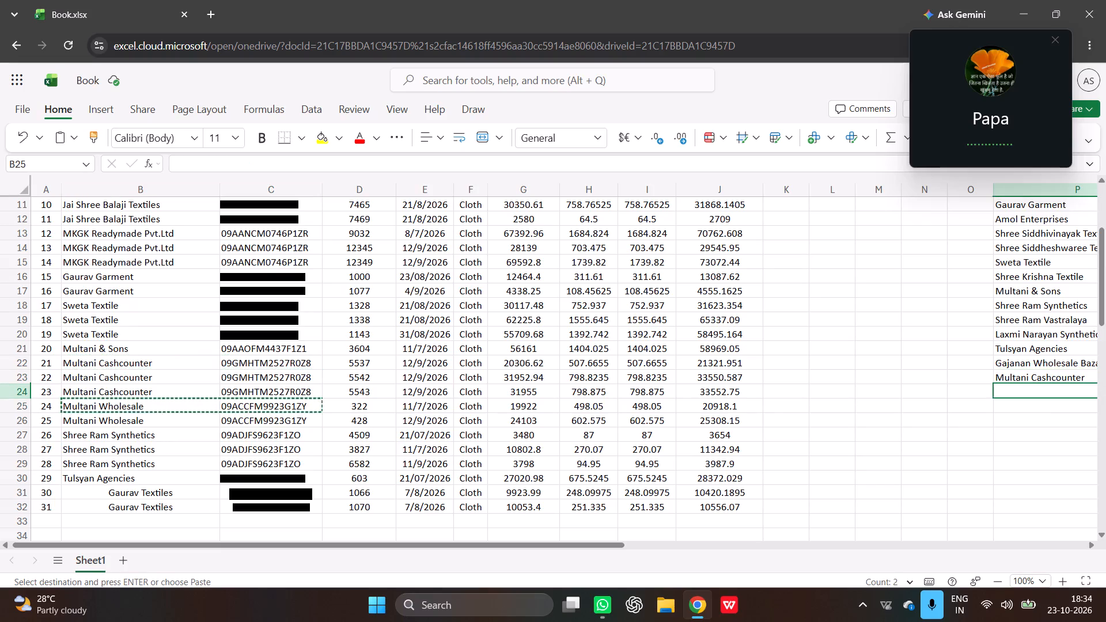
pyautogui.hotkey('ctrl', 'v')
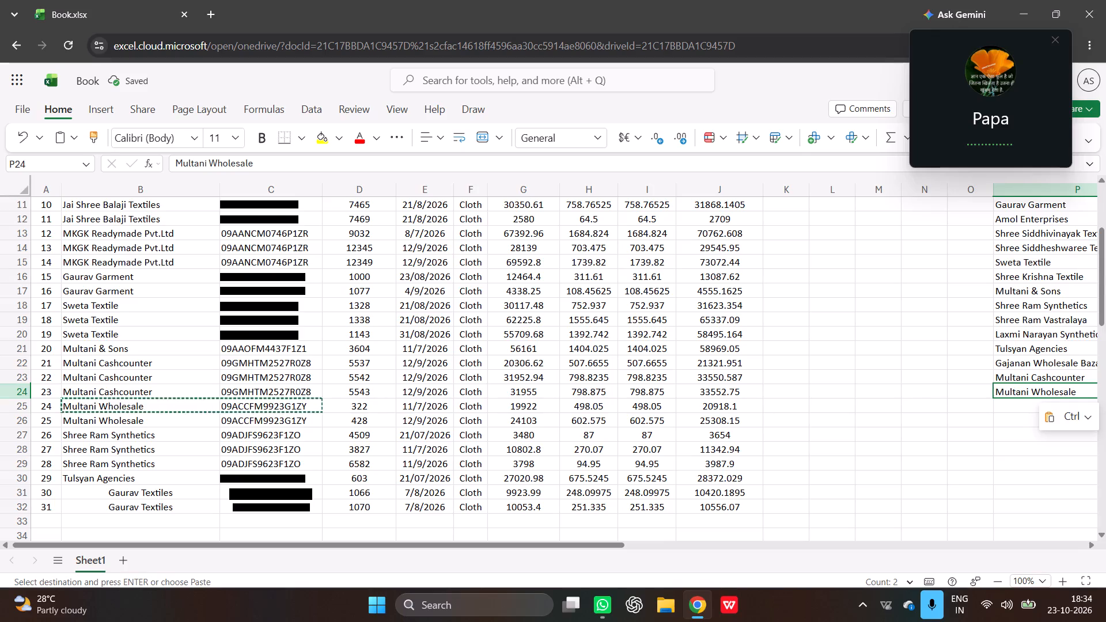
pyautogui.moveTo(125, 494); pyautogui.dragTo(256, 495)
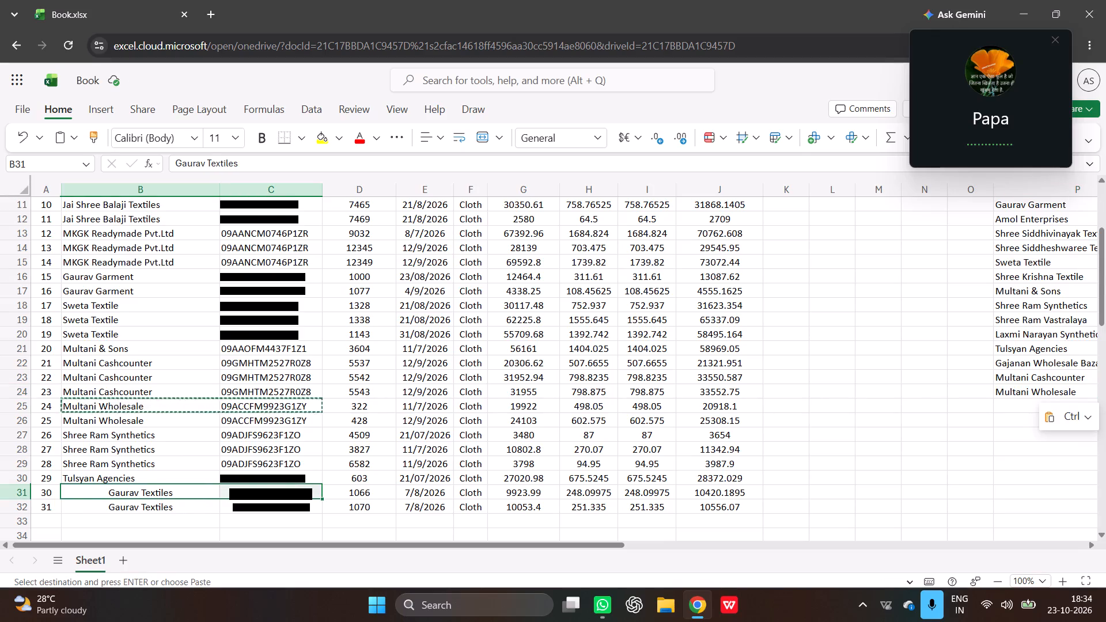
pyautogui.hotkey('ctrl', 'c')
pyautogui.click(1021, 405)
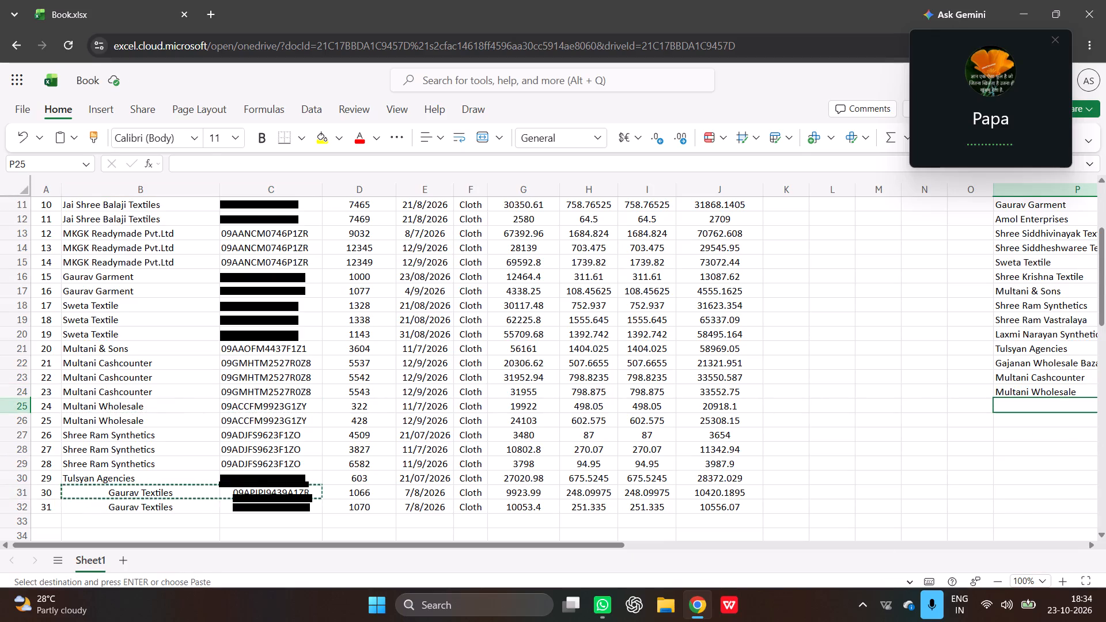
pyautogui.hotkey('ctrl', 'v')
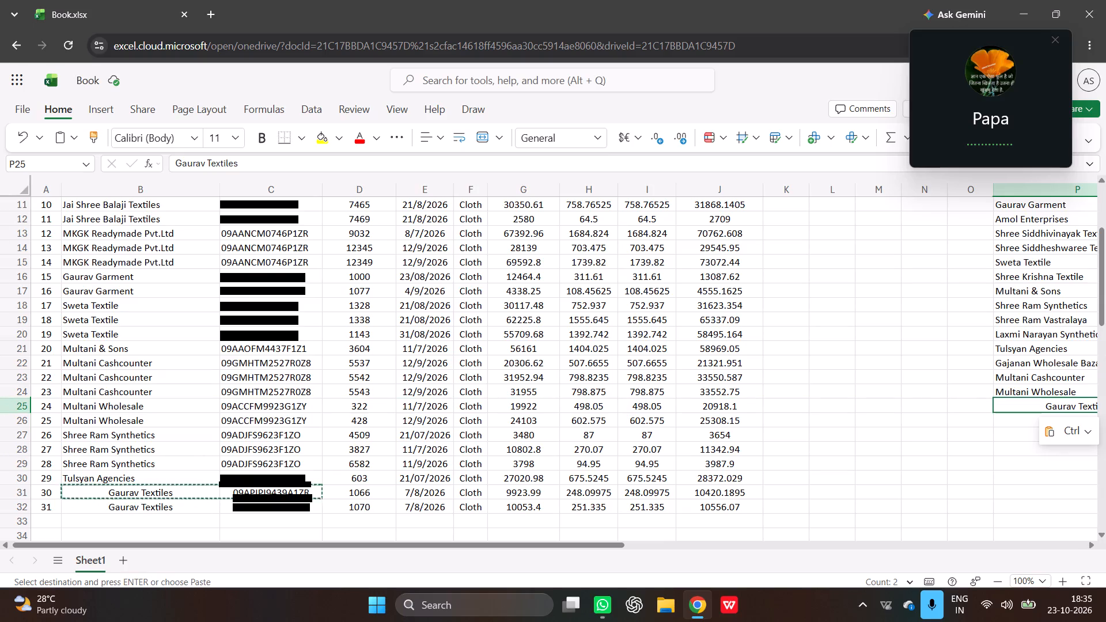
# Total the AMOUNT column with a sum in row 34, covering rows 2 to 33.
pyautogui.scroll(4, 501, 434)
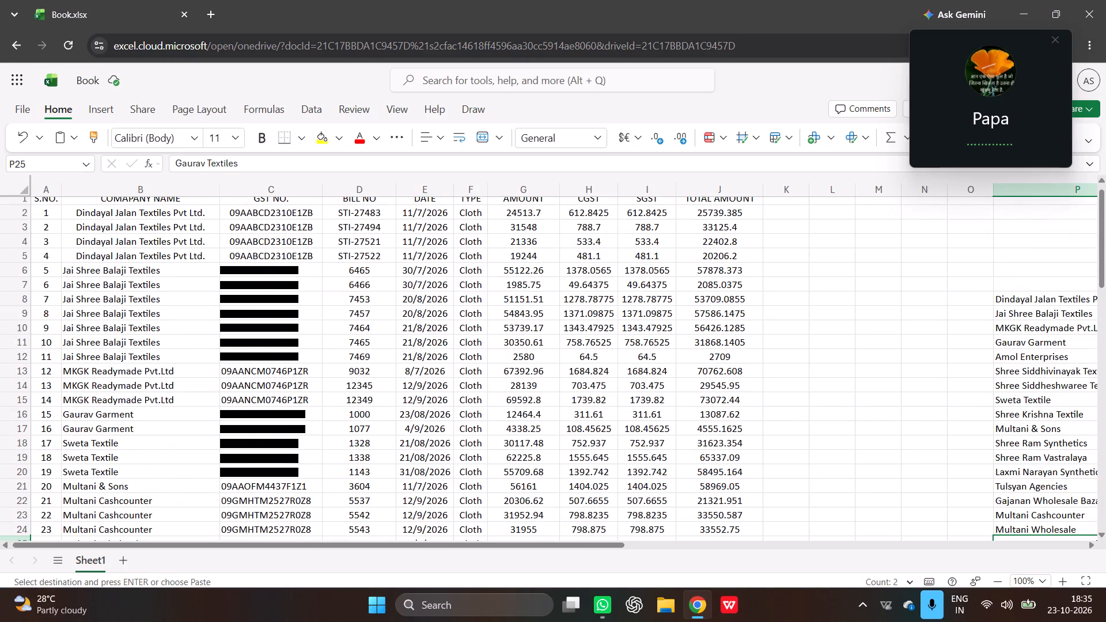
pyautogui.scroll(4, 405, 418)
pyautogui.scroll(-4, 405, 418)
pyautogui.scroll(-1, 478, 416)
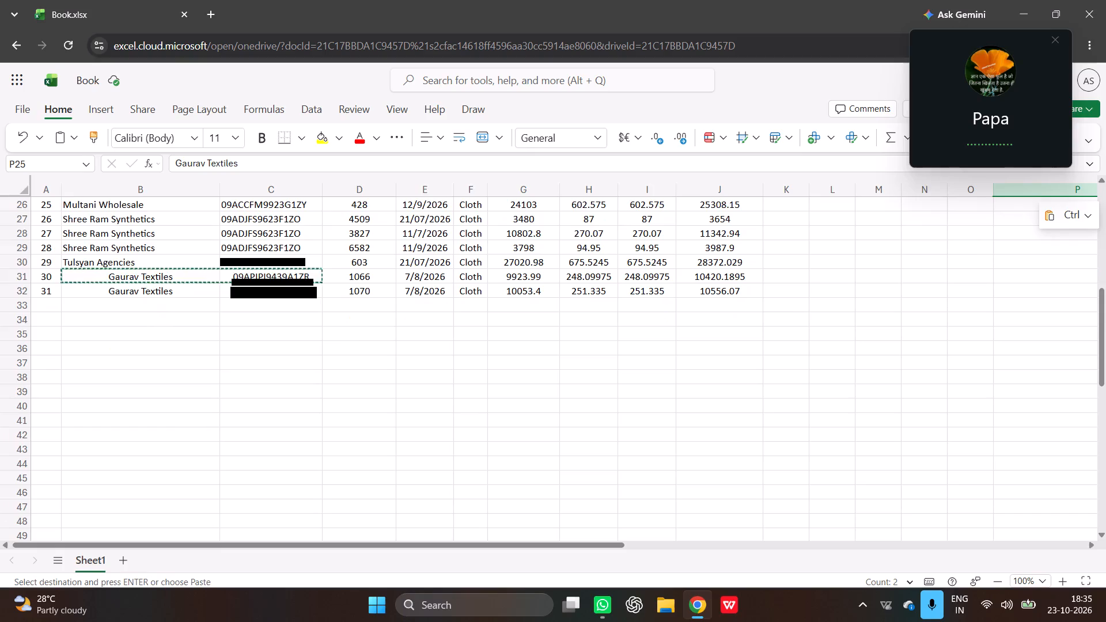
pyautogui.moveTo(528, 317); pyautogui.dragTo(534, 250)
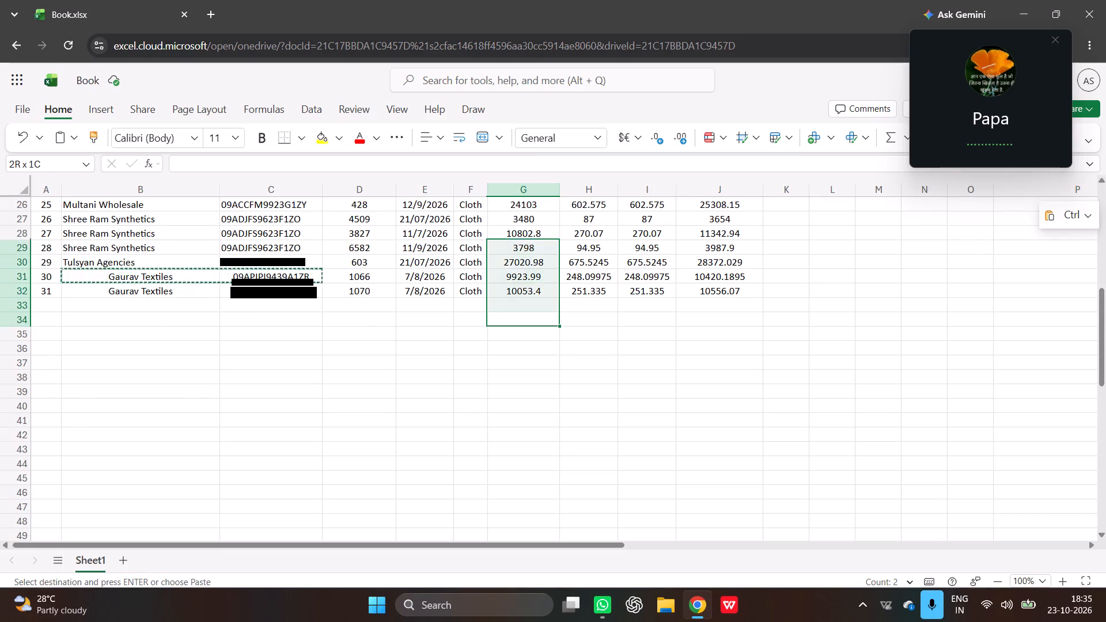
pyautogui.moveTo(534, 250); pyautogui.dragTo(521, 218)
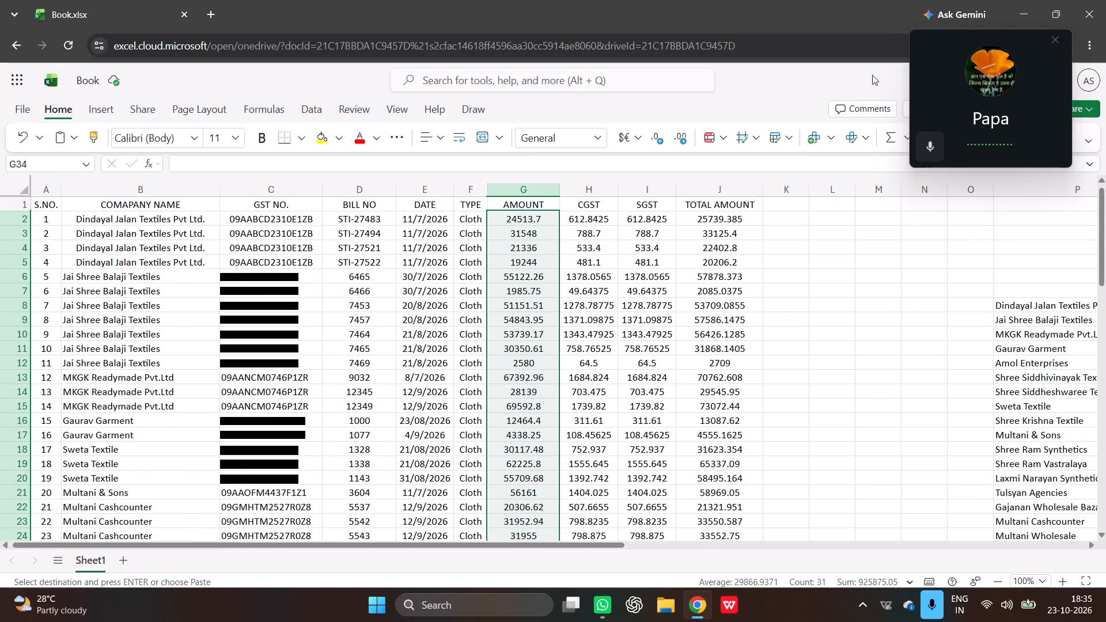
pyautogui.click(892, 139)
# Total the CGST and SGST columns with sums in row 34, covering rows 2 to 33.
pyautogui.scroll(-2, 719, 431)
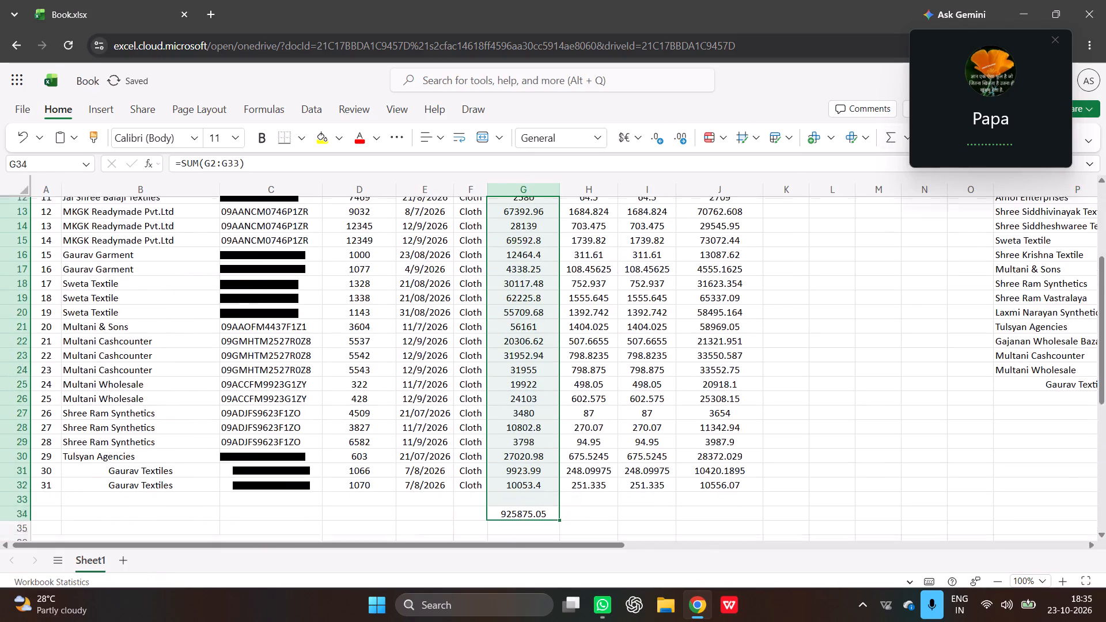
pyautogui.moveTo(579, 383); pyautogui.dragTo(581, 177)
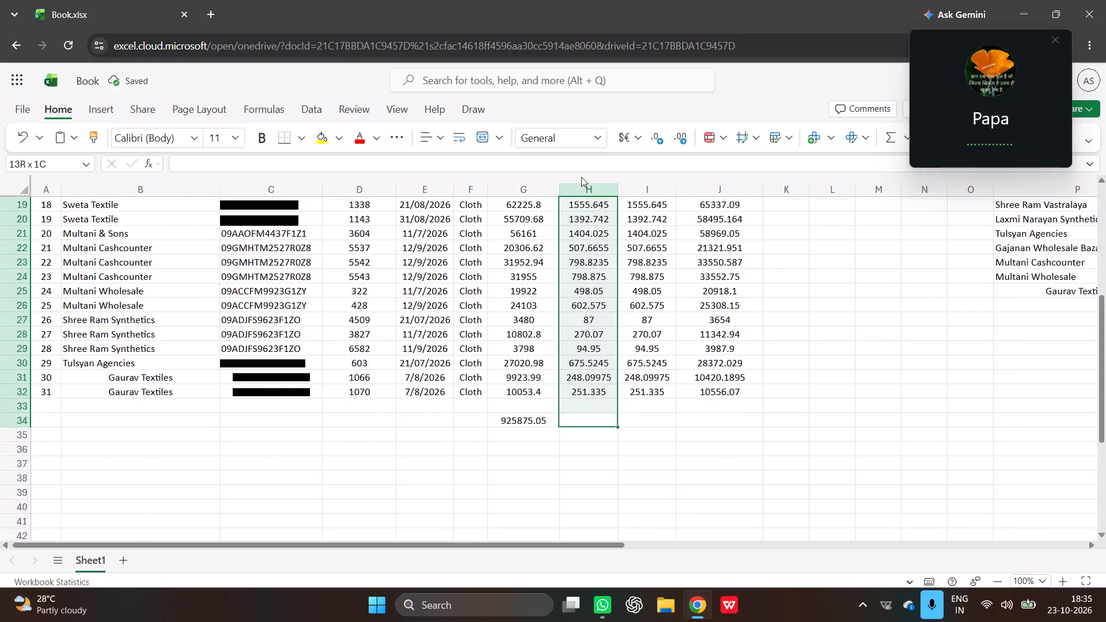
pyautogui.moveTo(581, 177); pyautogui.dragTo(582, 223)
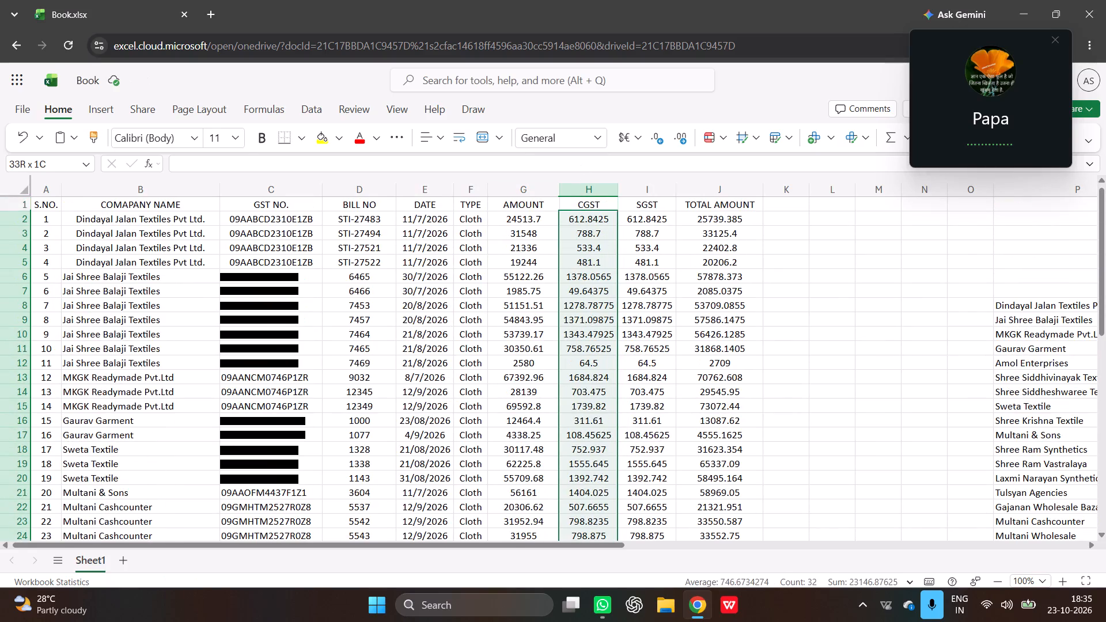
pyautogui.click(890, 136)
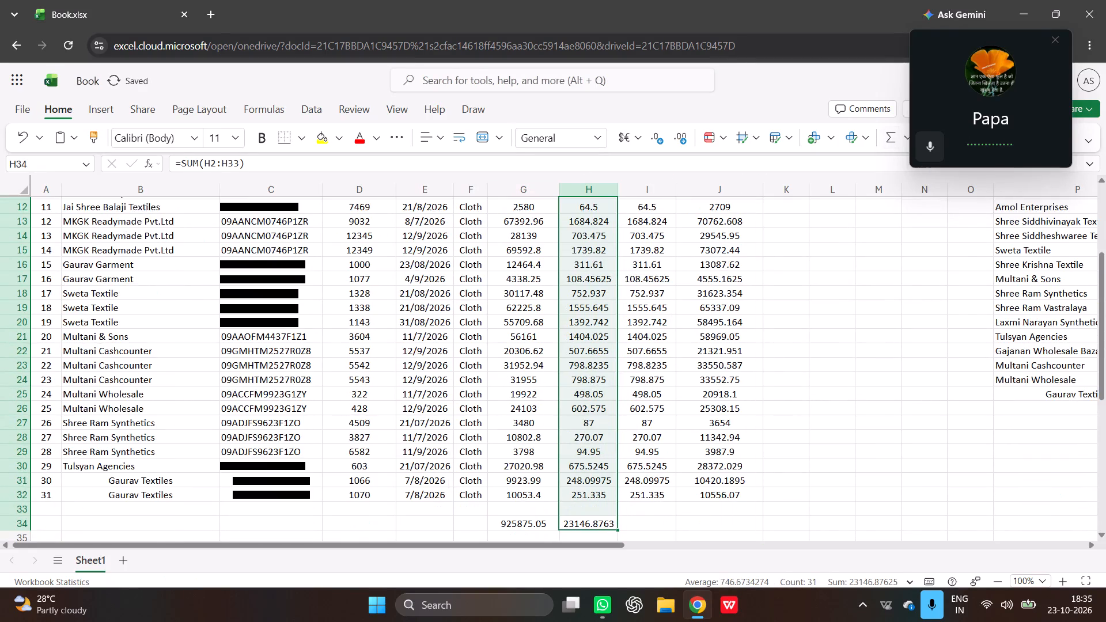
pyautogui.scroll(-3, 676, 439)
pyautogui.moveTo(649, 309); pyautogui.dragTo(637, 172)
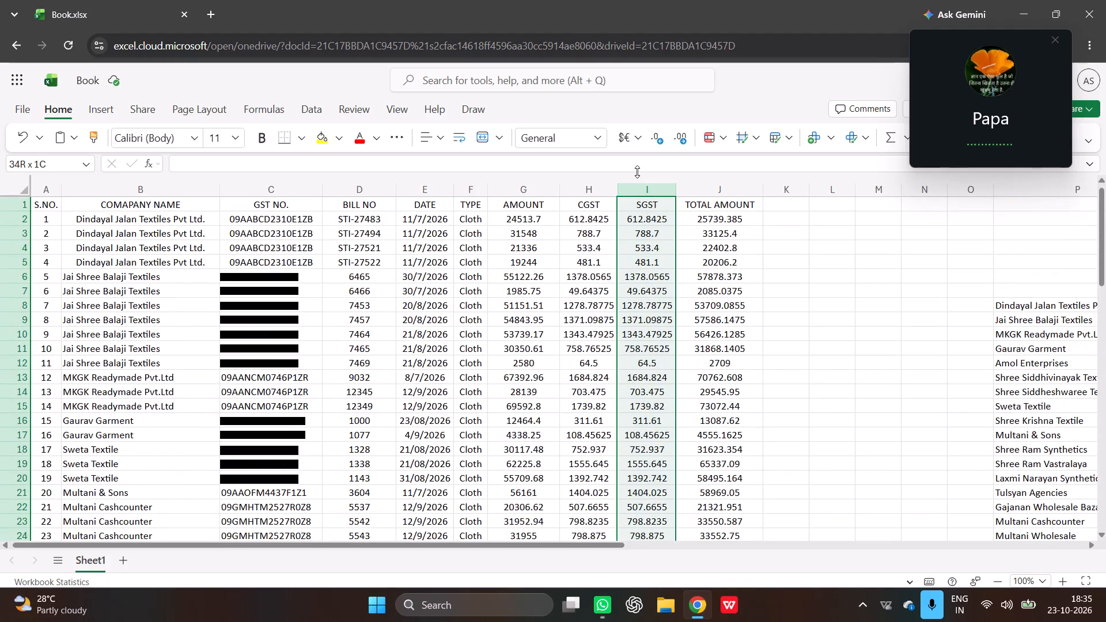
pyautogui.moveTo(637, 172); pyautogui.dragTo(639, 212)
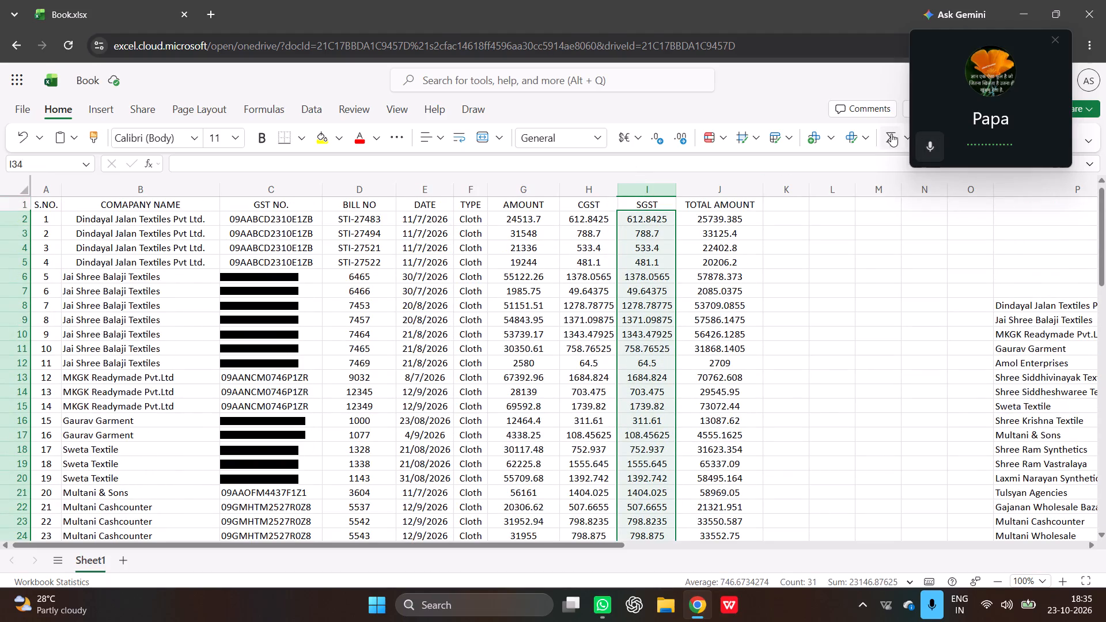
pyautogui.click(891, 134)
# Total the TOTAL AMOUNT column with a sum in row 34, covering rows 2 to 33.
pyautogui.scroll(-2, 750, 426)
pyautogui.moveTo(715, 378); pyautogui.dragTo(710, 218)
pyautogui.click(894, 138)
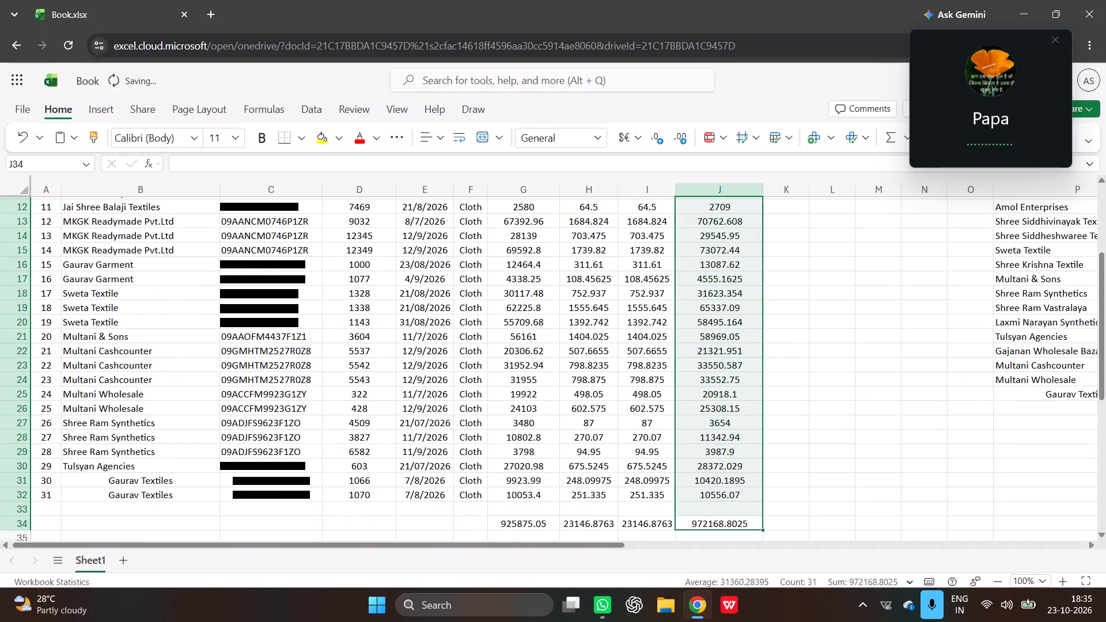
# Make the header row bold from S.NO. through TOTAL AMOUNT.
pyautogui.scroll(-1, 710, 476)
pyautogui.scroll(5, 650, 487)
pyautogui.scroll(4, 574, 492)
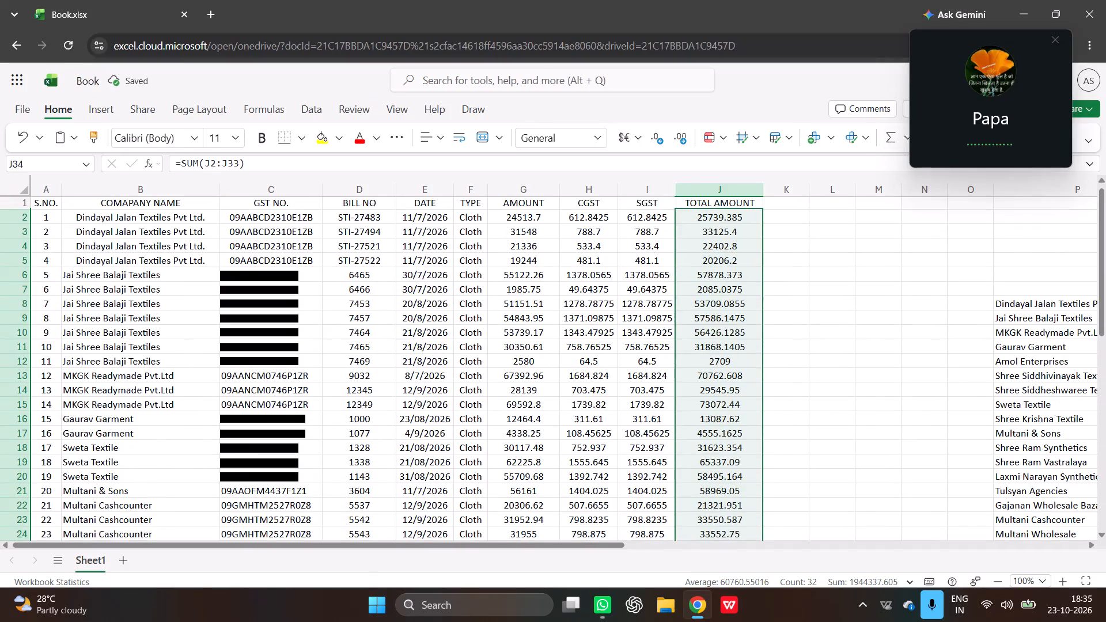
pyautogui.moveTo(41, 204); pyautogui.dragTo(747, 204)
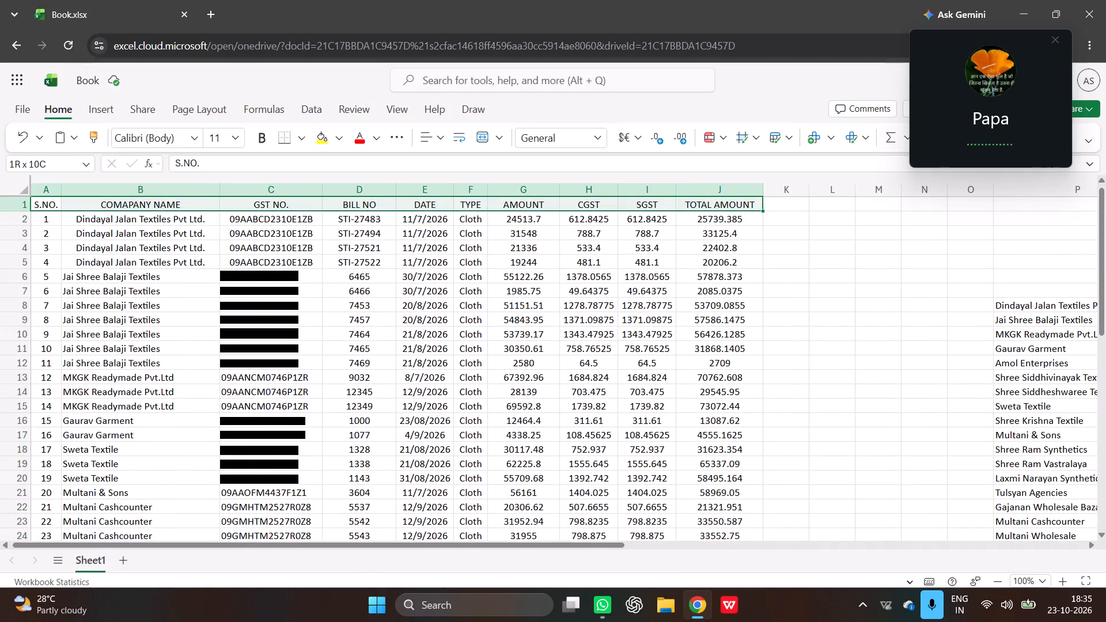
pyautogui.moveTo(747, 204); pyautogui.dragTo(748, 203)
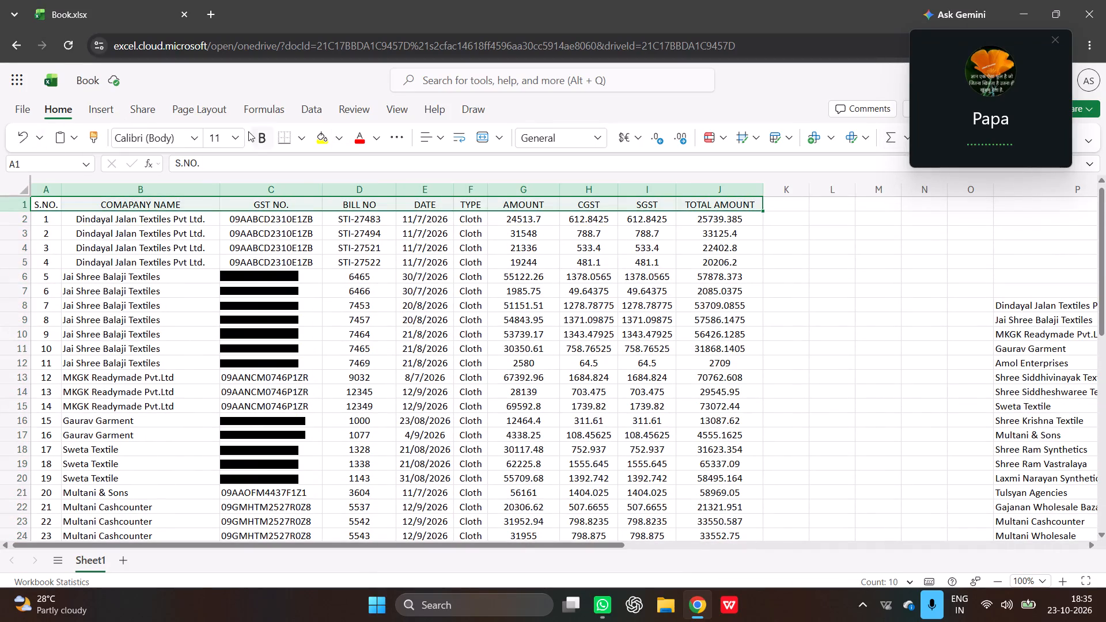
pyautogui.click(266, 136)
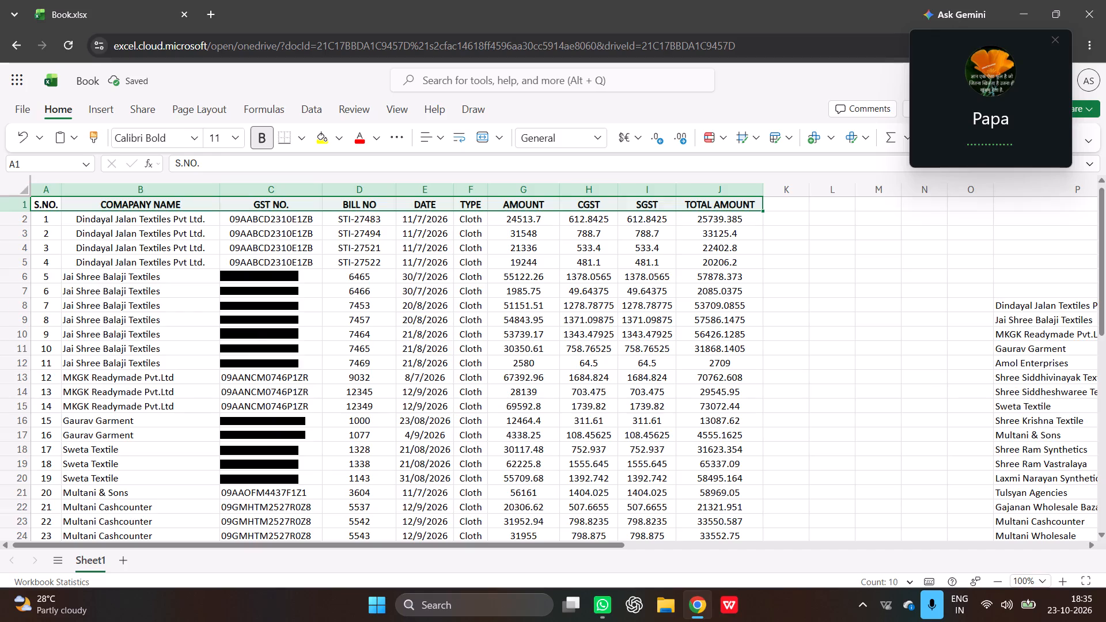
# Centre the text horizontally in all register cells from A2 to J37.
pyautogui.moveTo(47, 219); pyautogui.dragTo(670, 591)
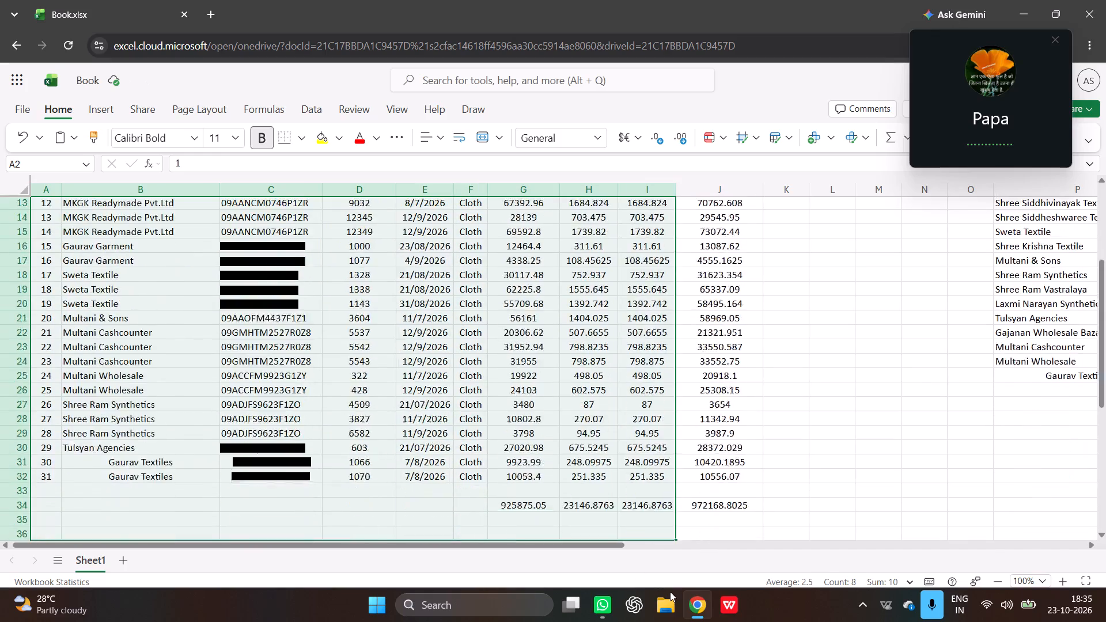
pyautogui.moveTo(670, 591); pyautogui.dragTo(668, 137)
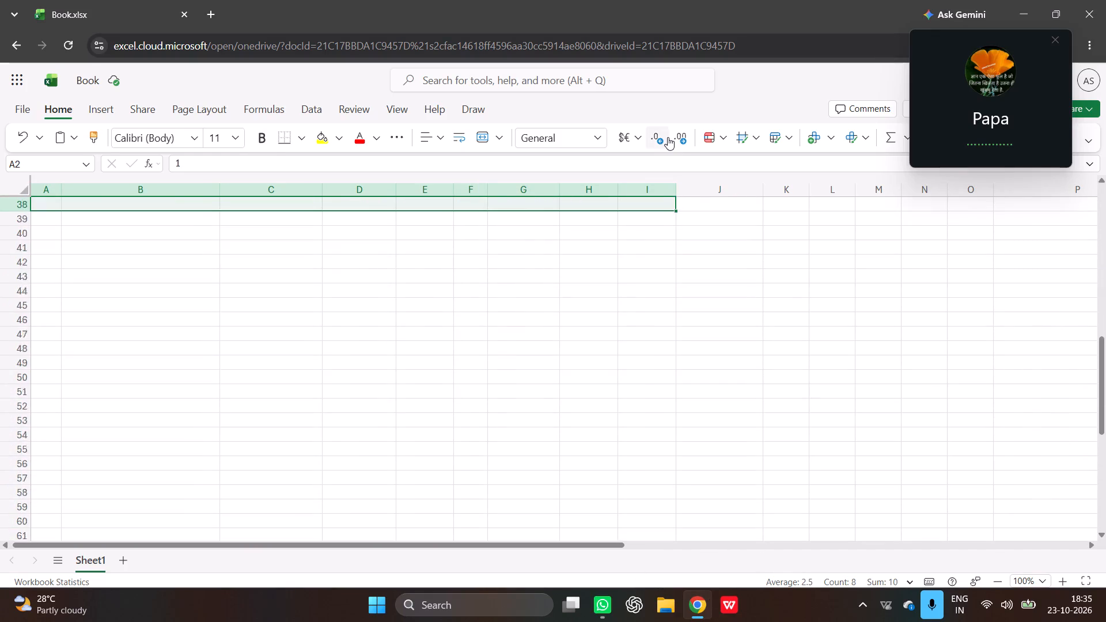
pyautogui.moveTo(668, 137); pyautogui.dragTo(688, 310)
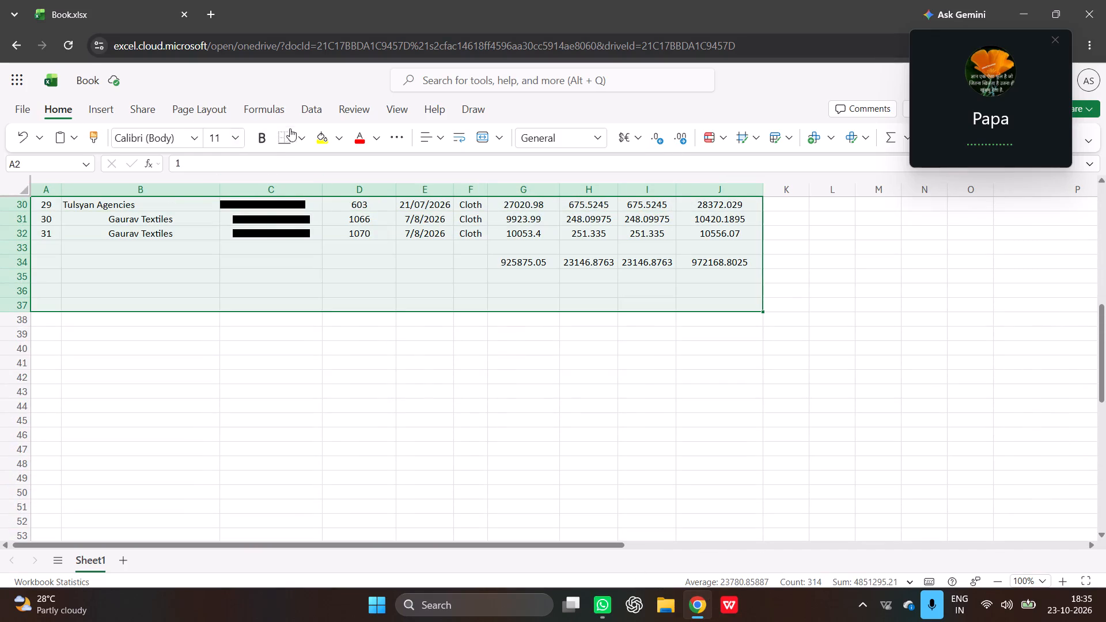
pyautogui.click(441, 134)
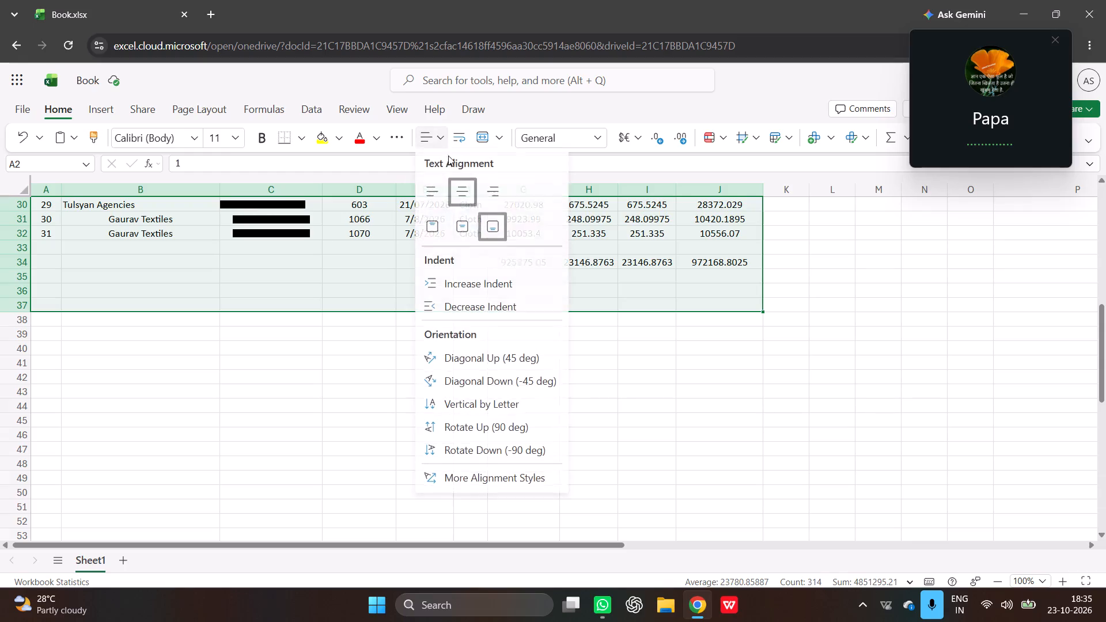
pyautogui.click(464, 189)
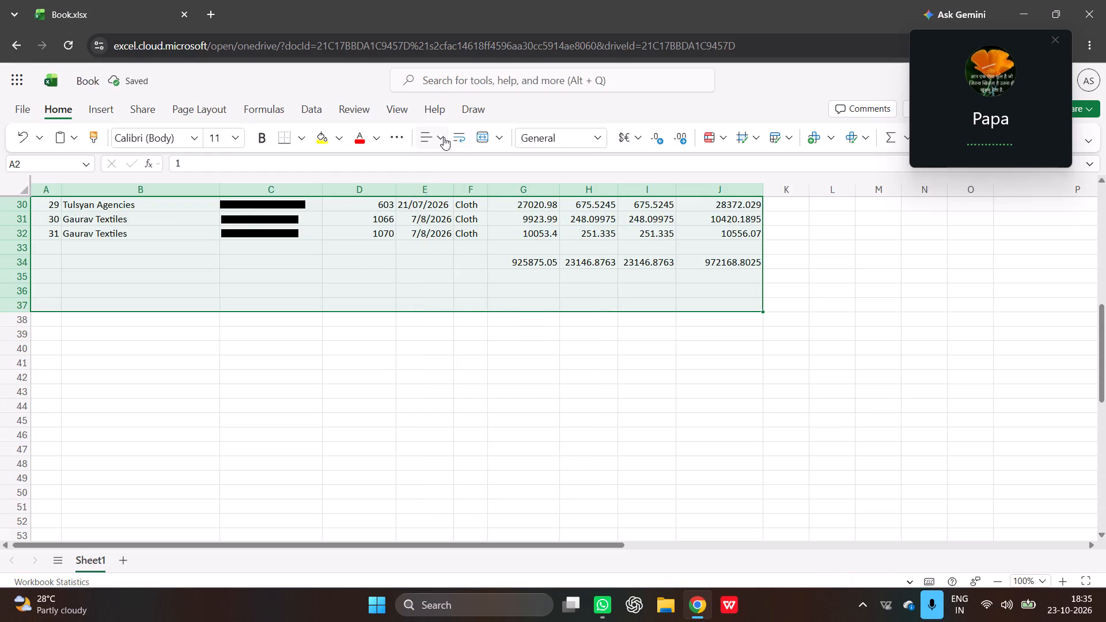
pyautogui.click(440, 137)
pyautogui.click(460, 188)
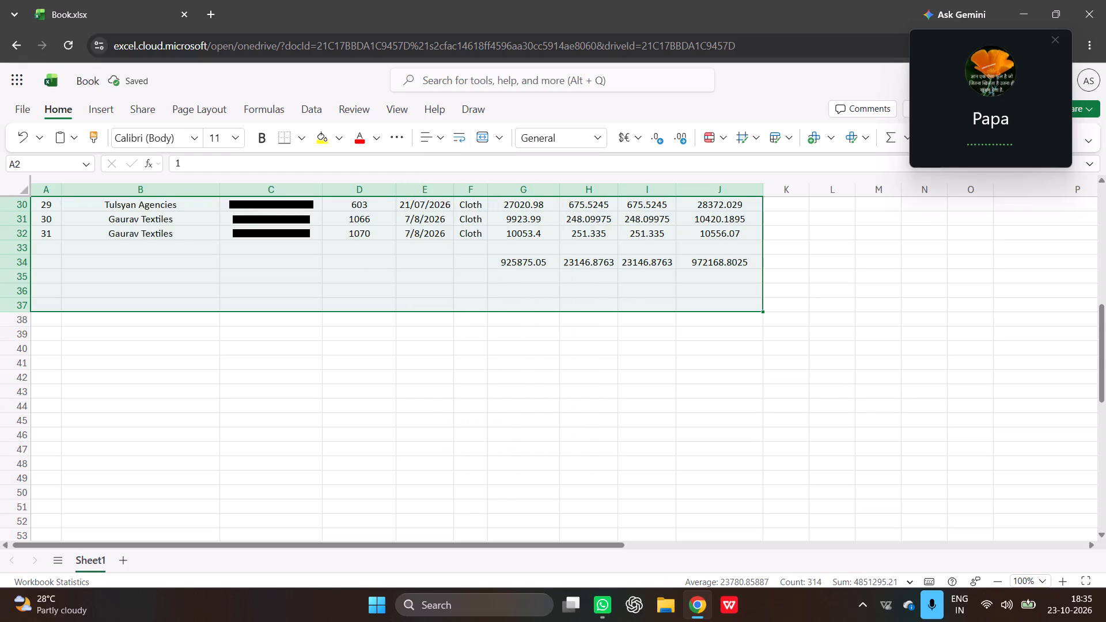
pyautogui.scroll(12, 484, 324)
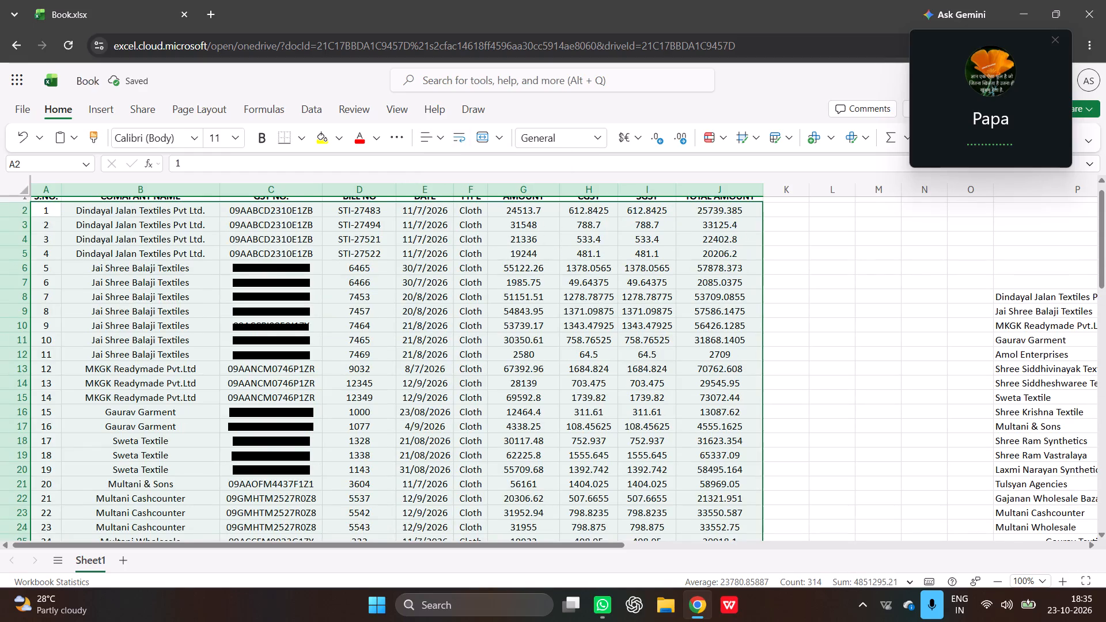
# Narrow the COMAPANY NAME, GST NO. and BILL NO columns to fit their contents closely.
pyautogui.click(247, 329)
pyautogui.scroll(-3, 249, 398)
pyautogui.scroll(3, 249, 398)
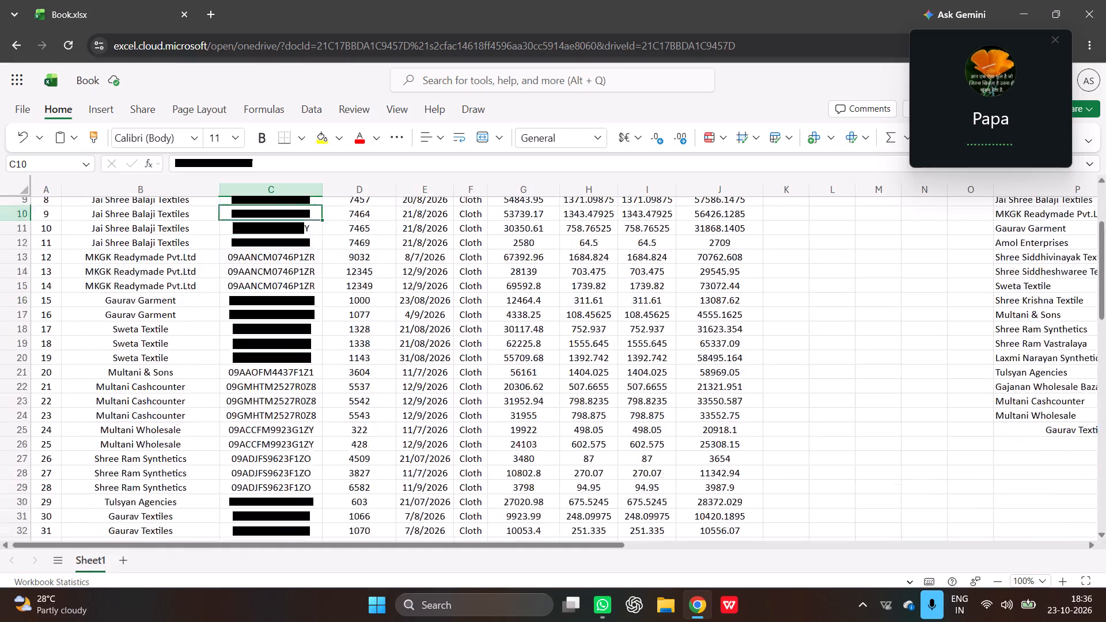
pyautogui.scroll(2, 249, 398)
pyautogui.moveTo(220, 189); pyautogui.dragTo(203, 189)
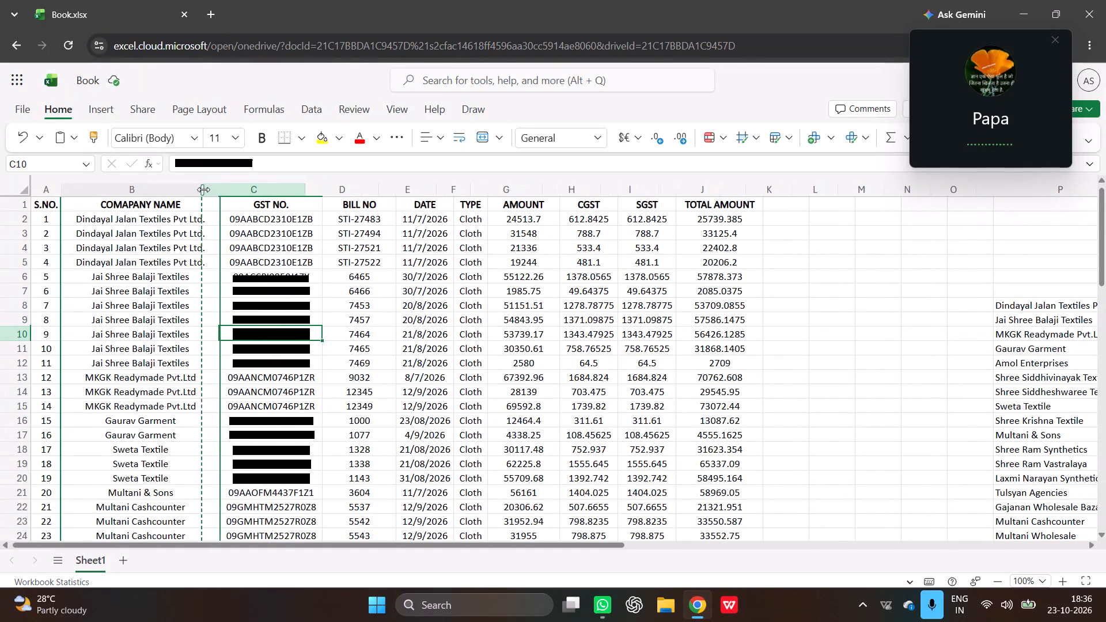
pyautogui.moveTo(203, 189); pyautogui.dragTo(203, 189)
pyautogui.moveTo(203, 191); pyautogui.dragTo(194, 191)
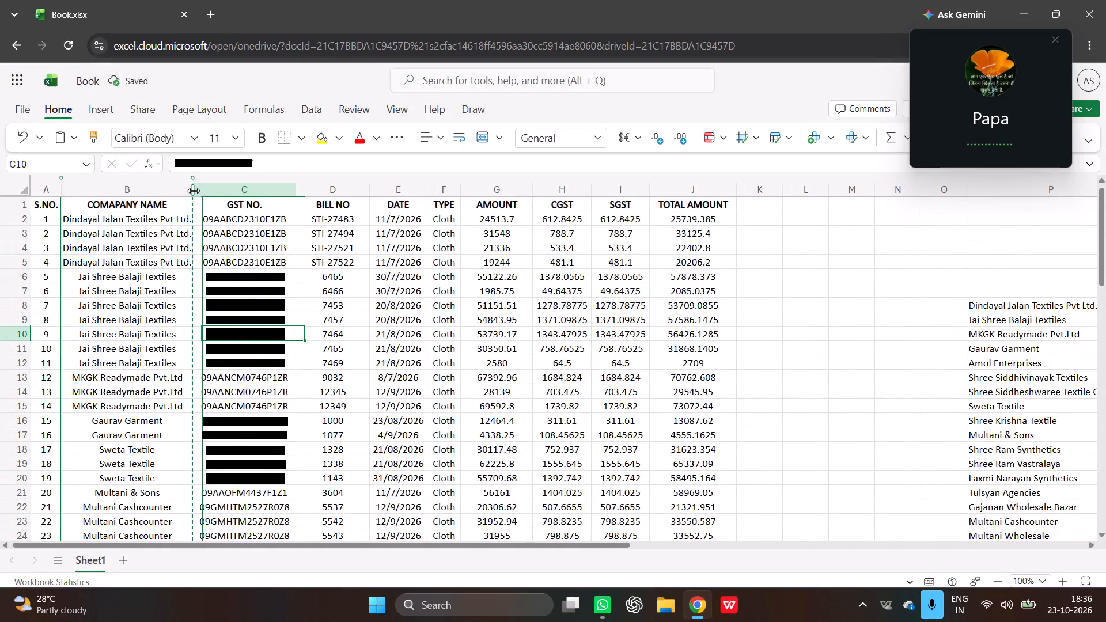
pyautogui.moveTo(296, 191); pyautogui.dragTo(283, 191)
pyautogui.scroll(-3, 286, 259)
pyautogui.scroll(7, 302, 294)
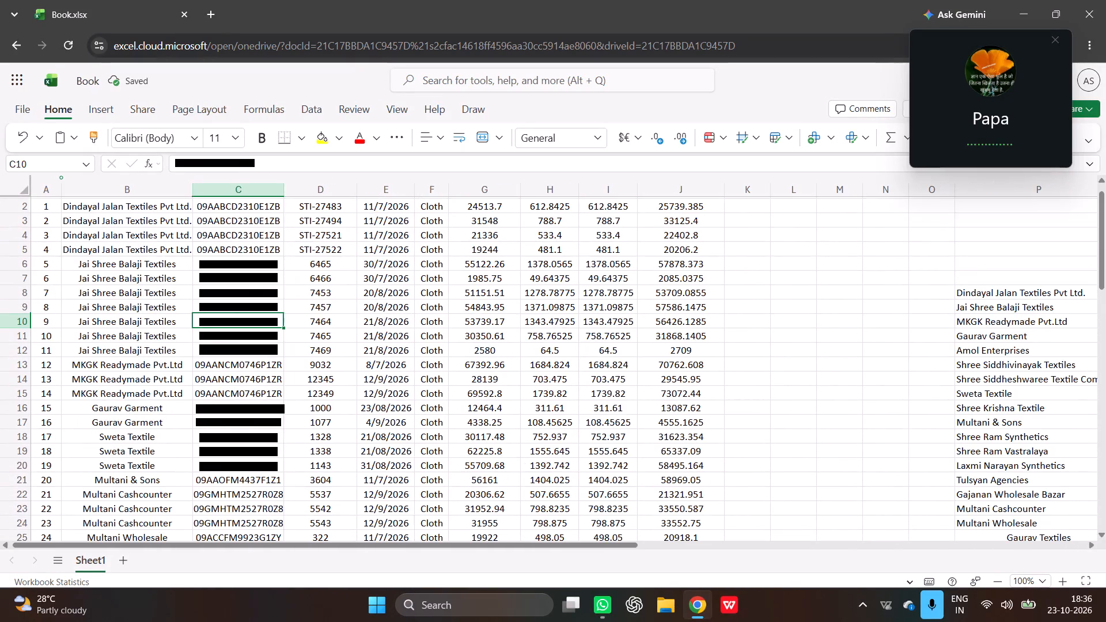
pyautogui.moveTo(285, 190); pyautogui.dragTo(291, 189)
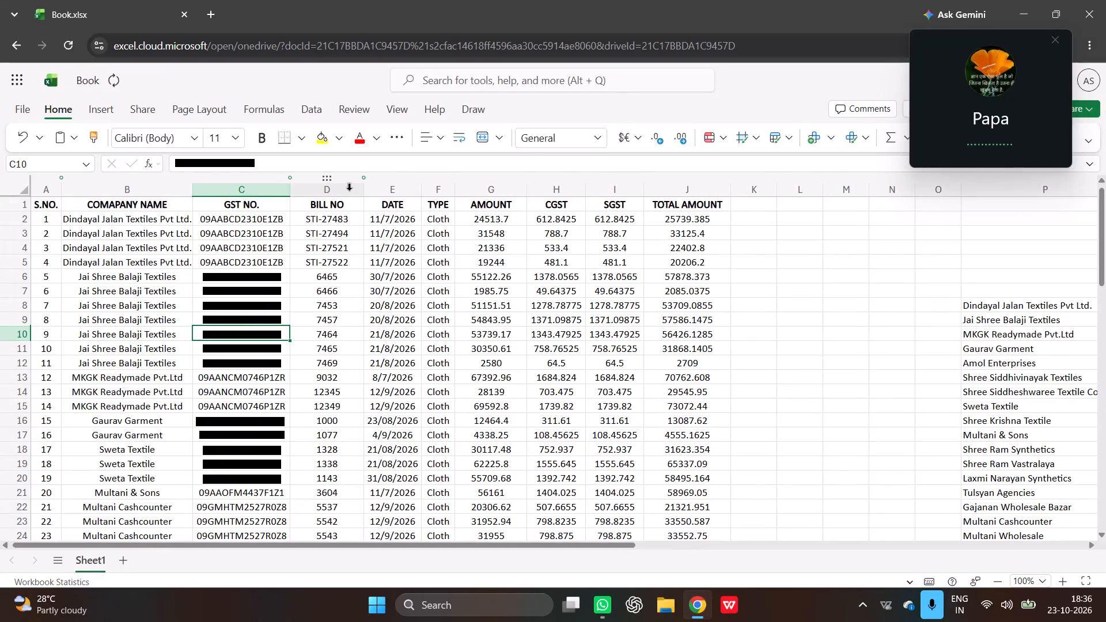
pyautogui.moveTo(363, 194); pyautogui.dragTo(340, 194)
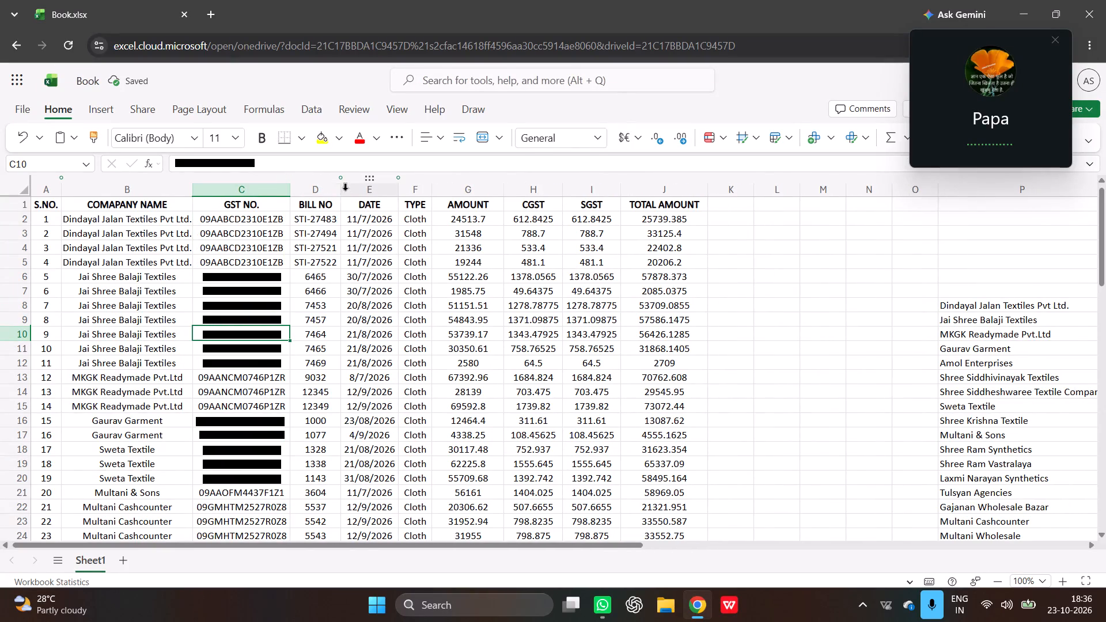
pyautogui.click(342, 189)
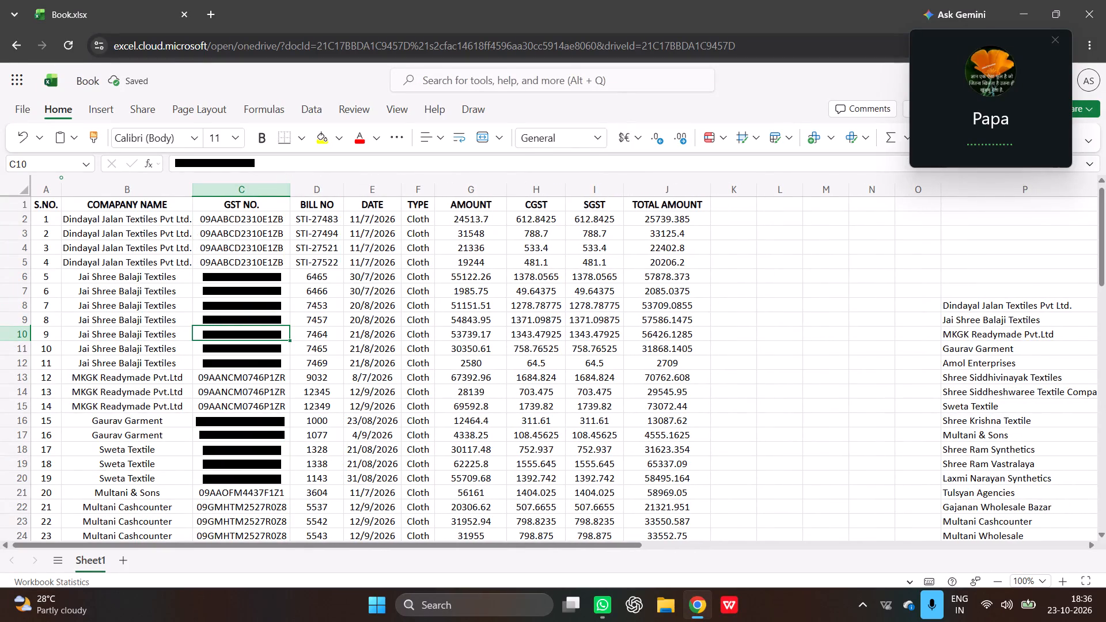
# Rewrite the dates of the Tulsyan Agencies bill 603 and Shree Ram Synthetics bill 4509 as 21/7/2026.
pyautogui.scroll(-3, 374, 316)
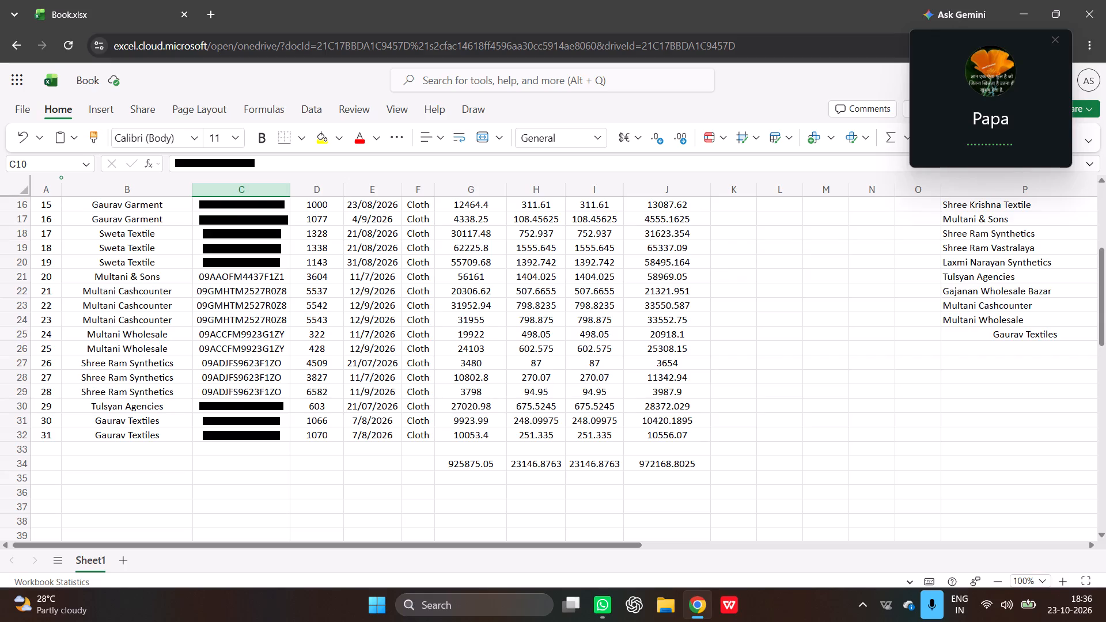
pyautogui.doubleClick(366, 406)
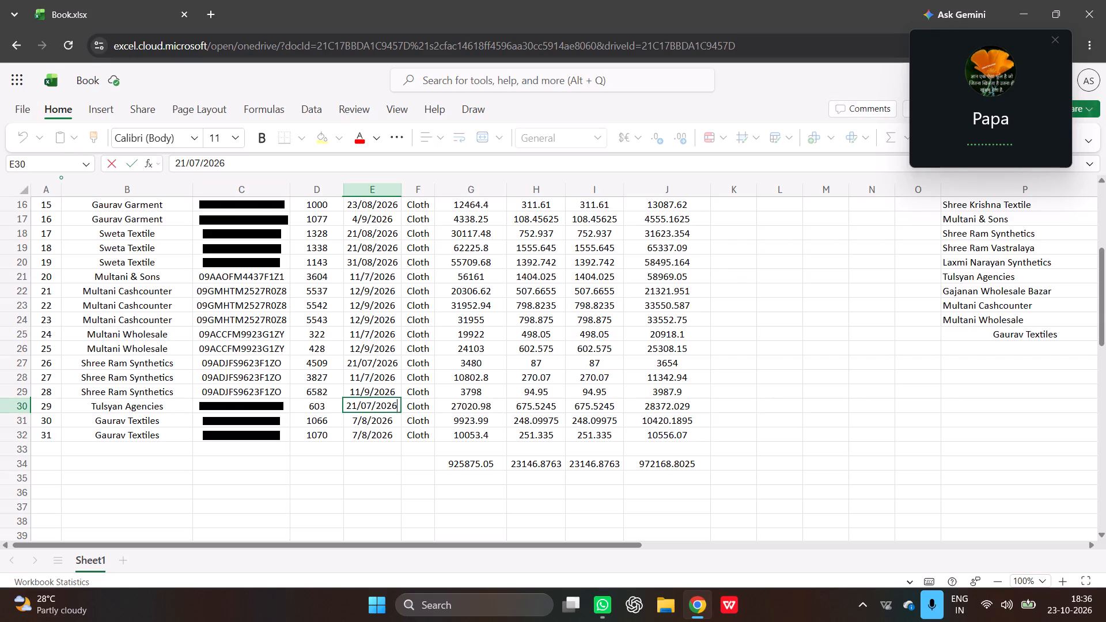
pyautogui.click(366, 405)
pyautogui.press('BackSpace')
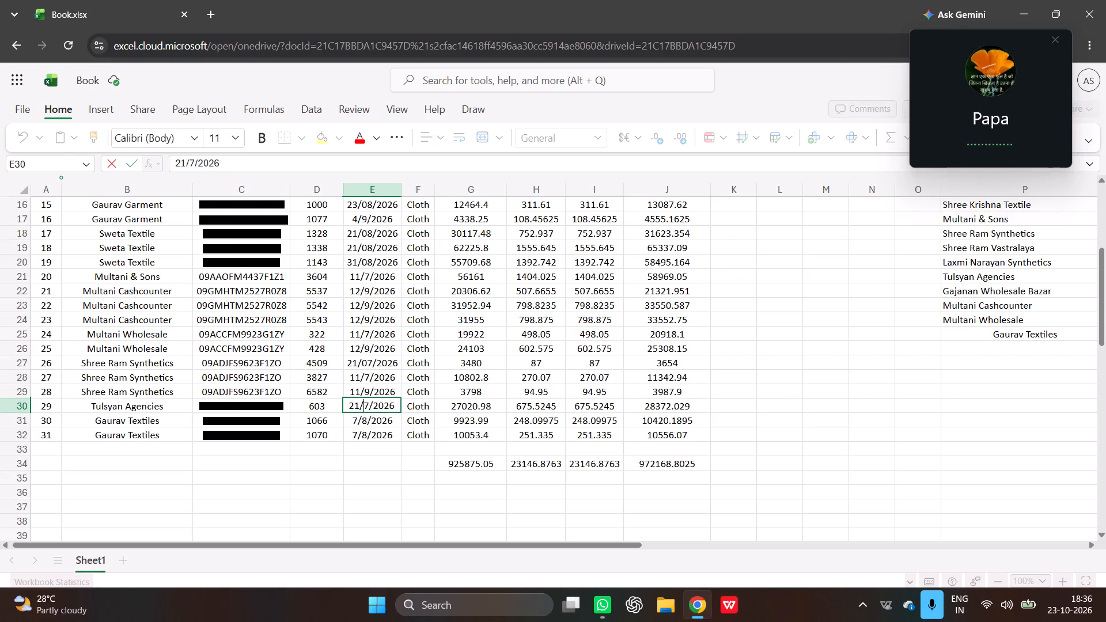
pyautogui.doubleClick(366, 361)
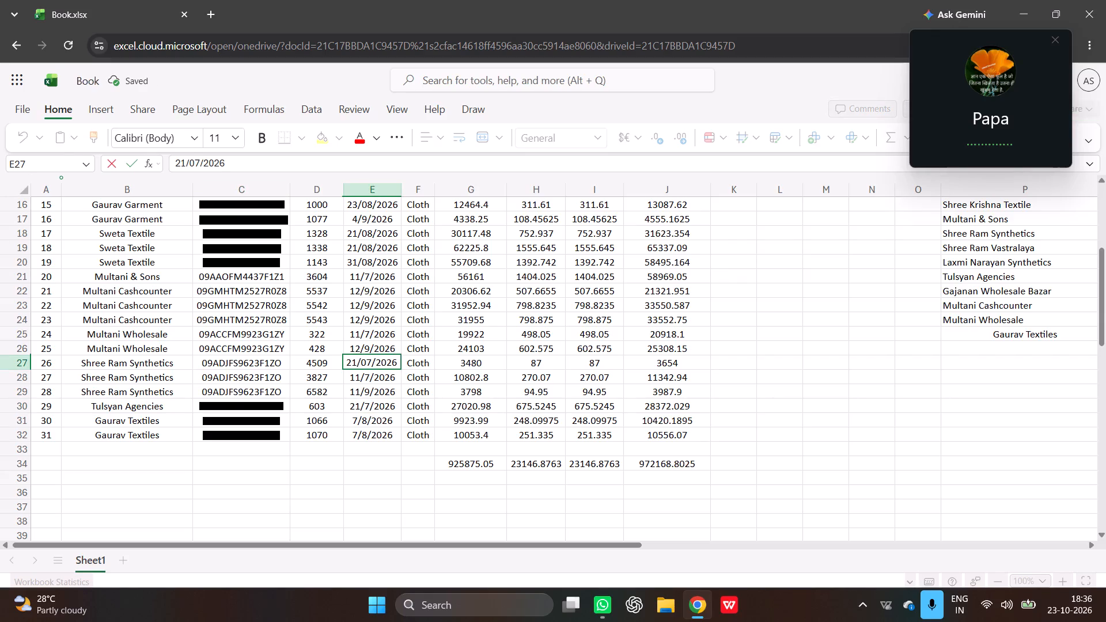
pyautogui.click(366, 363)
pyautogui.press('BackSpace')
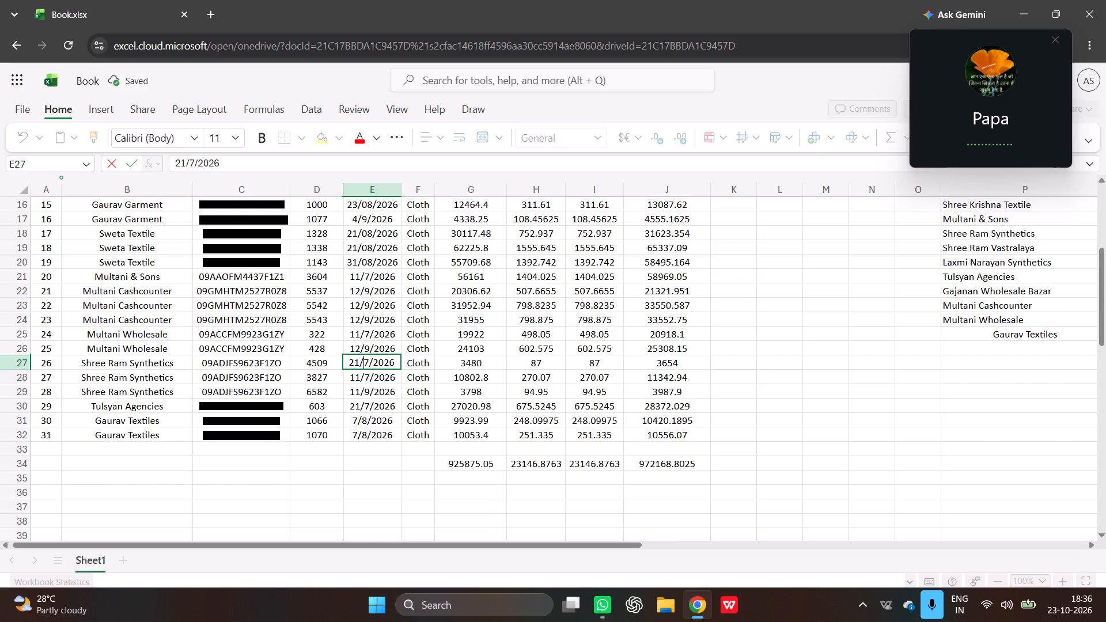
# Rewrite the Sweta Textile dates as 21/8/2026 for bills 1328 and 1338, and 31/8/2026 for bill 1143.
pyautogui.scroll(2, 370, 292)
pyautogui.doubleClick(366, 376)
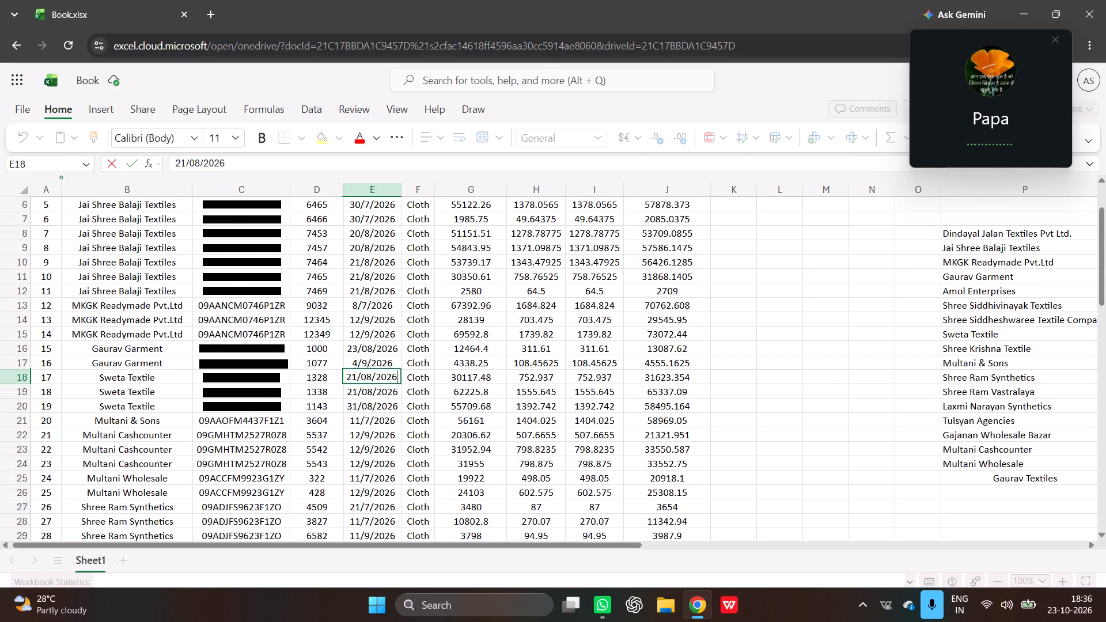
pyautogui.click(368, 377)
pyautogui.press('BackSpace')
pyautogui.doubleClick(367, 392)
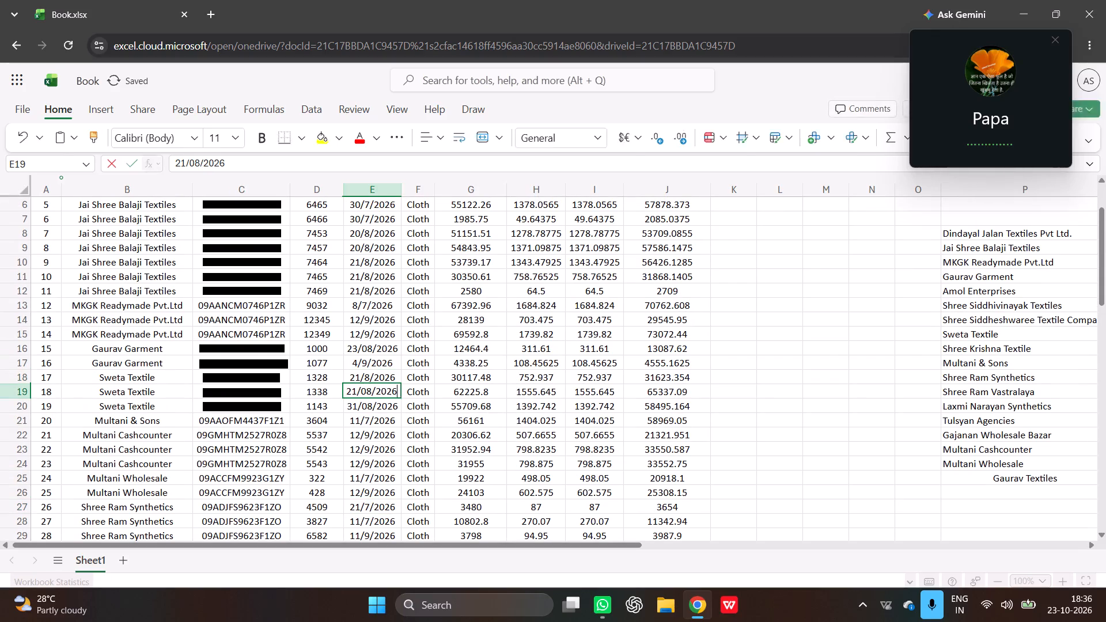
pyautogui.click(366, 390)
pyautogui.press('BackSpace')
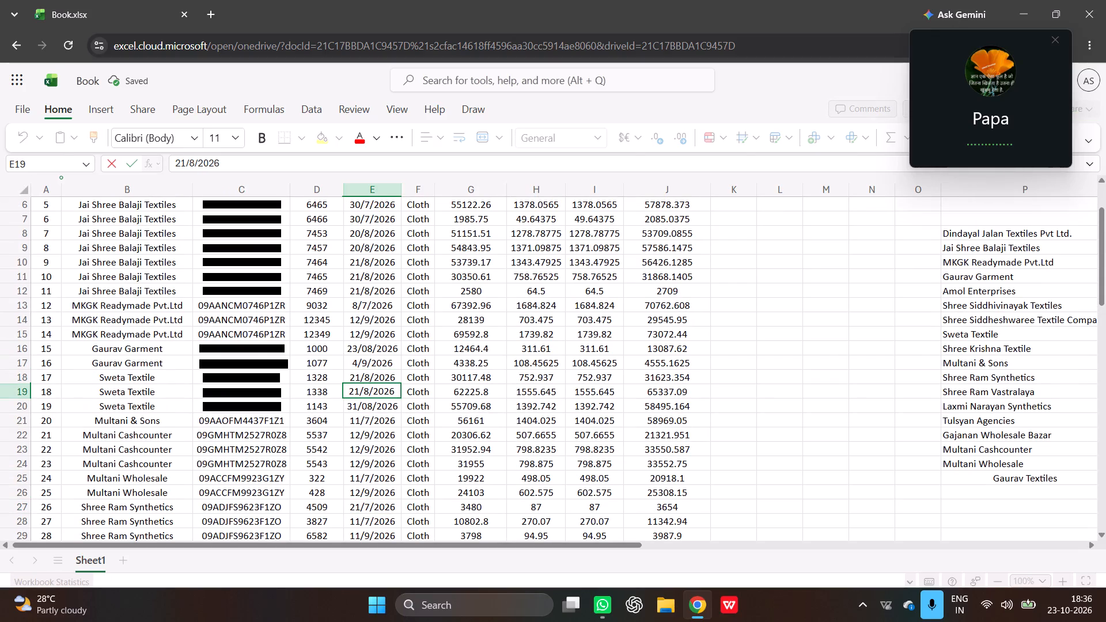
pyautogui.doubleClick(366, 408)
pyautogui.click(365, 407)
pyautogui.press('BackSpace')
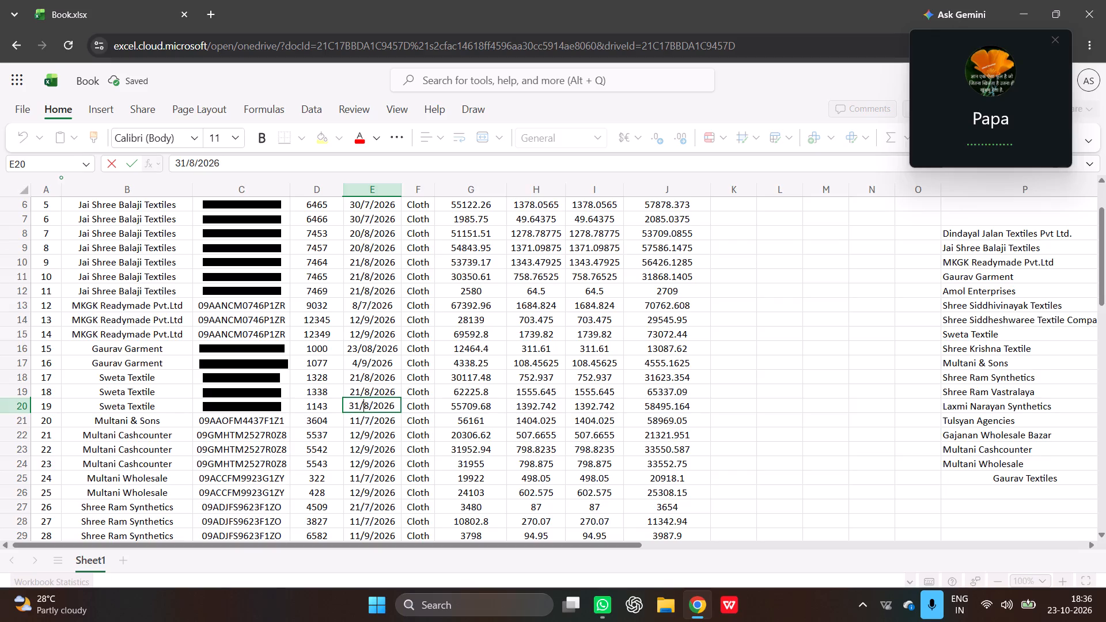
pyautogui.scroll(3, 385, 427)
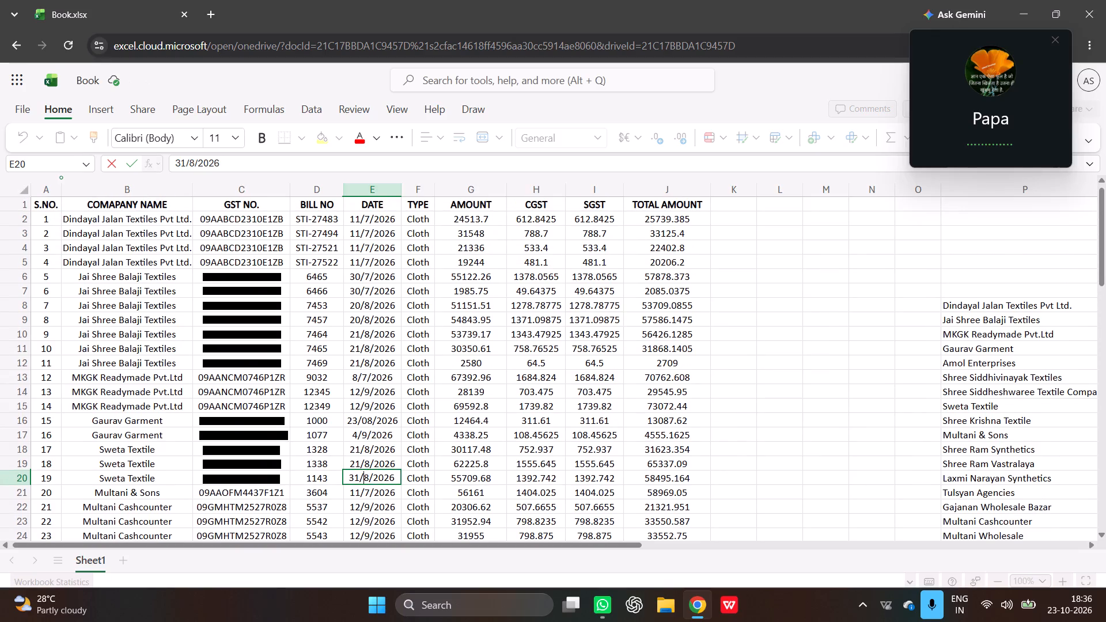
pyautogui.press('Return')
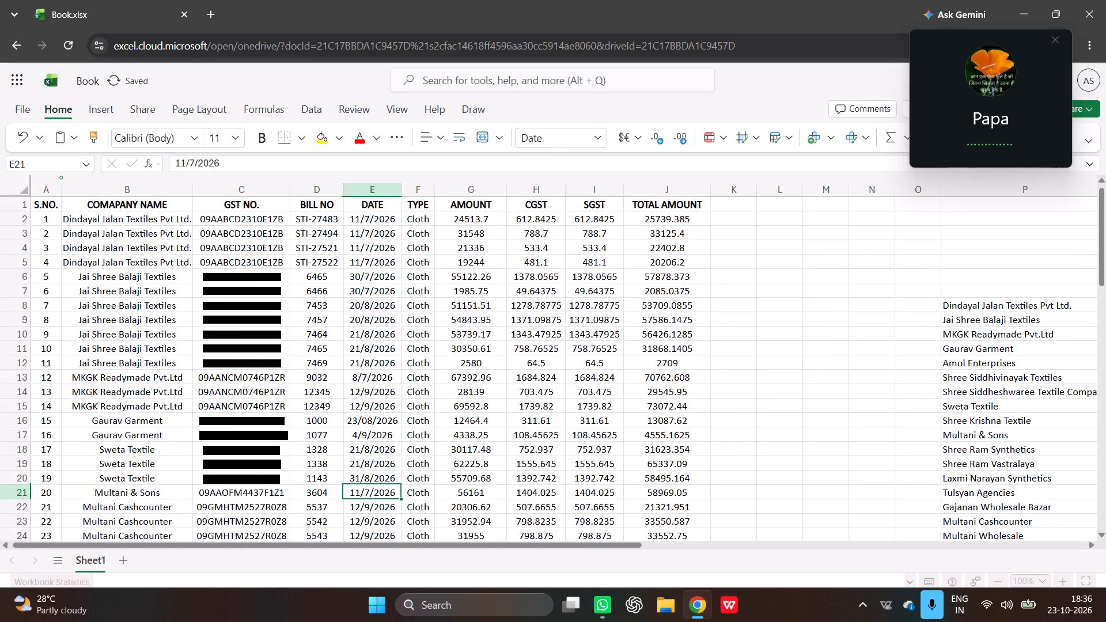
# Enter the label TOTAL in the company name column of row 34.
pyautogui.scroll(-4, 462, 462)
pyautogui.scroll(1, 463, 465)
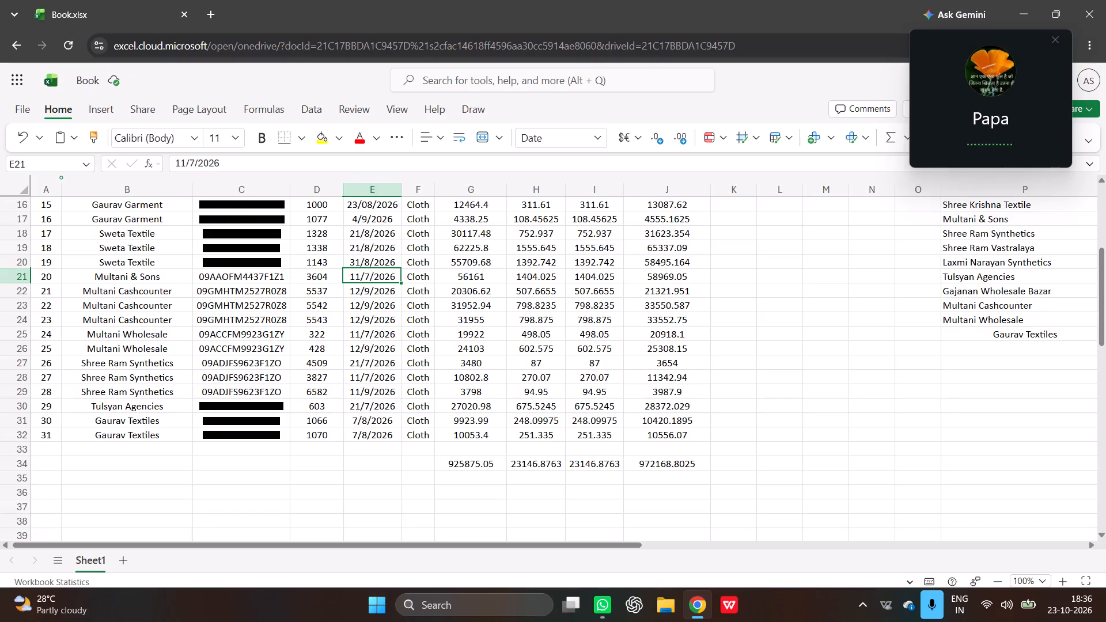
pyautogui.click(150, 463)
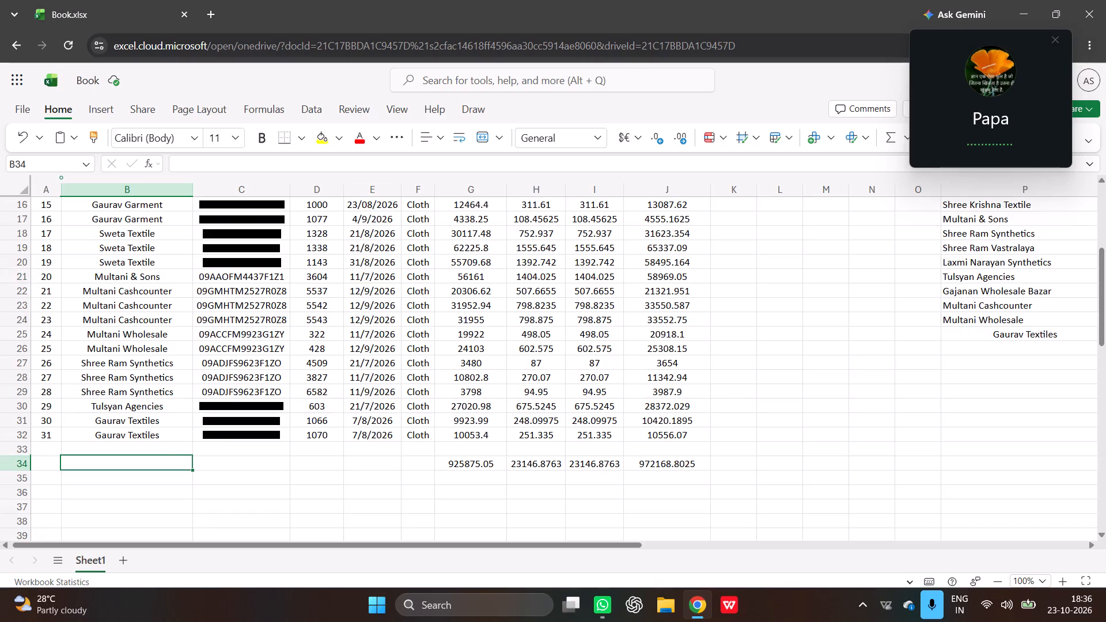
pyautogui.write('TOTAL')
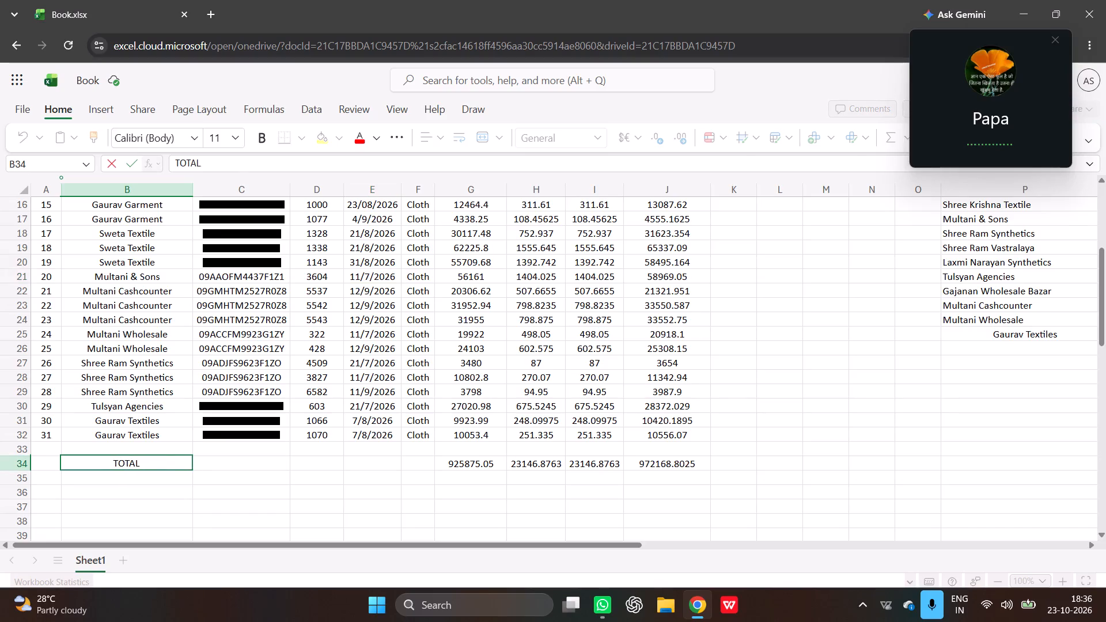
pyautogui.moveTo(190, 518); pyautogui.dragTo(188, 505)
# Make the totals row bold from B34 to J34.
pyautogui.moveTo(119, 464); pyautogui.dragTo(725, 462)
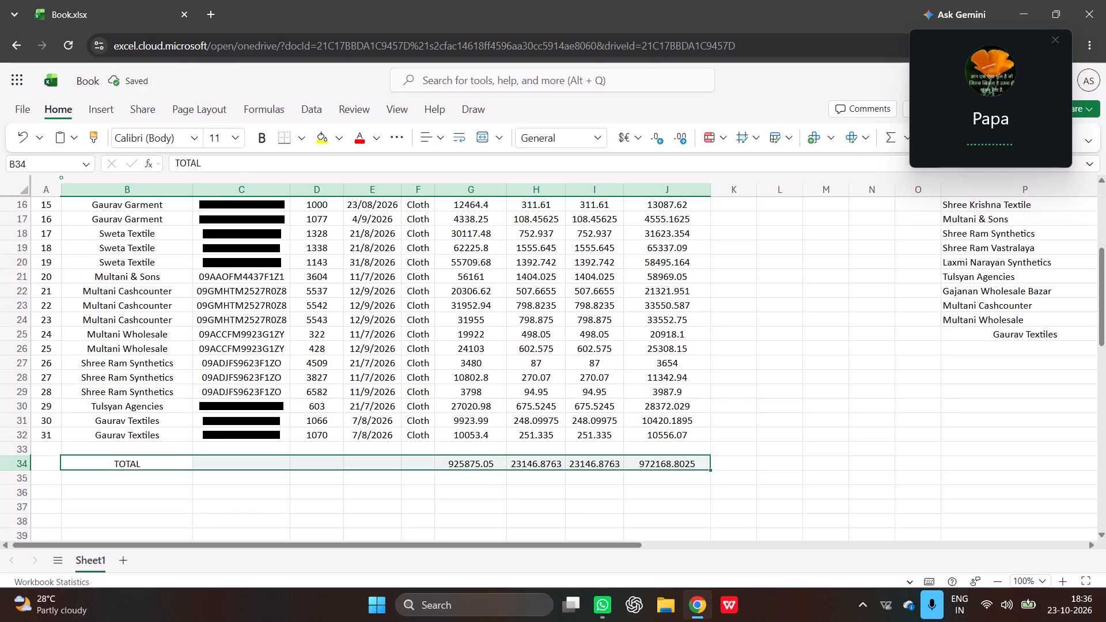
pyautogui.moveTo(725, 462); pyautogui.dragTo(690, 462)
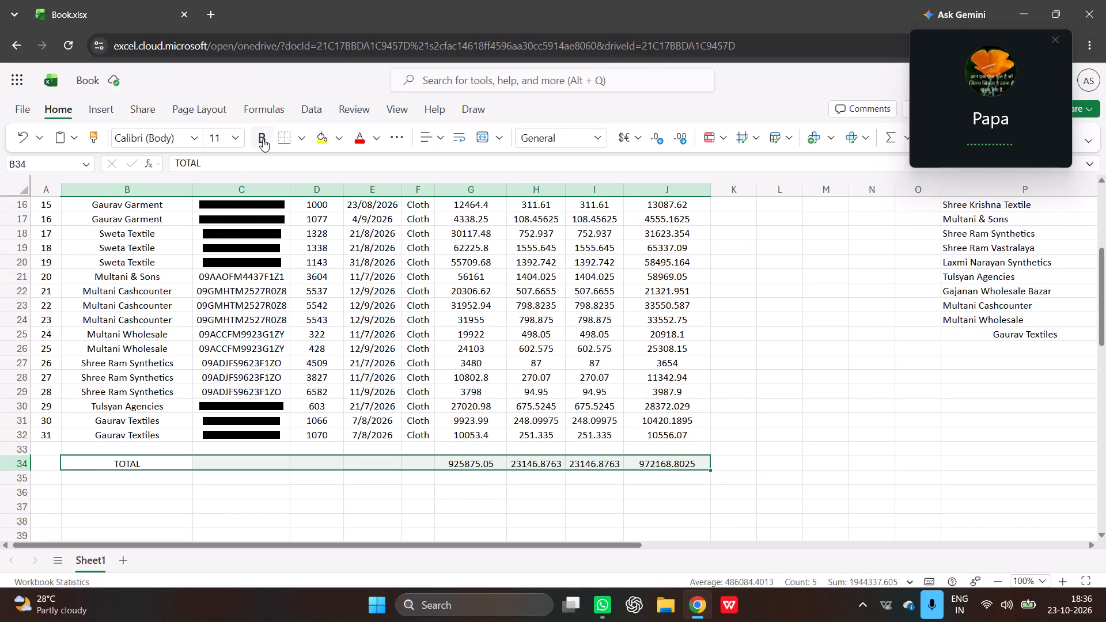
pyautogui.click(263, 139)
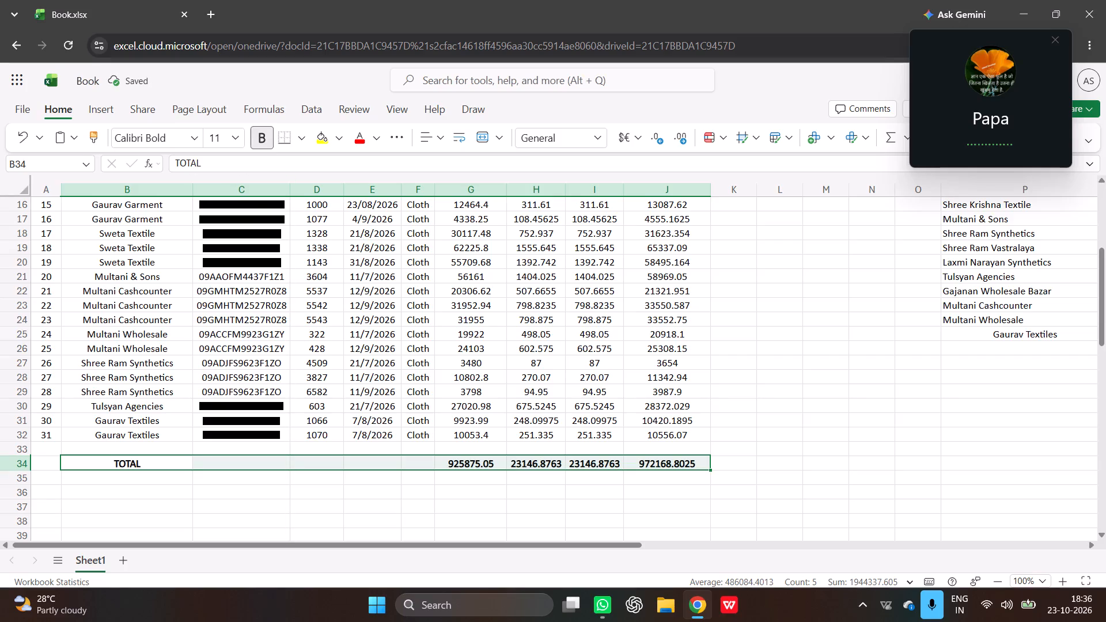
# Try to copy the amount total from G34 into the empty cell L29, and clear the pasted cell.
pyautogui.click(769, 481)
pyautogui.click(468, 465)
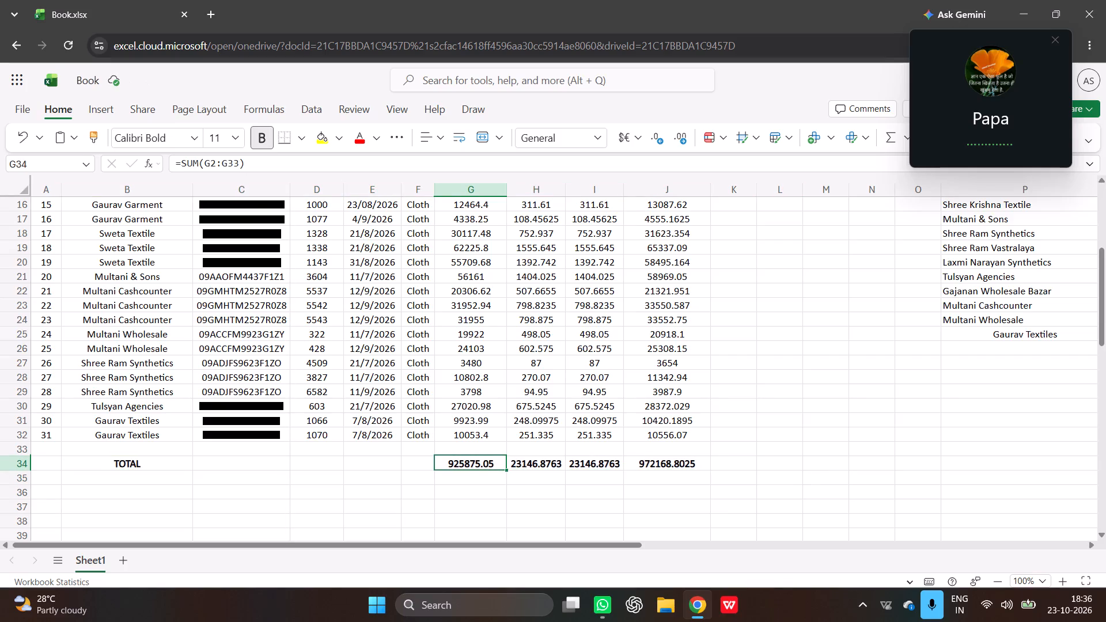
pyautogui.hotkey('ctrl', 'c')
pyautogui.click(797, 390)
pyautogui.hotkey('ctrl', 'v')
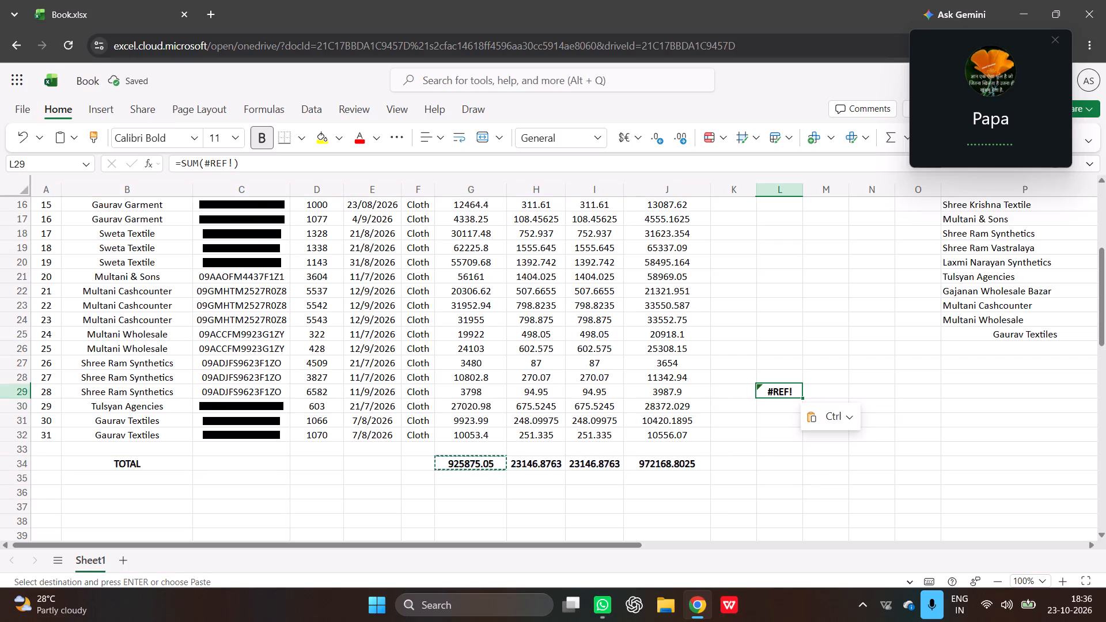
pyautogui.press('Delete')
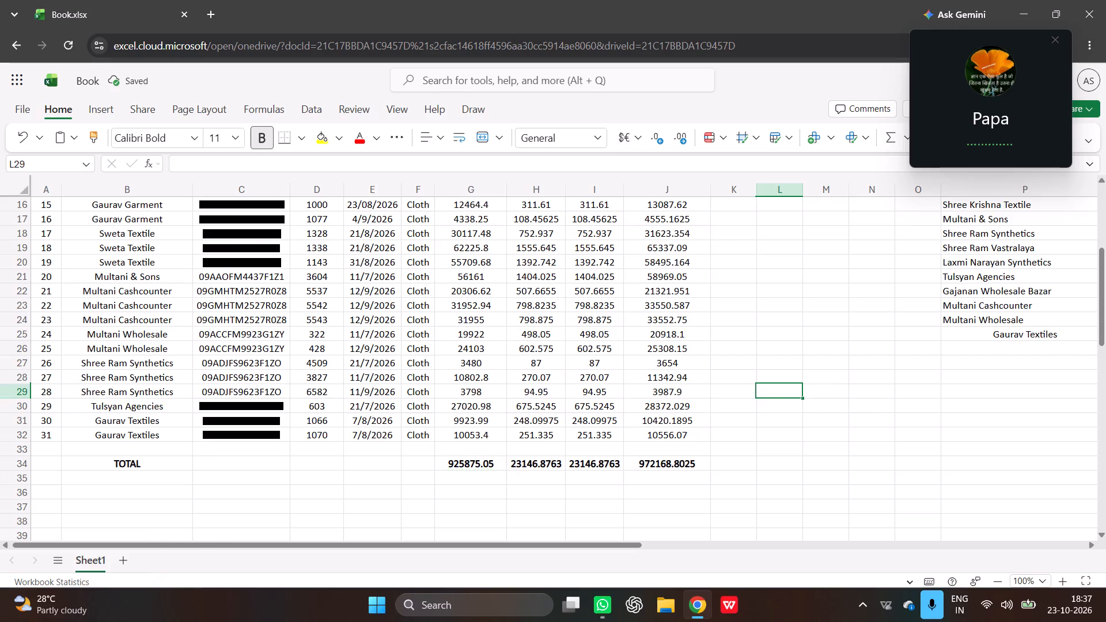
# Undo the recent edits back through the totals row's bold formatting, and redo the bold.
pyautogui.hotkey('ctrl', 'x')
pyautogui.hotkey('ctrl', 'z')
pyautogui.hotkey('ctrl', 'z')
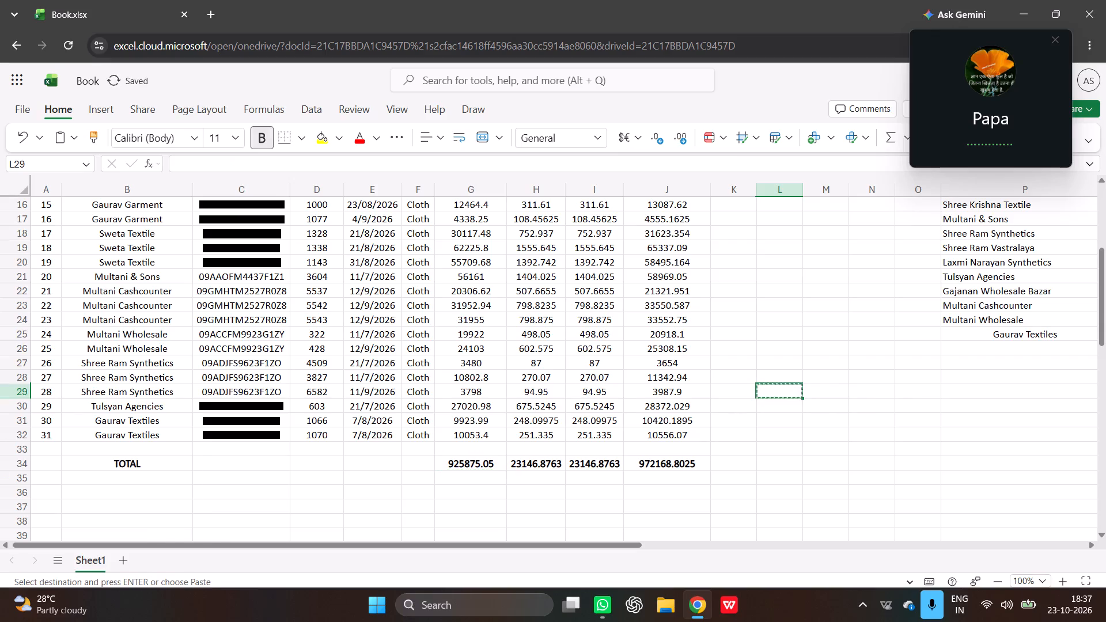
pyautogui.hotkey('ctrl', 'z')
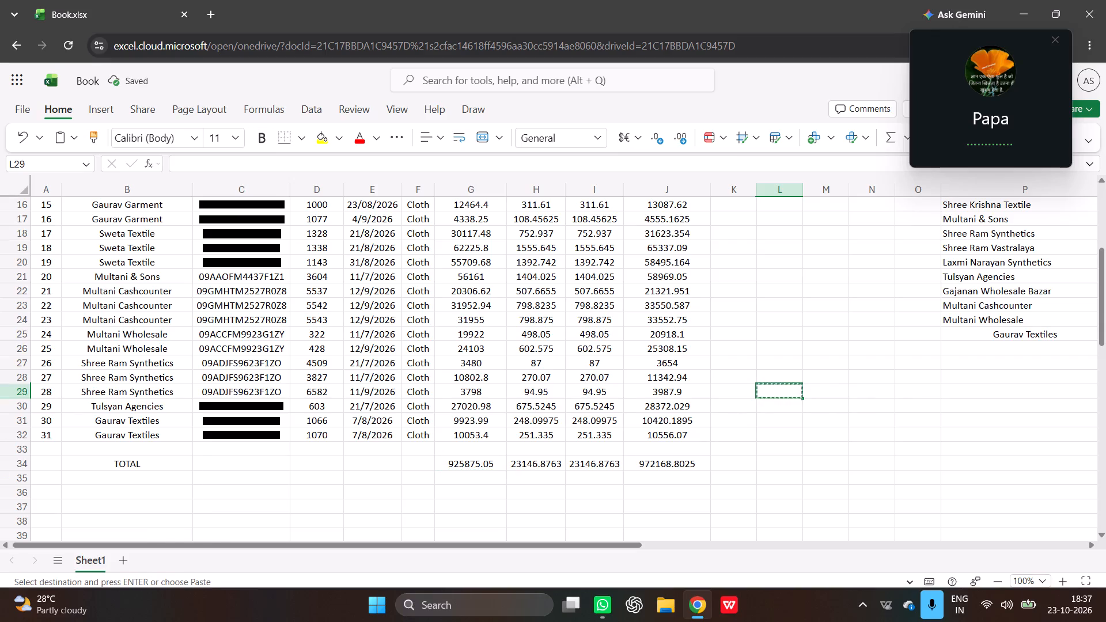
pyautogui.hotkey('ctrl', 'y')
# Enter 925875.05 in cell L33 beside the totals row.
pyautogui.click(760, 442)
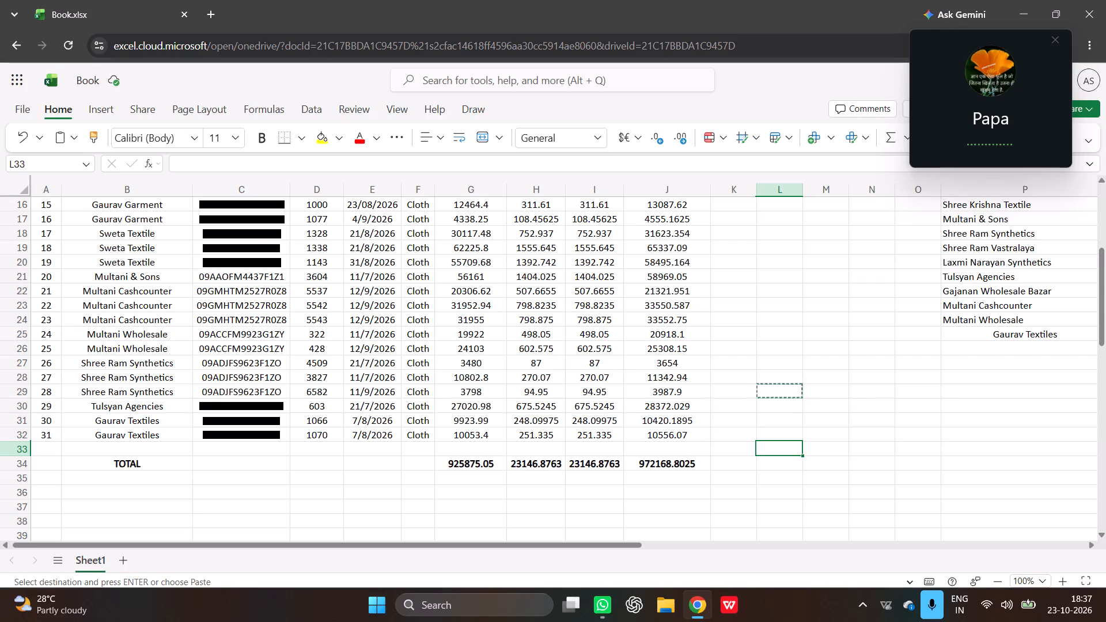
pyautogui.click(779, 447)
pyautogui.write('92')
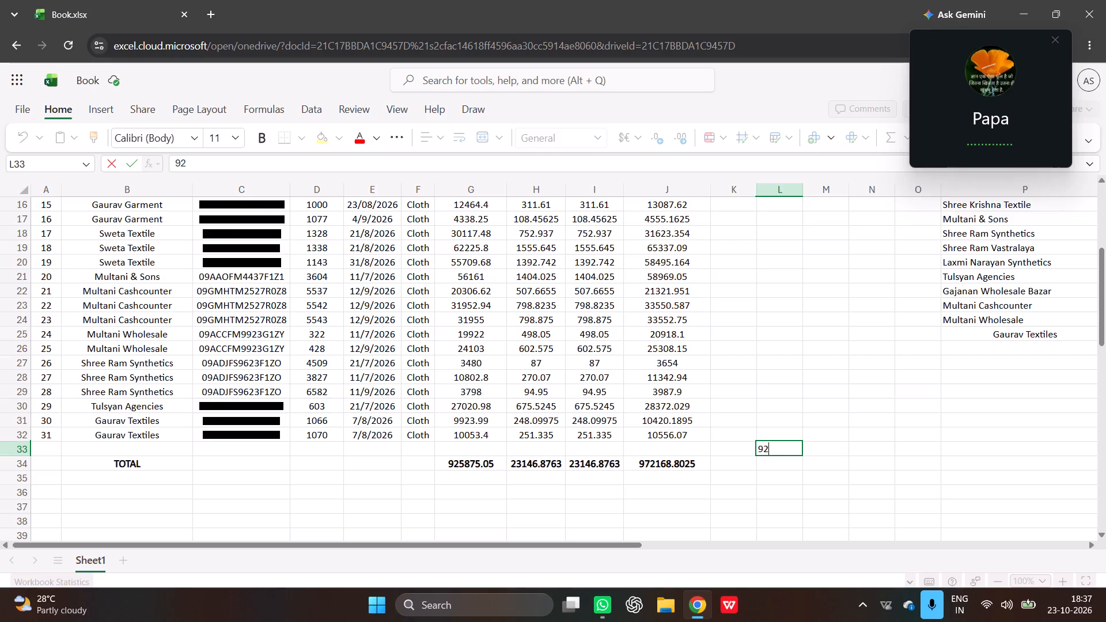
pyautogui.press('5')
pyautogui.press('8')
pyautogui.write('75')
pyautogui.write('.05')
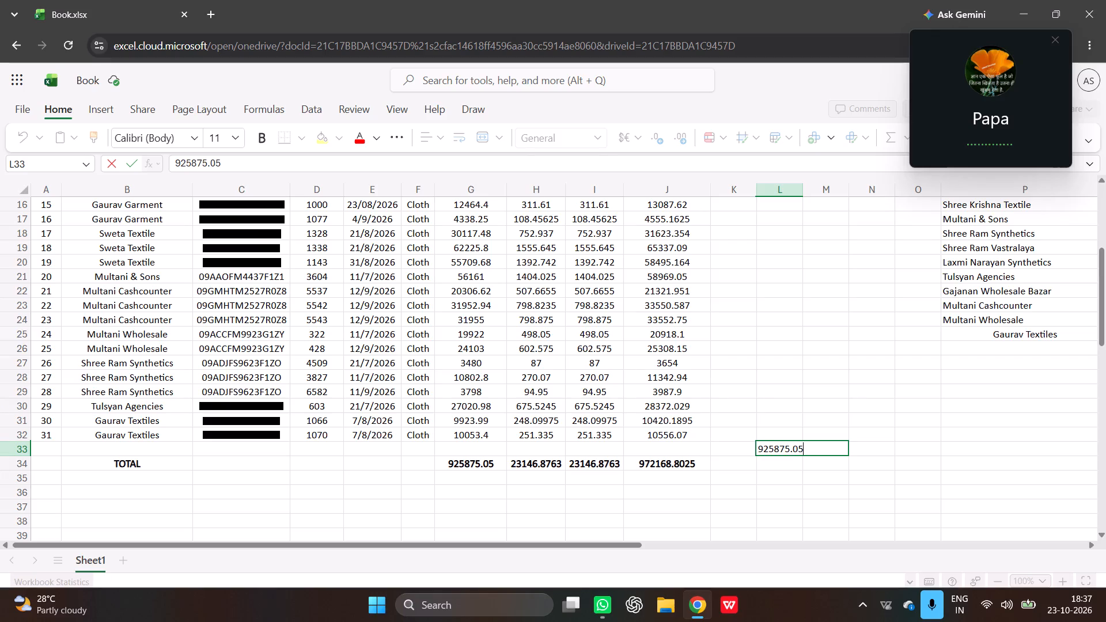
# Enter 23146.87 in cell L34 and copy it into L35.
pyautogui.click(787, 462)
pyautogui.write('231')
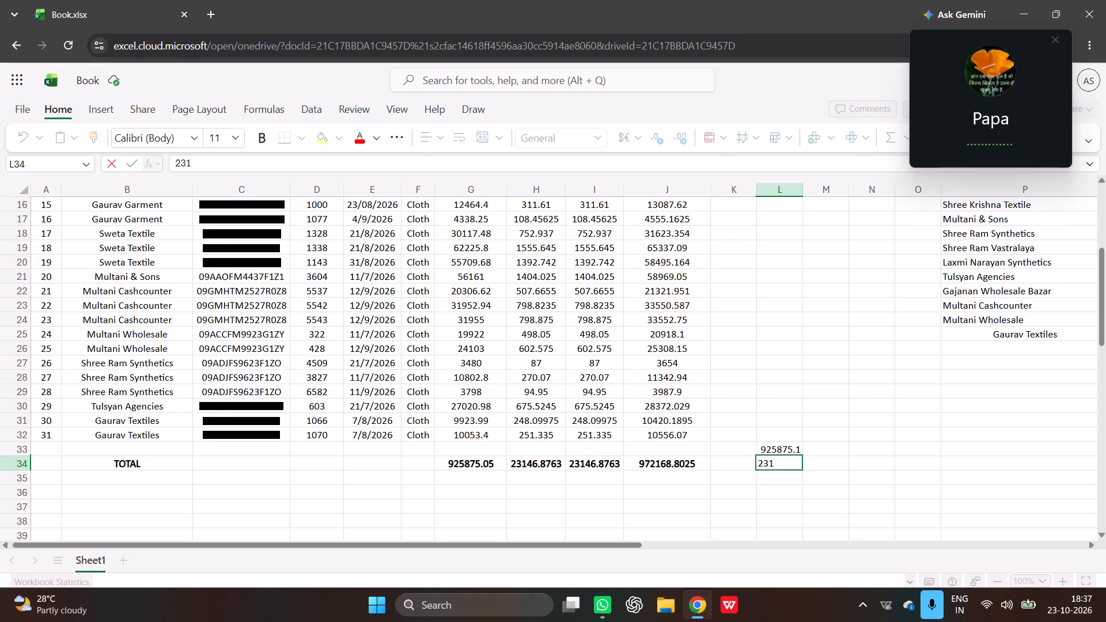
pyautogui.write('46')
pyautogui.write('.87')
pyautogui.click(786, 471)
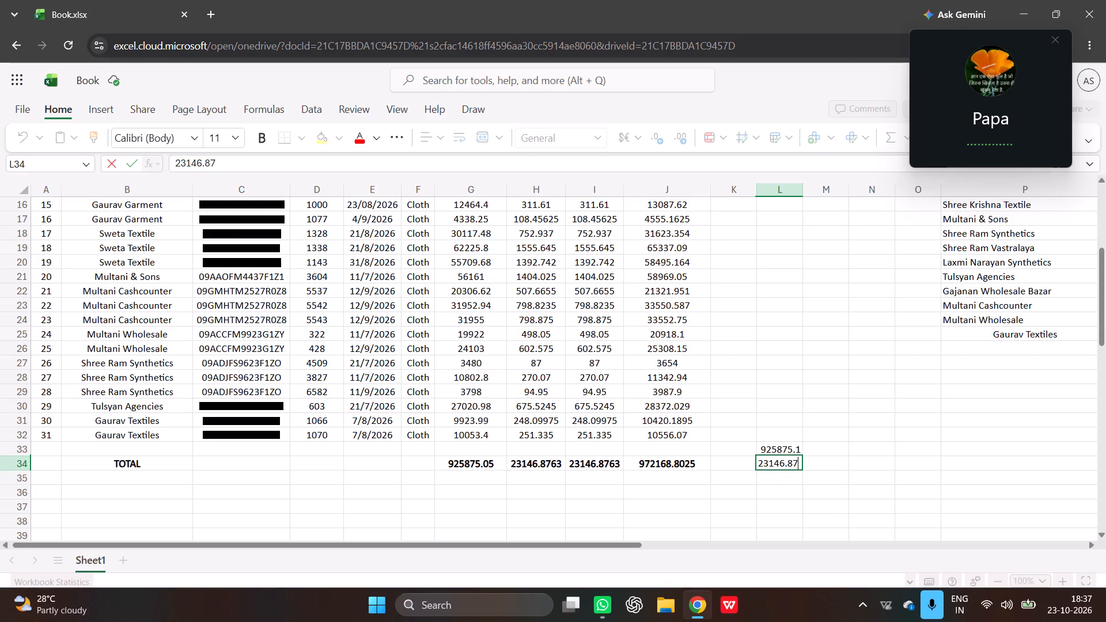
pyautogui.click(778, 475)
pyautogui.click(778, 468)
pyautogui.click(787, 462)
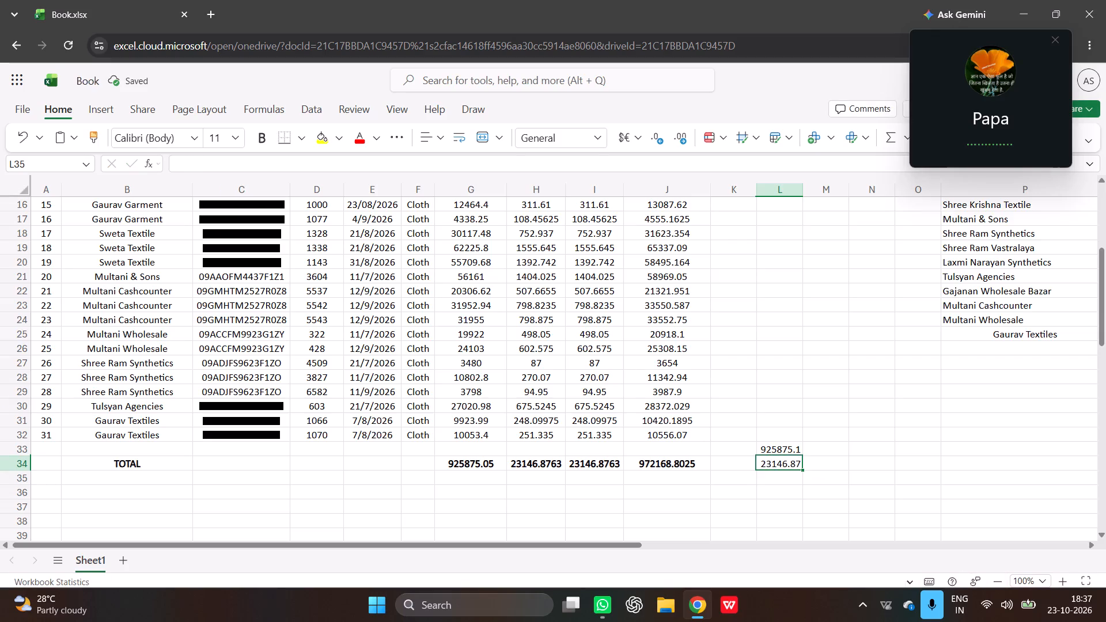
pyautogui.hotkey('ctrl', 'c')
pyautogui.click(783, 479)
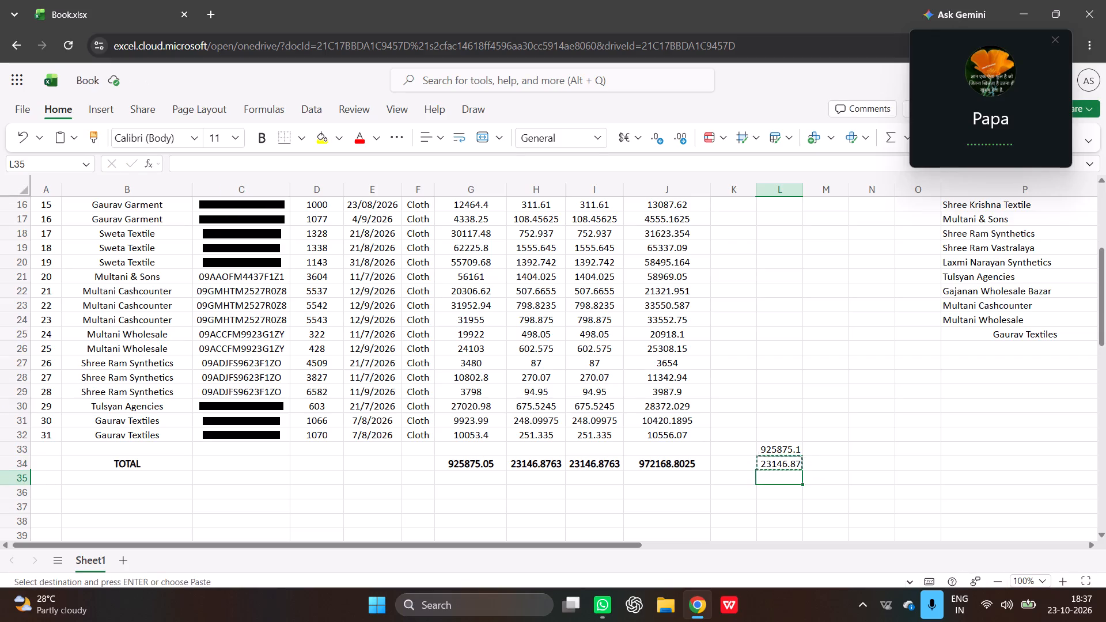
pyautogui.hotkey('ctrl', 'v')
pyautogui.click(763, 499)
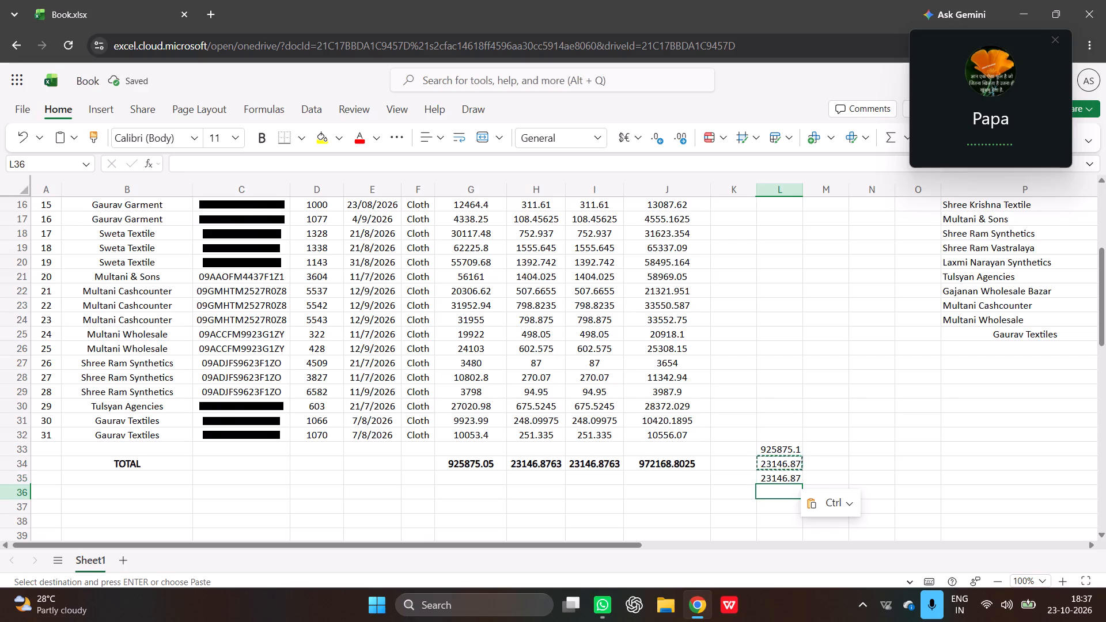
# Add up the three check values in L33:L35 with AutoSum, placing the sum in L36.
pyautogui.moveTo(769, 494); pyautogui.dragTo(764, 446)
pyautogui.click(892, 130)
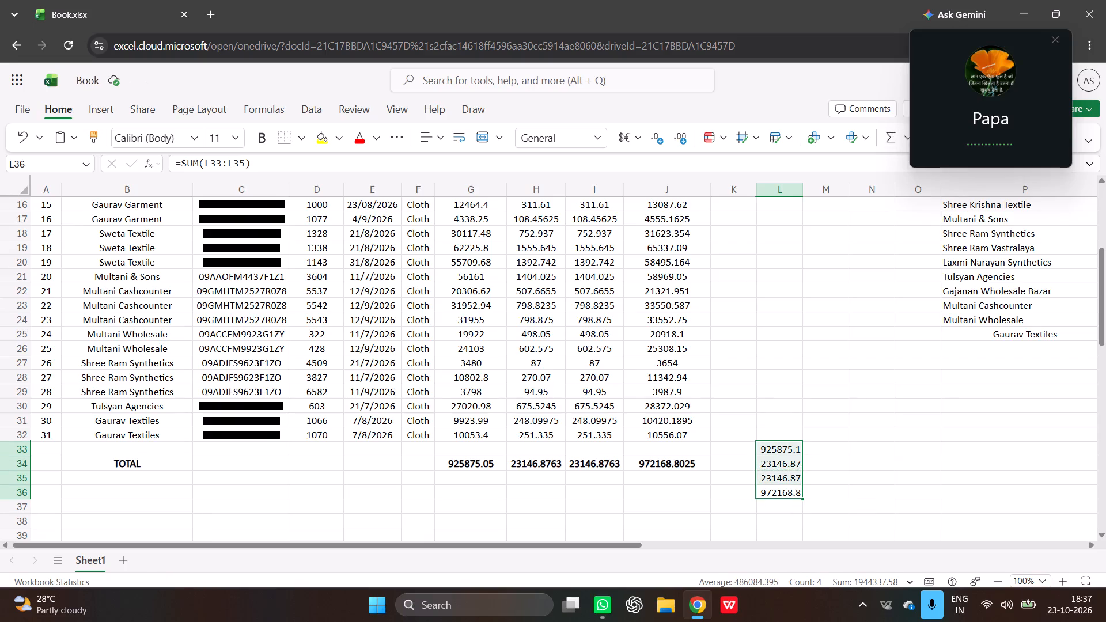
# Clear the check values and their sum from cells L33:L36 beside the totals row.
pyautogui.press('Delete')
pyautogui.click(764, 512)
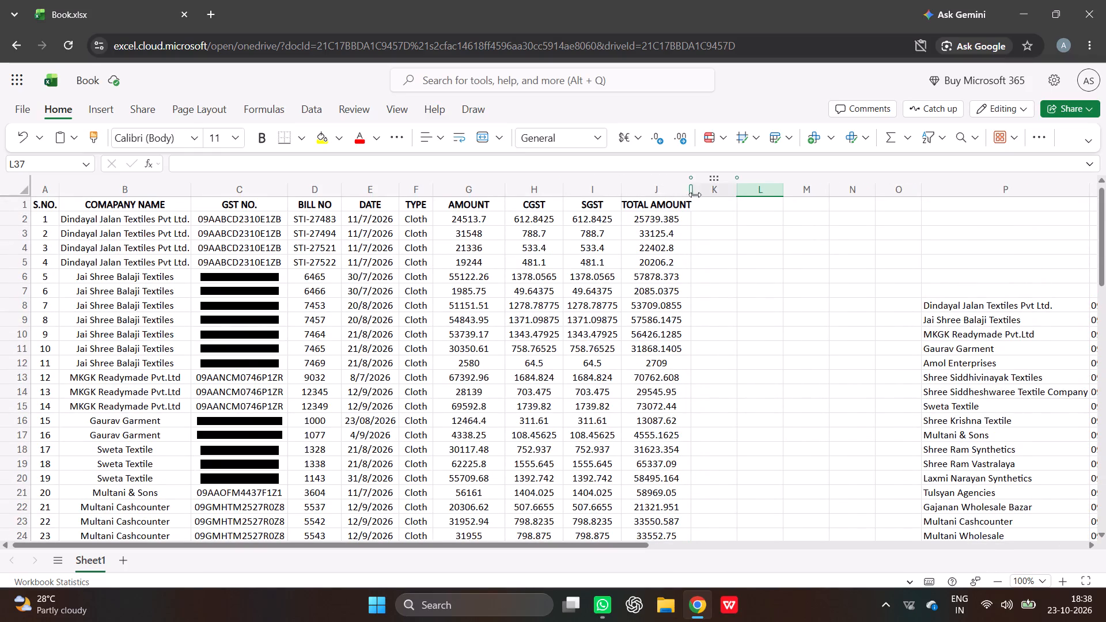
pyautogui.moveTo(692, 192); pyautogui.dragTo(699, 191)
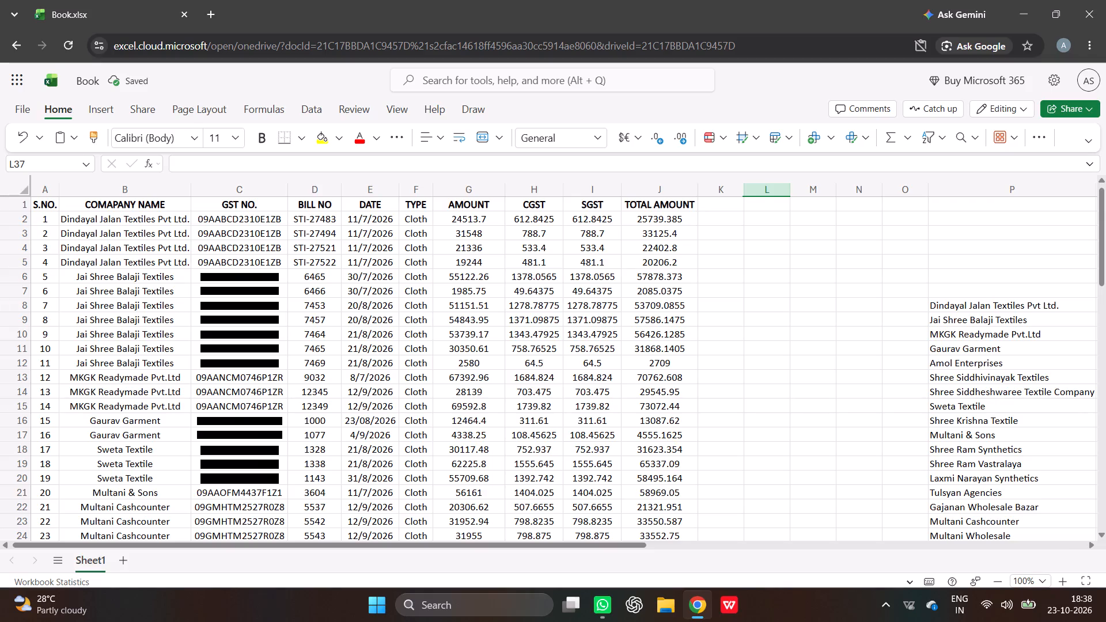
pyautogui.scroll(-3, 303, 403)
pyautogui.scroll(5, 314, 401)
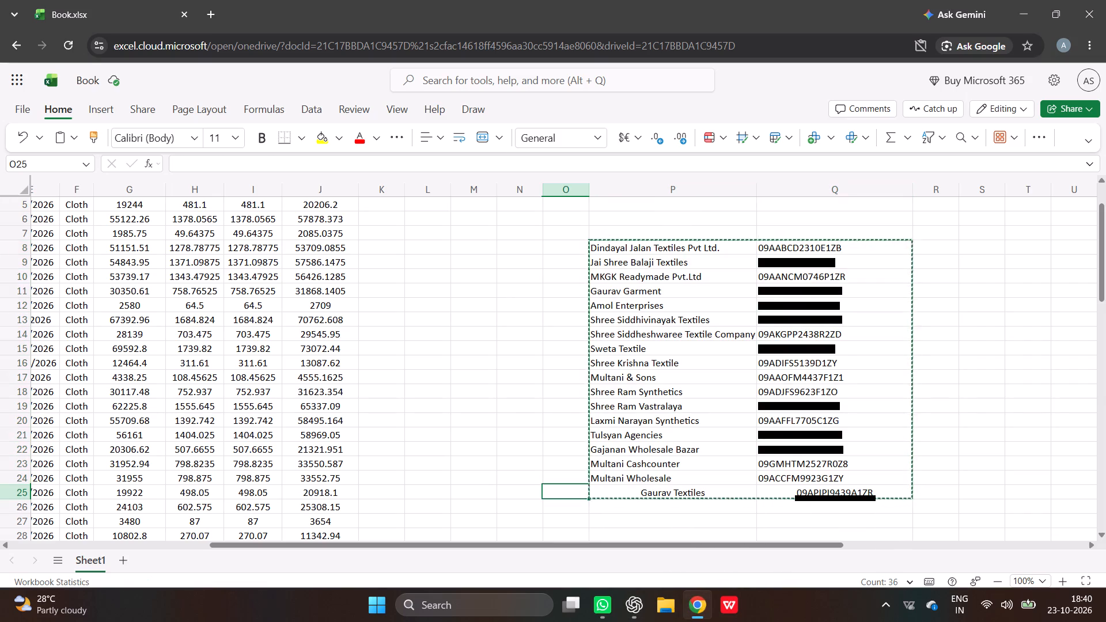
pyautogui.press('Left')
pyautogui.press('Left')
pyautogui.press('Left')
pyautogui.press('Left')
pyautogui.press('Left')
pyautogui.press('Left')
pyautogui.press('Left')
pyautogui.press('Left')
pyautogui.press('Left')
pyautogui.press('Left')
pyautogui.press('Left')
pyautogui.press('Left')
pyautogui.press('Left')
pyautogui.press('Left')
pyautogui.press('Left')
pyautogui.press('Left')
pyautogui.press('Left')
pyautogui.press('Left')
pyautogui.press('Left')
pyautogui.press('Left')
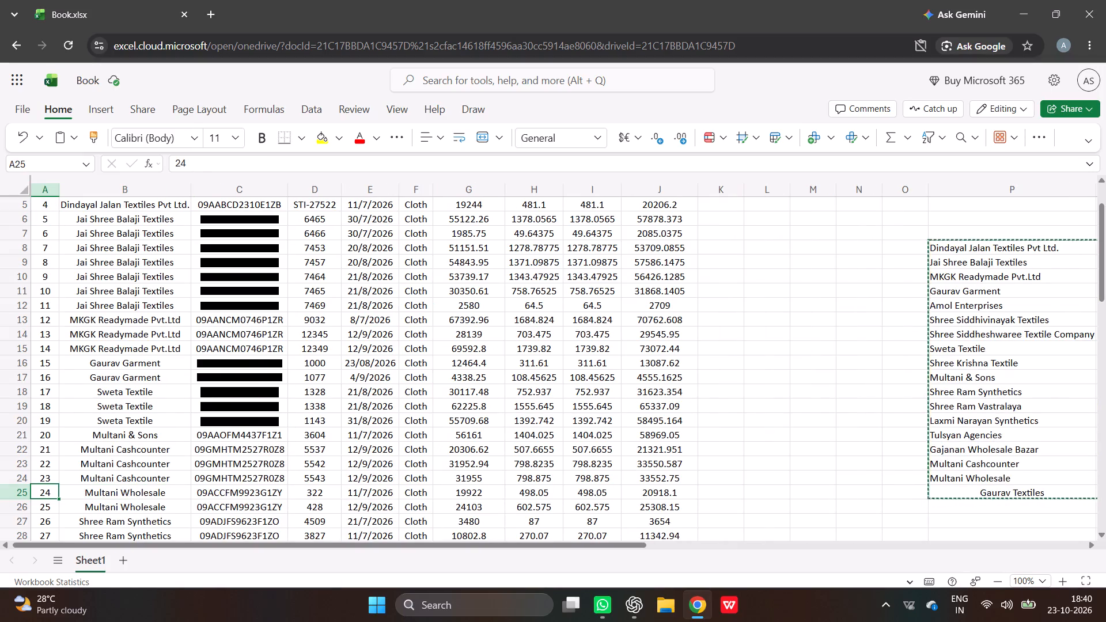
pyautogui.click(217, 453)
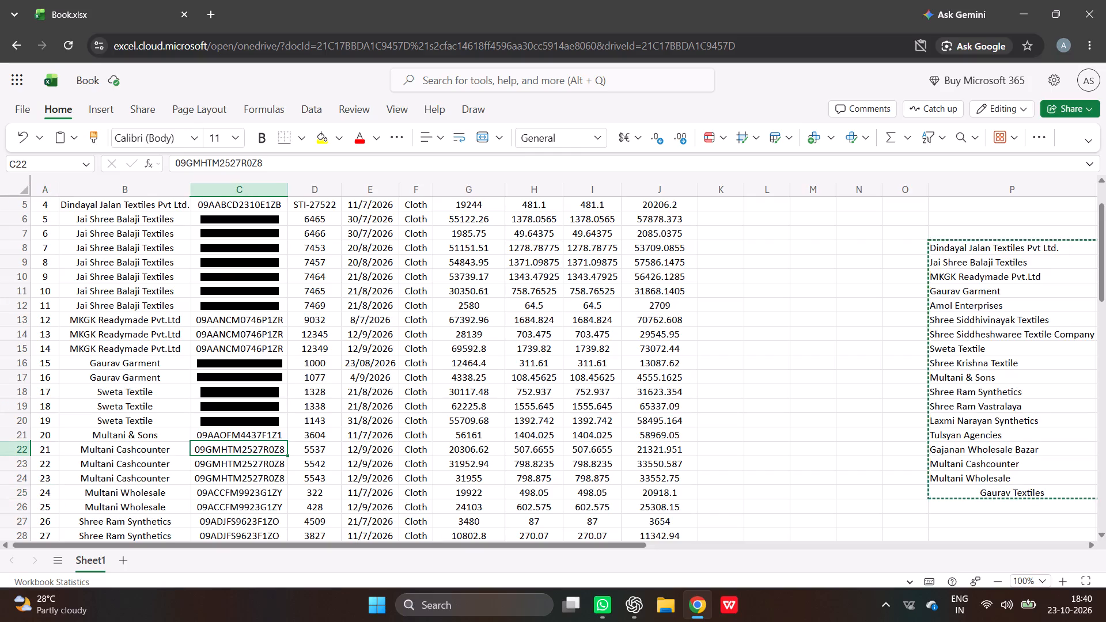
pyautogui.click(226, 471)
pyautogui.click(233, 465)
pyautogui.scroll(-5, 438, 471)
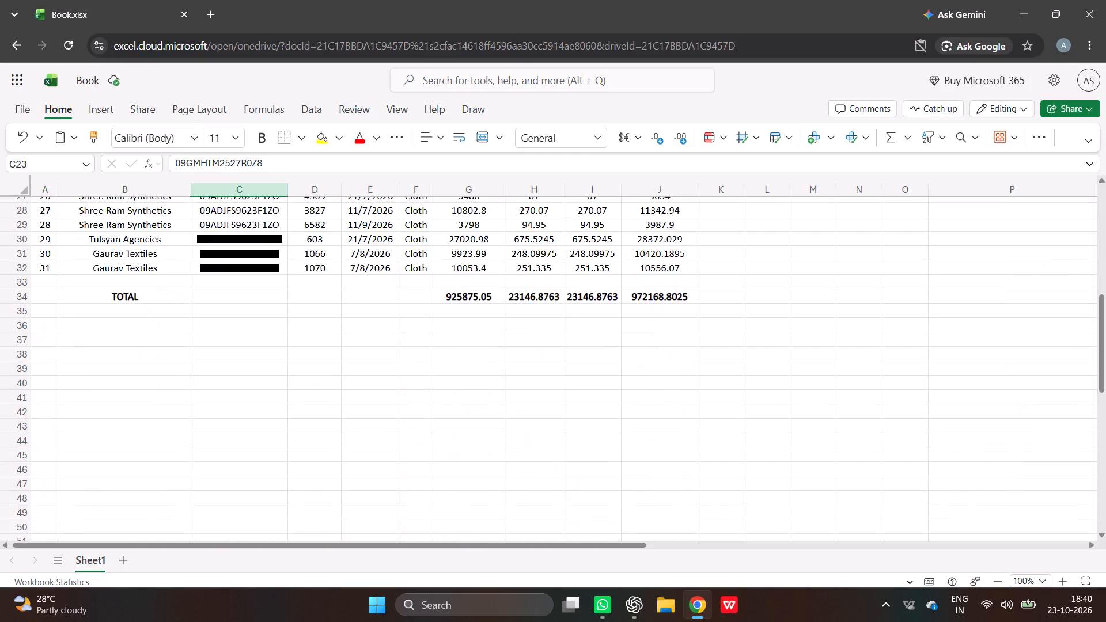
pyautogui.scroll(12, 438, 468)
# Clear the TYPE entry in cell F15.
pyautogui.click(411, 400)
pyautogui.scroll(2, 797, 419)
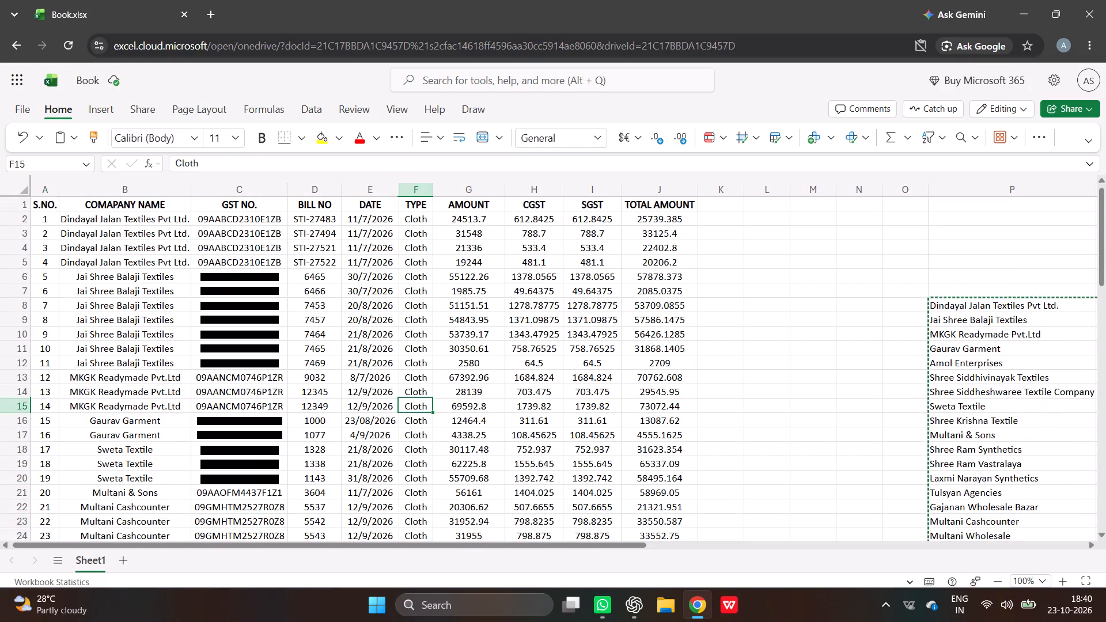
pyautogui.scroll(1, 797, 420)
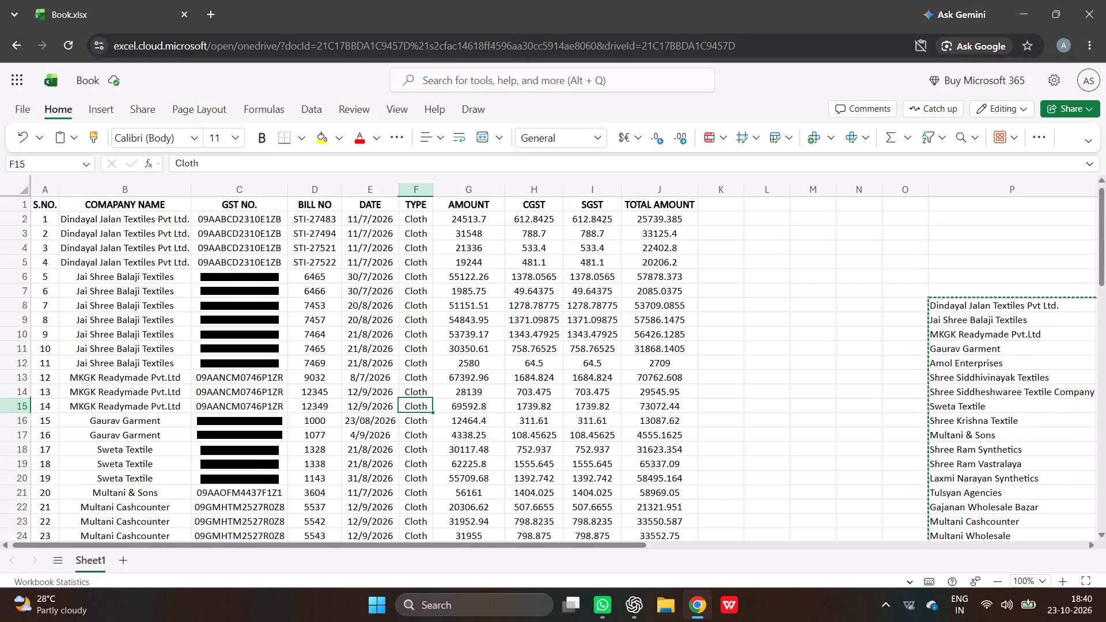
pyautogui.press('Delete')
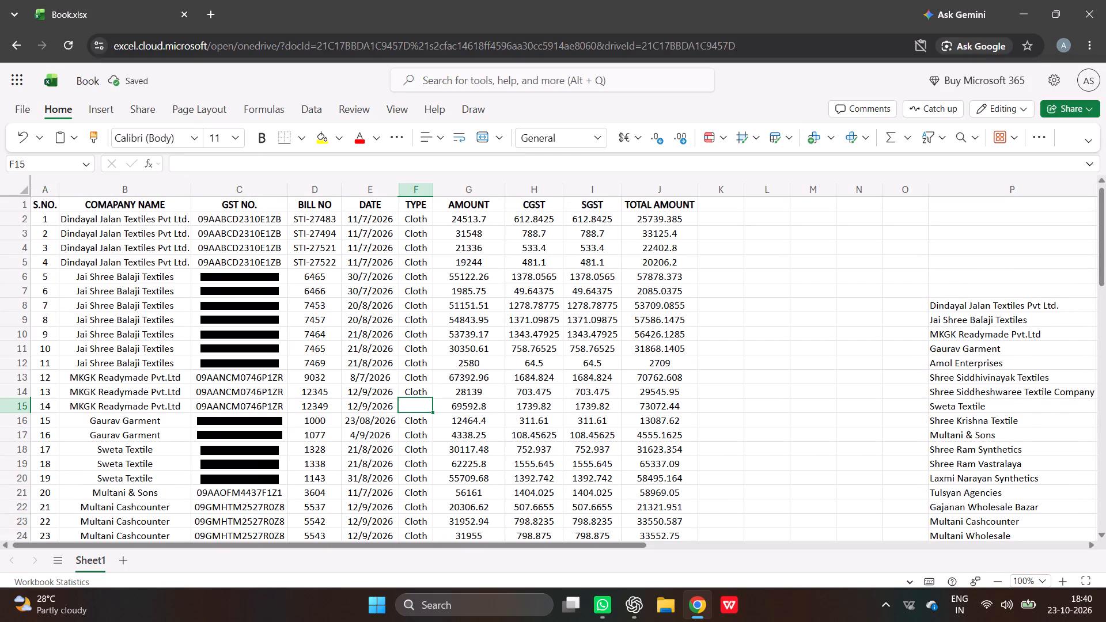
# Delete the supplier names and GST numbers in P8:Q25, and go back to bill number cell D8 in the register.
pyautogui.moveTo(943, 304); pyautogui.dragTo(357, 337)
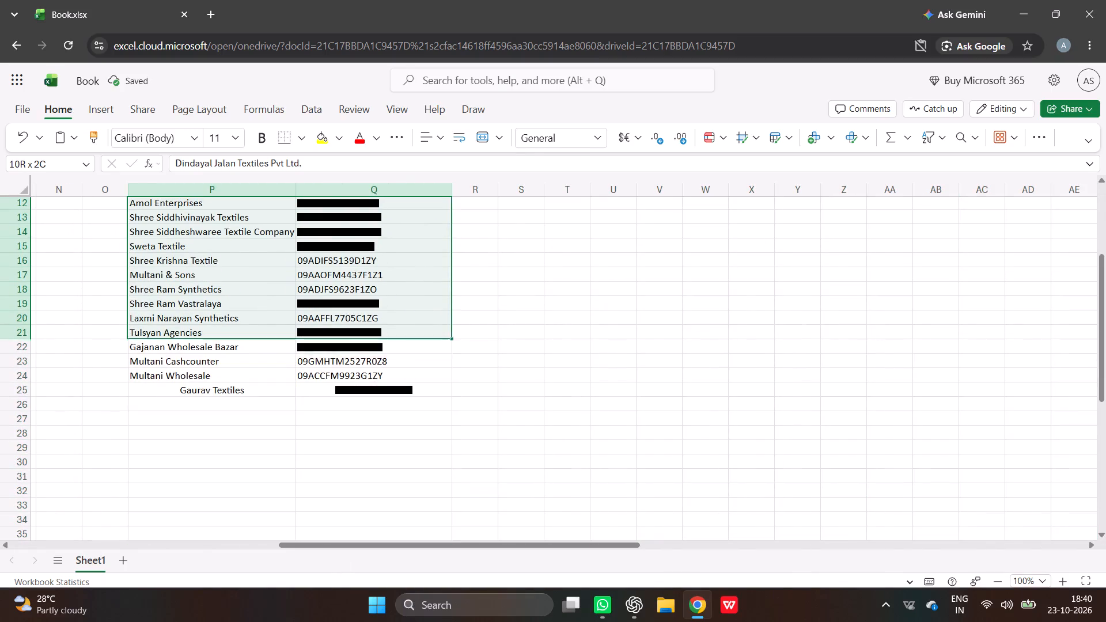
pyautogui.moveTo(357, 337); pyautogui.dragTo(359, 397)
pyautogui.press('Delete')
pyautogui.scroll(6, 313, 377)
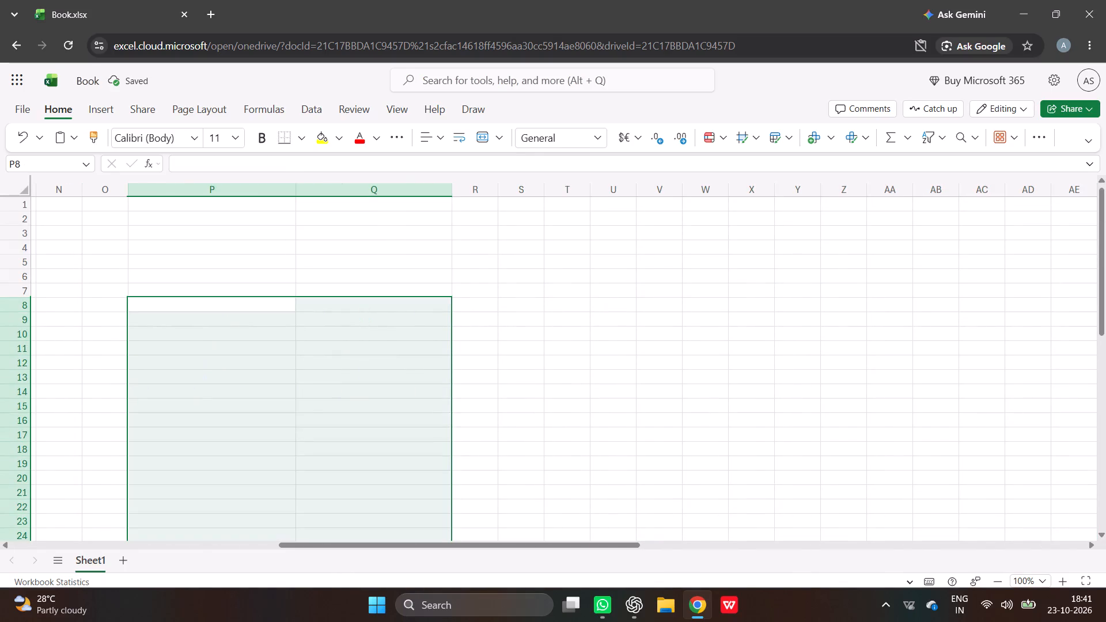
pyautogui.press('Left')
pyautogui.press('Left')
pyautogui.press('Left')
pyautogui.press('Left')
pyautogui.press('Left')
pyautogui.press('Left')
pyautogui.press('Left')
pyautogui.press('Left')
pyautogui.press('Left')
pyautogui.press('Left')
pyautogui.press('Left')
pyautogui.press('Left')
pyautogui.press('Left')
pyautogui.press('Left')
pyautogui.press('Left')
pyautogui.press('Left')
pyautogui.press('Left')
pyautogui.press('Left')
pyautogui.press('Left')
pyautogui.press('Left')
pyautogui.click(339, 308)
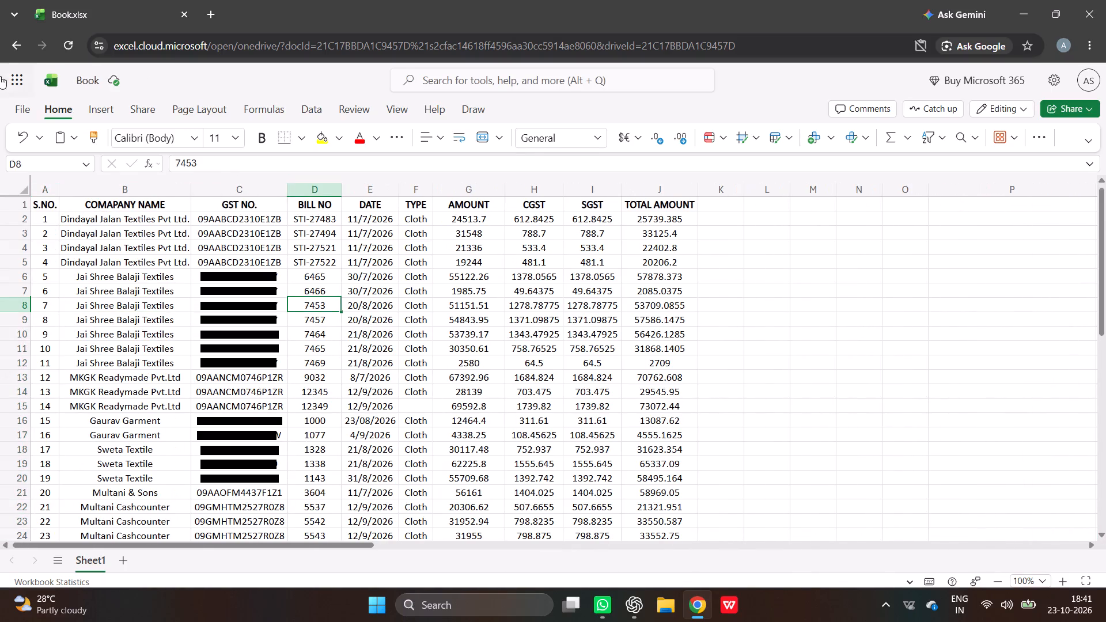
# Download a copy of the workbook.
pyautogui.click(21, 111)
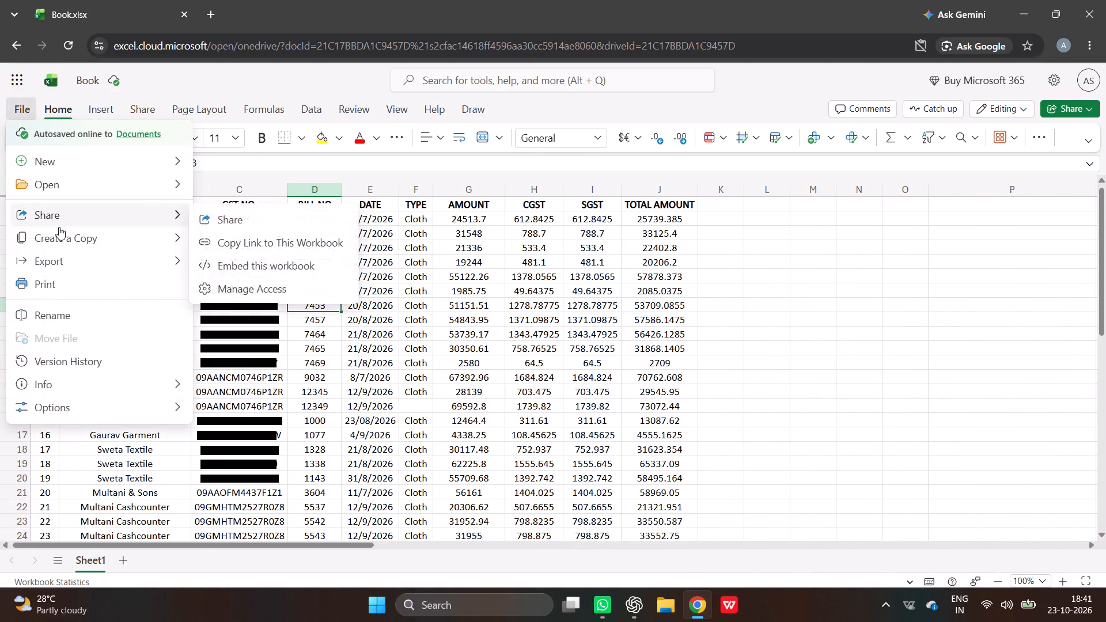
pyautogui.click(59, 236)
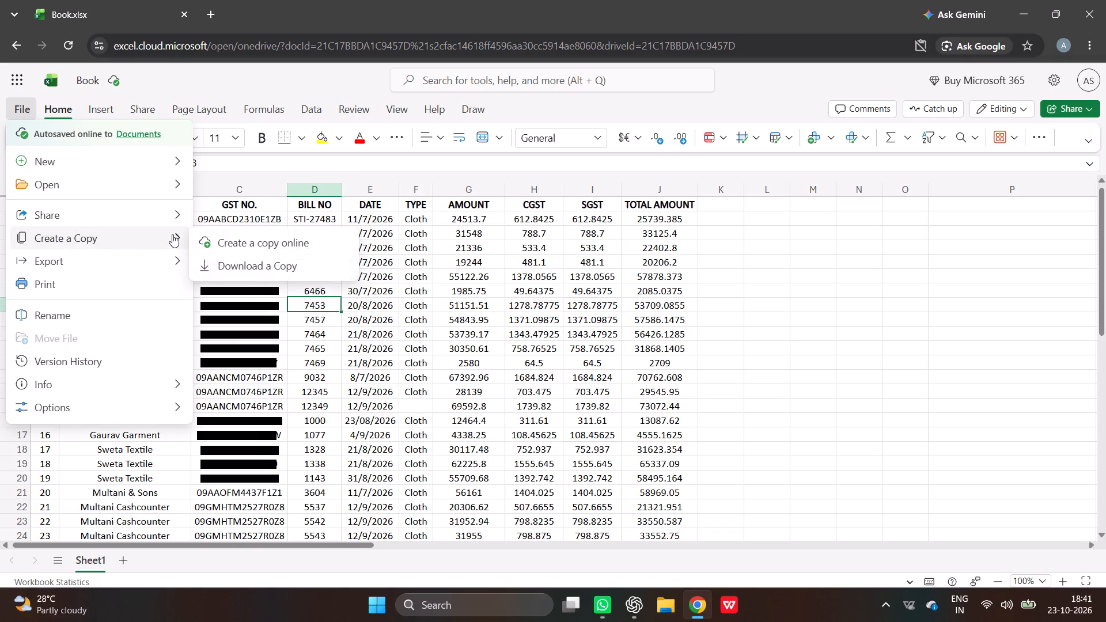
pyautogui.click(263, 264)
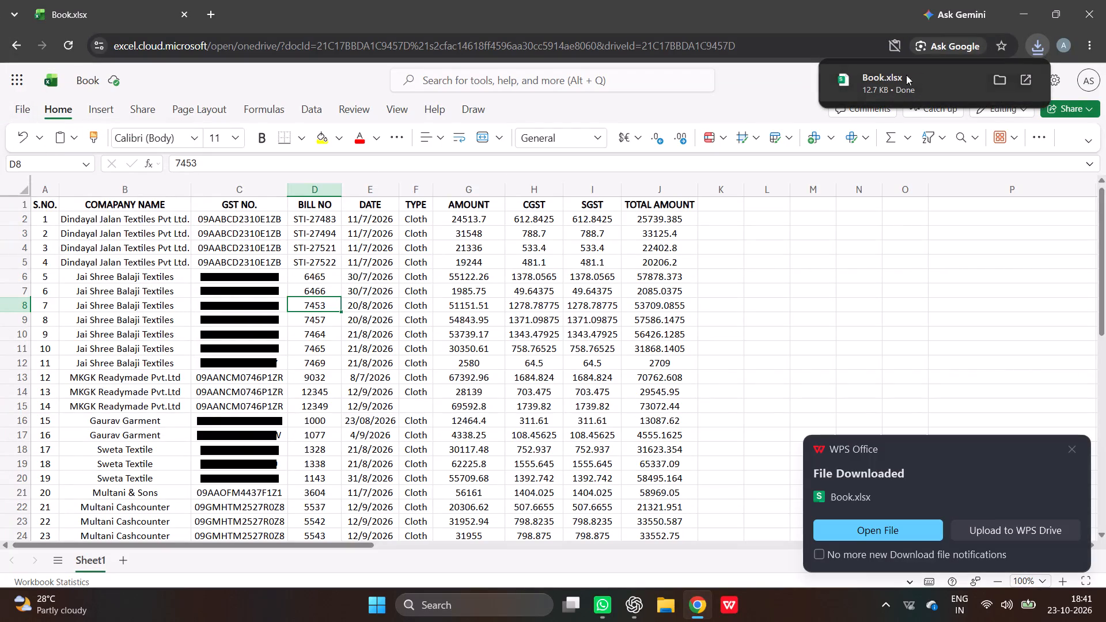
# Open the Downloads folder and rename the downloaded Book workbook as GST_JUL_AUG_SEP.
pyautogui.click(1004, 78)
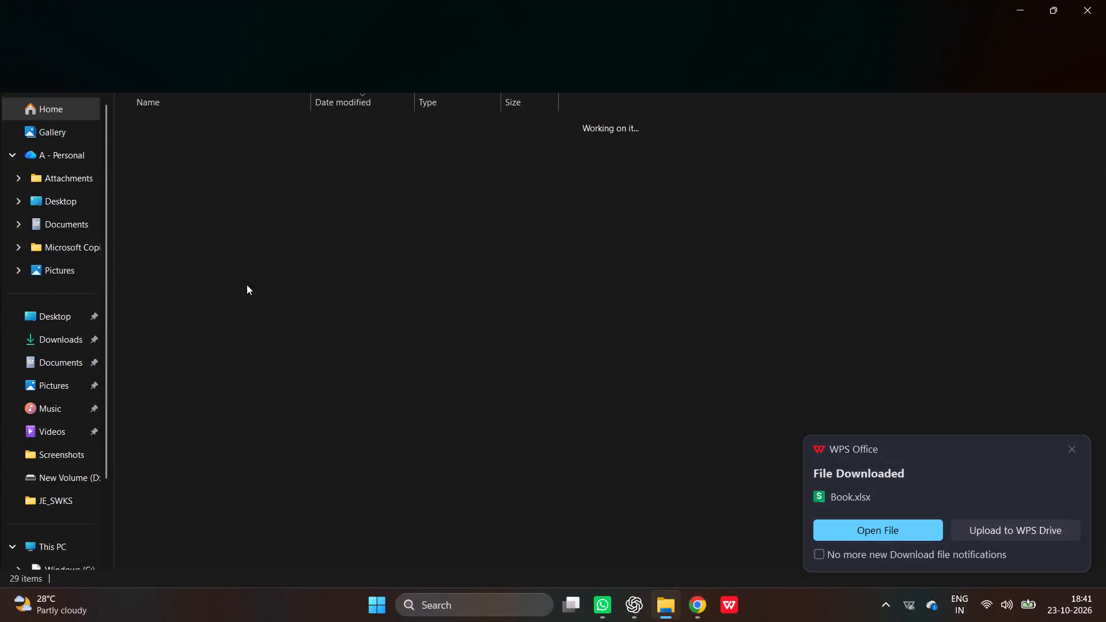
pyautogui.click(204, 146)
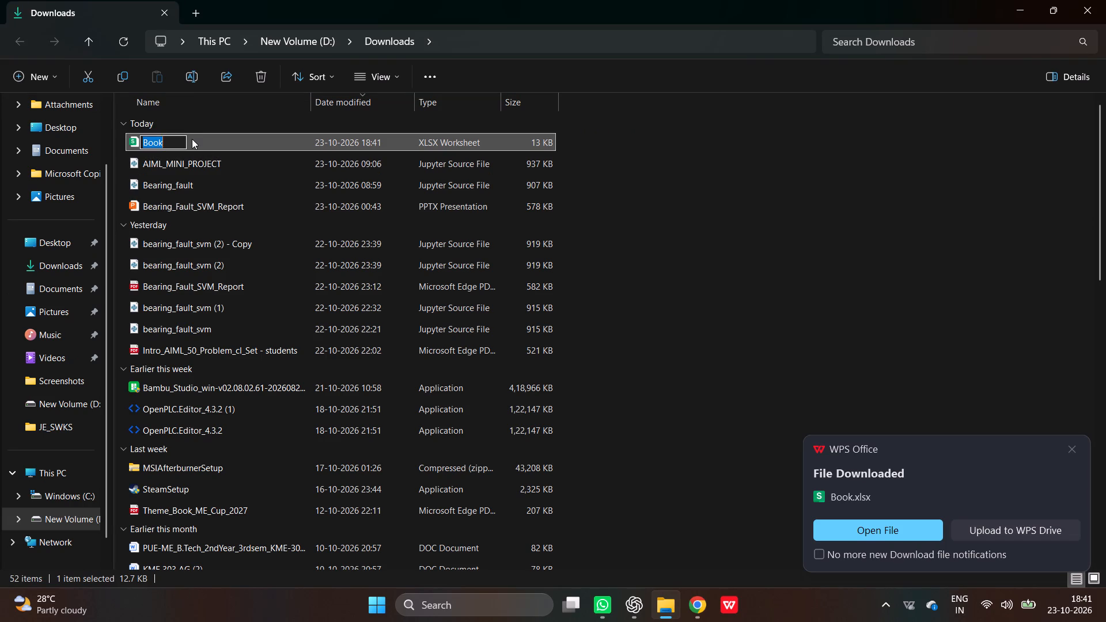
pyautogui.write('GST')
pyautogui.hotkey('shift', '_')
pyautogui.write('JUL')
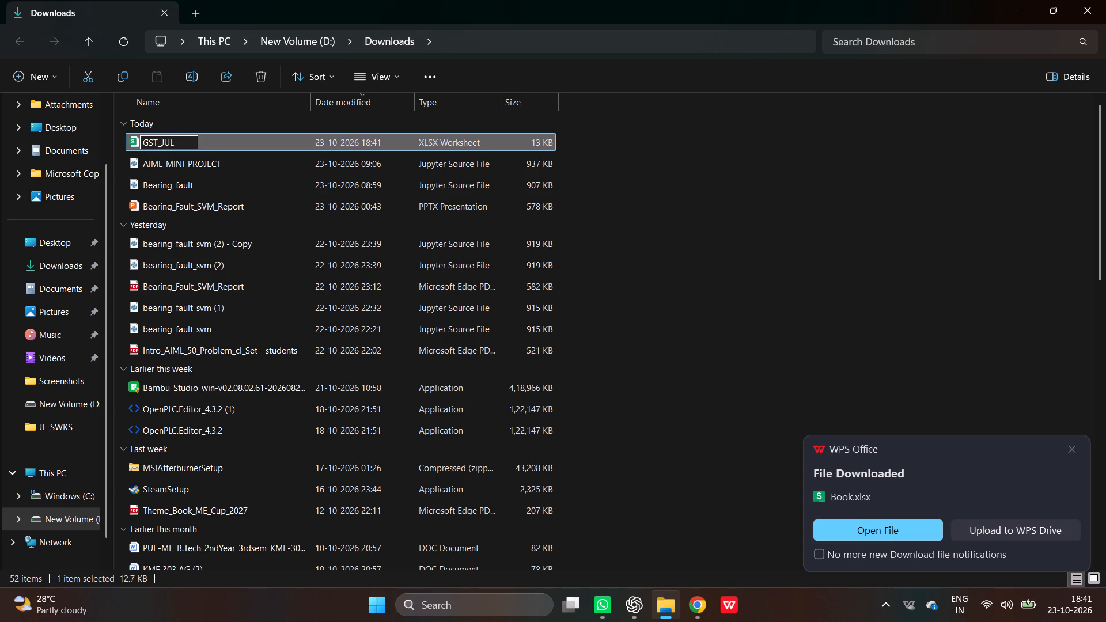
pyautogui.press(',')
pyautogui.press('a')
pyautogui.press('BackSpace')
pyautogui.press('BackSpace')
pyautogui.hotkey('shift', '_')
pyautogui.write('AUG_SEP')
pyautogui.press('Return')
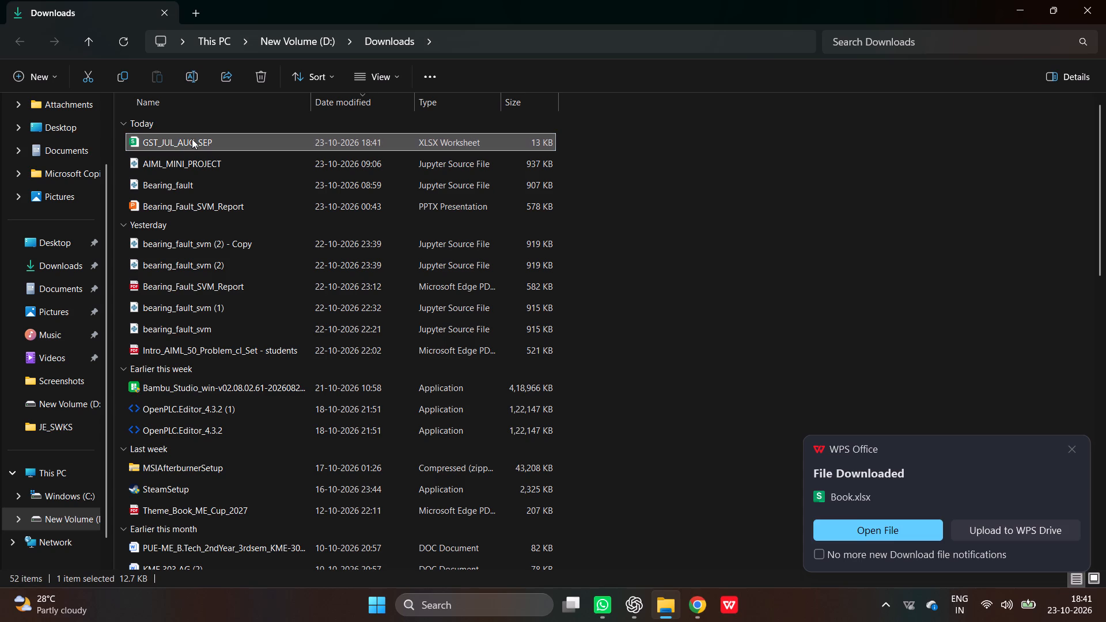
pyautogui.click(726, 237)
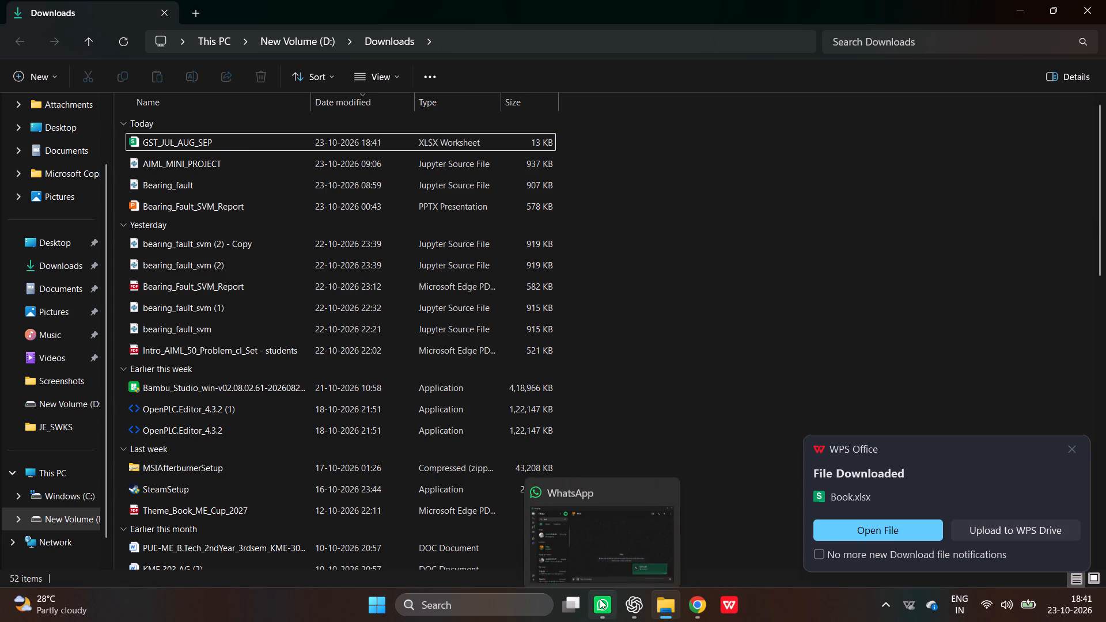
# Open the GST_JUL_AUG_SEP workbook in WPS Office and check the register from its first column down to the TOTAL row.
pyautogui.doubleClick(209, 140)
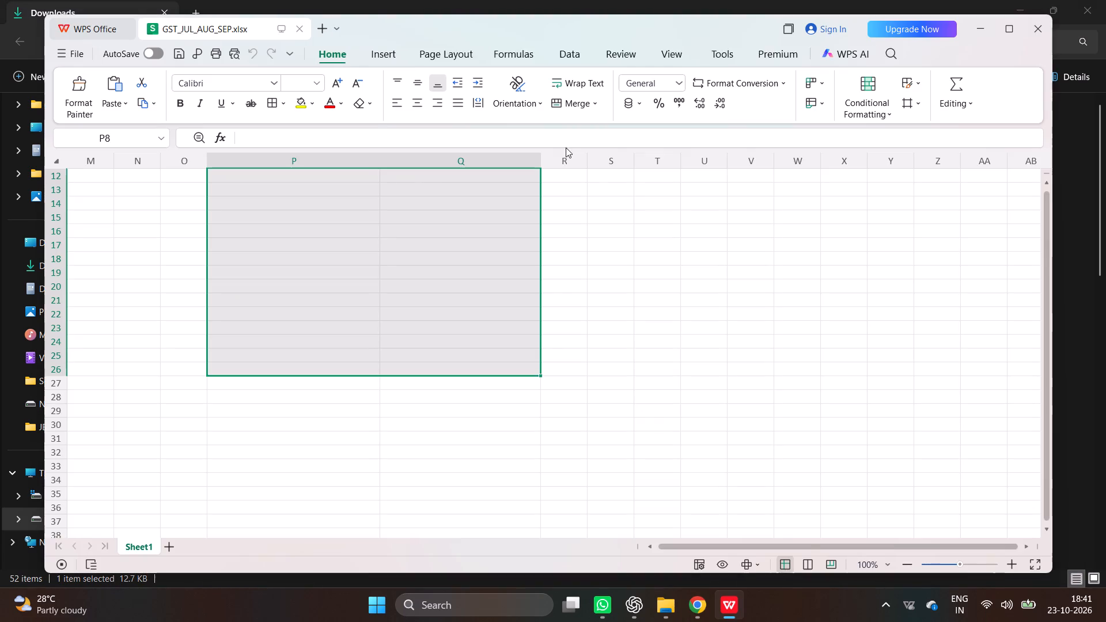
pyautogui.scroll(7, 486, 332)
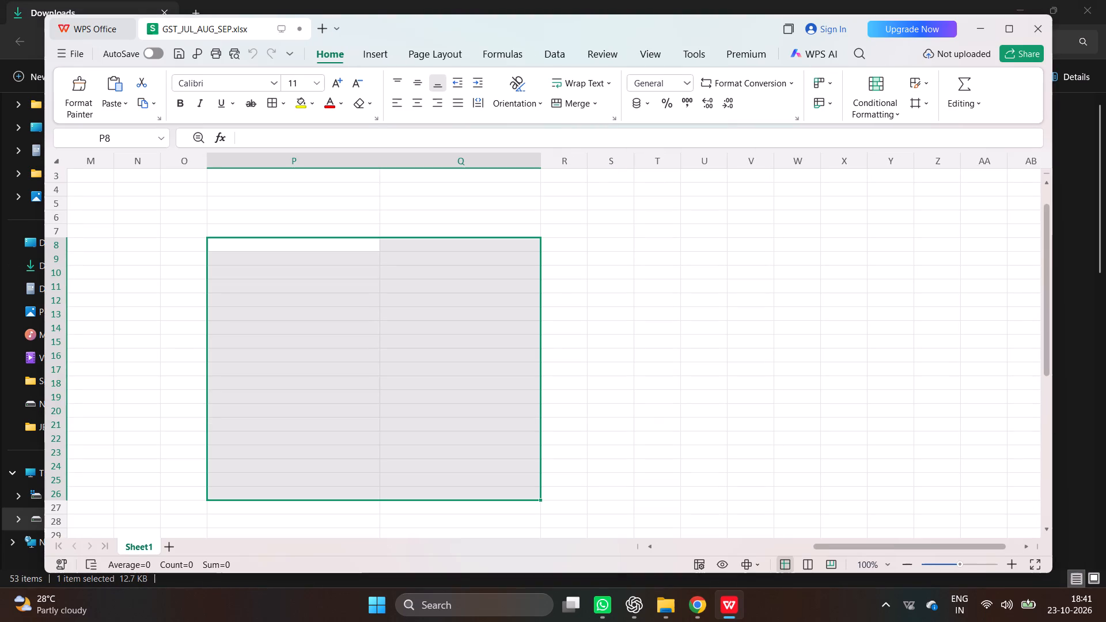
pyautogui.scroll(6, 423, 365)
pyautogui.scroll(2, 276, 275)
pyautogui.press('Left')
pyautogui.press('Left')
pyautogui.press('Left')
pyautogui.press('Left')
pyautogui.press('Left')
pyautogui.press('Left')
pyautogui.press('Left')
pyautogui.press('Left')
pyautogui.press('Left')
pyautogui.press('Left')
pyautogui.press('Left')
pyautogui.press('Left')
pyautogui.press('Left')
pyautogui.press('Left')
pyautogui.press('Left')
pyautogui.press('Left')
pyautogui.press('Left')
pyautogui.press('Left')
pyautogui.press('Left')
pyautogui.press('Left')
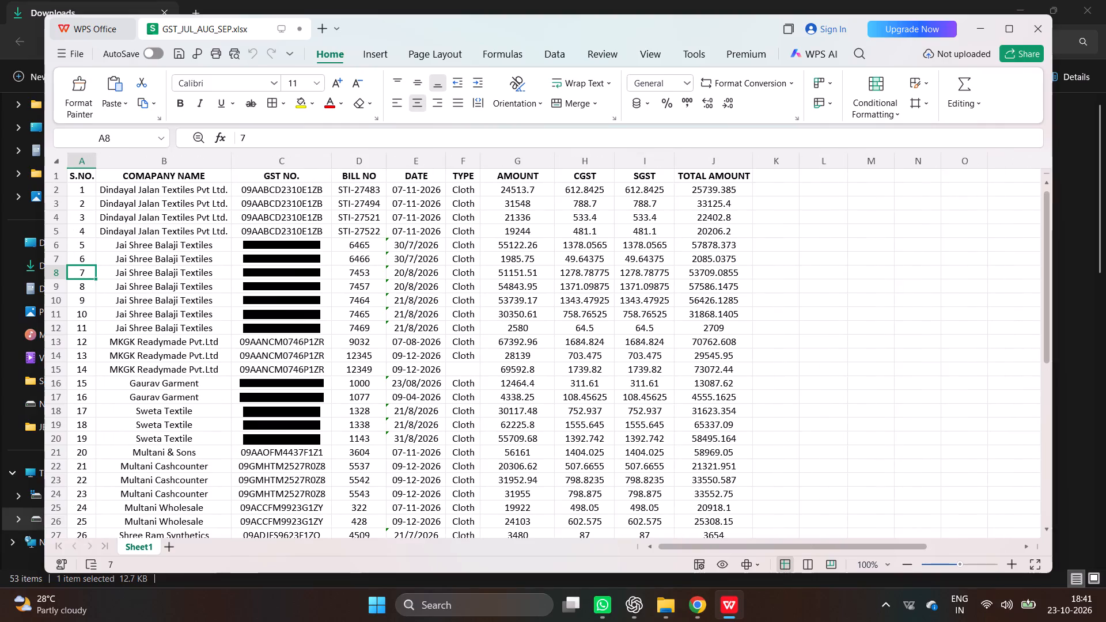
pyautogui.scroll(-2, 306, 225)
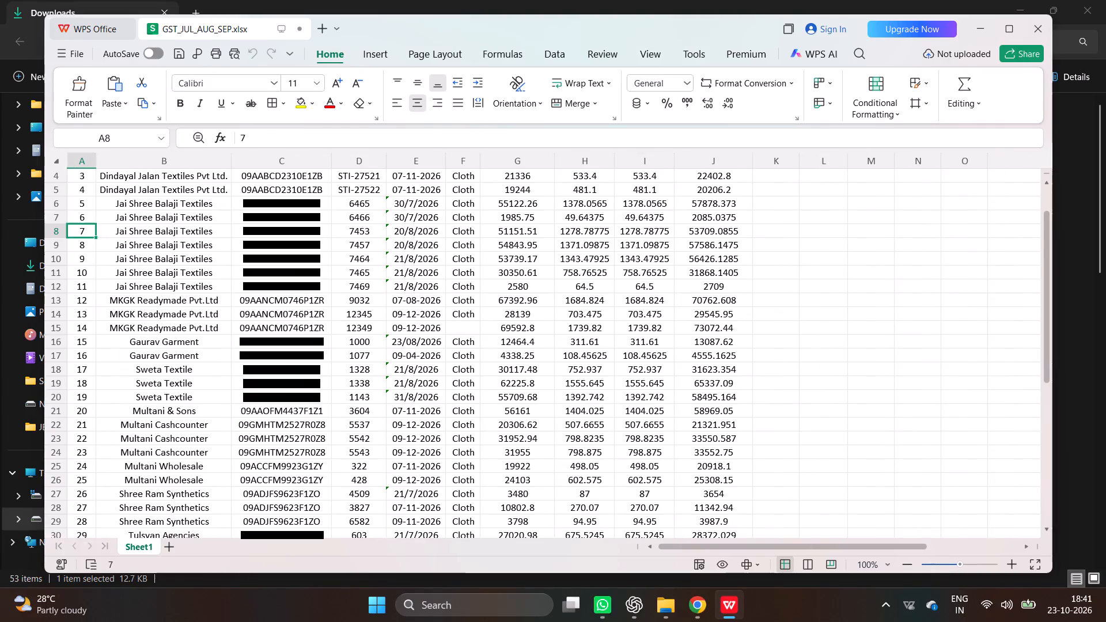
pyautogui.scroll(-2, 306, 225)
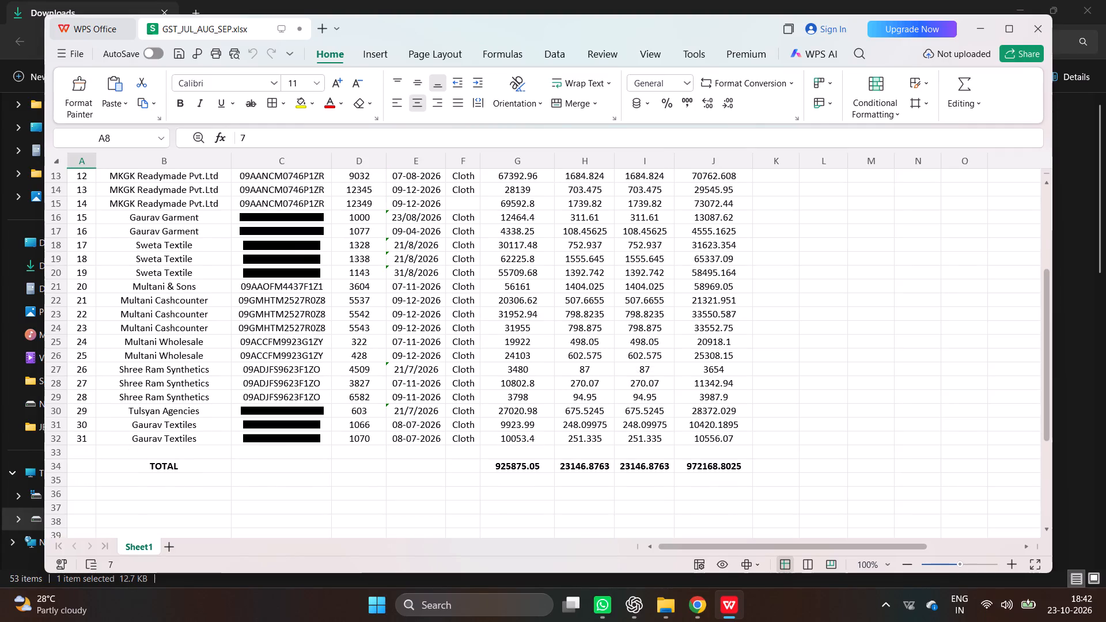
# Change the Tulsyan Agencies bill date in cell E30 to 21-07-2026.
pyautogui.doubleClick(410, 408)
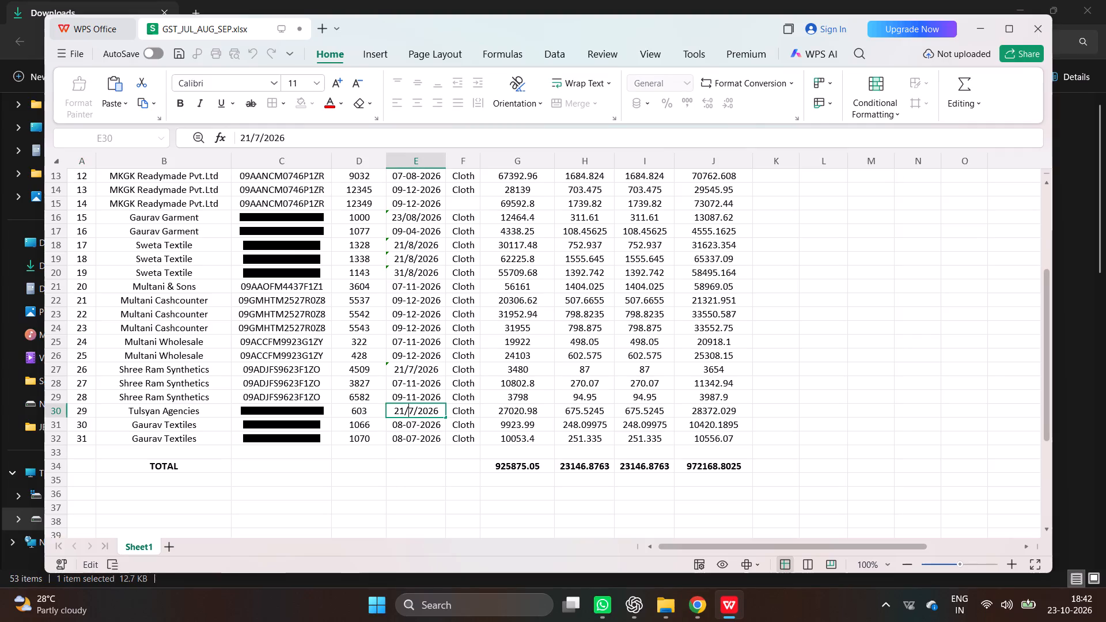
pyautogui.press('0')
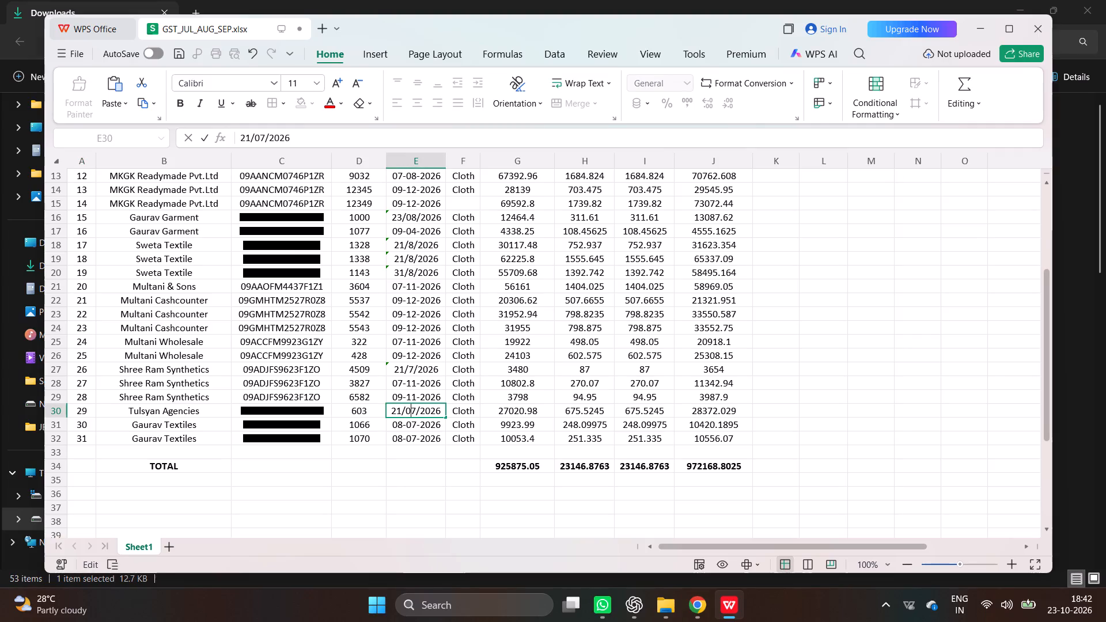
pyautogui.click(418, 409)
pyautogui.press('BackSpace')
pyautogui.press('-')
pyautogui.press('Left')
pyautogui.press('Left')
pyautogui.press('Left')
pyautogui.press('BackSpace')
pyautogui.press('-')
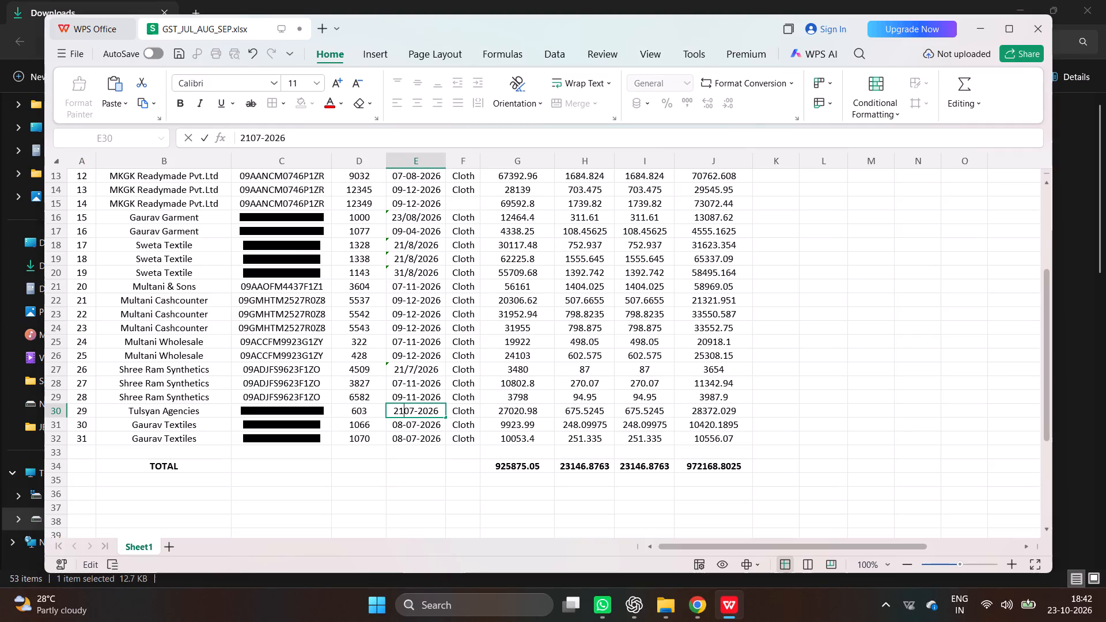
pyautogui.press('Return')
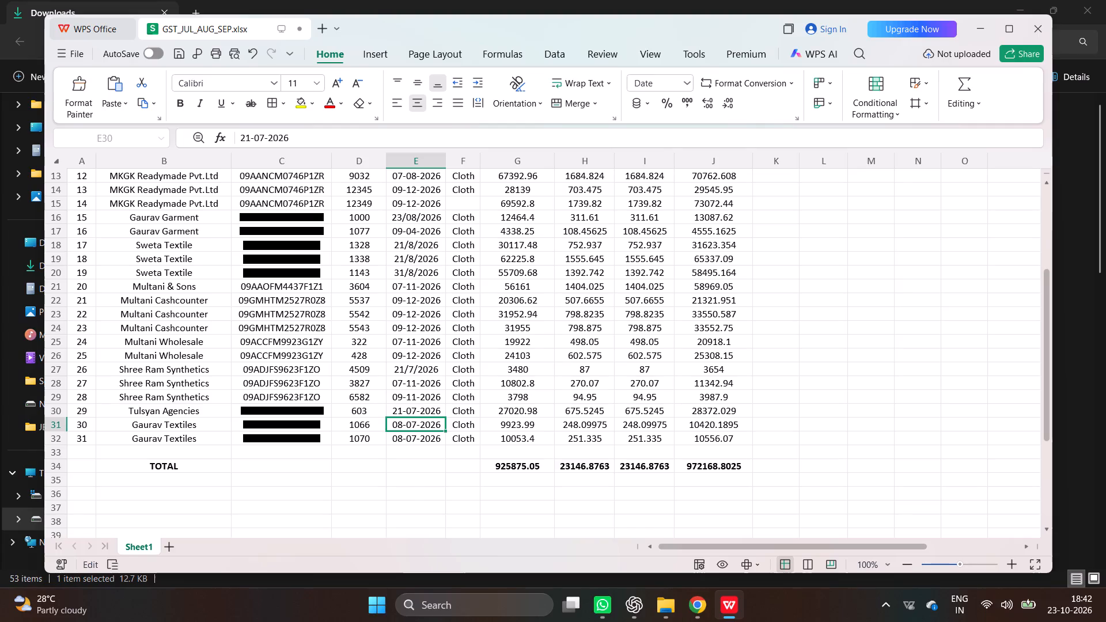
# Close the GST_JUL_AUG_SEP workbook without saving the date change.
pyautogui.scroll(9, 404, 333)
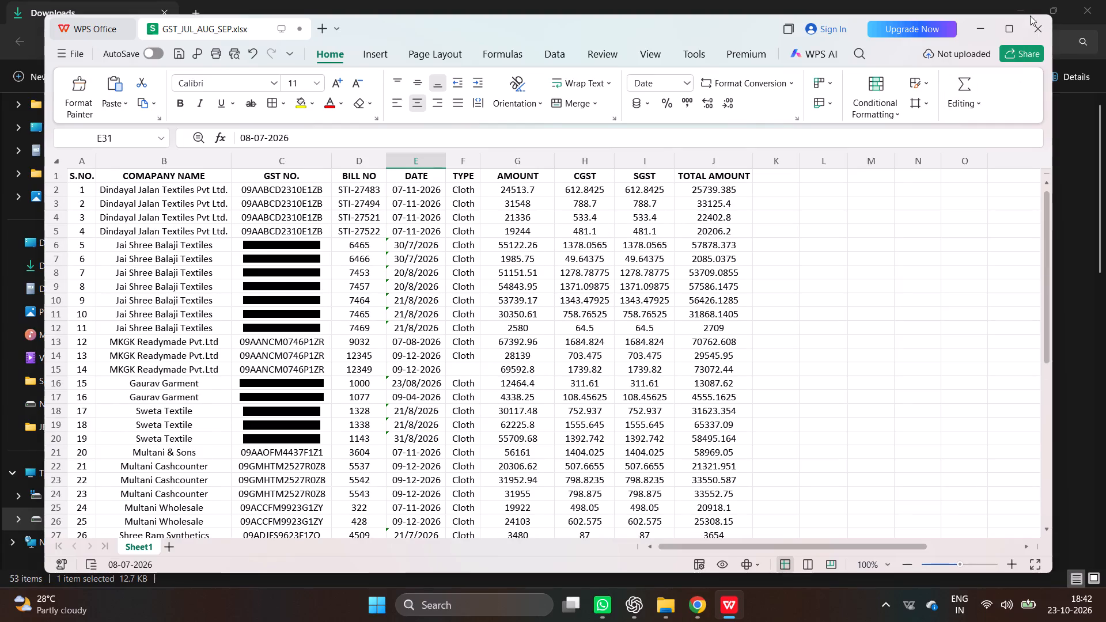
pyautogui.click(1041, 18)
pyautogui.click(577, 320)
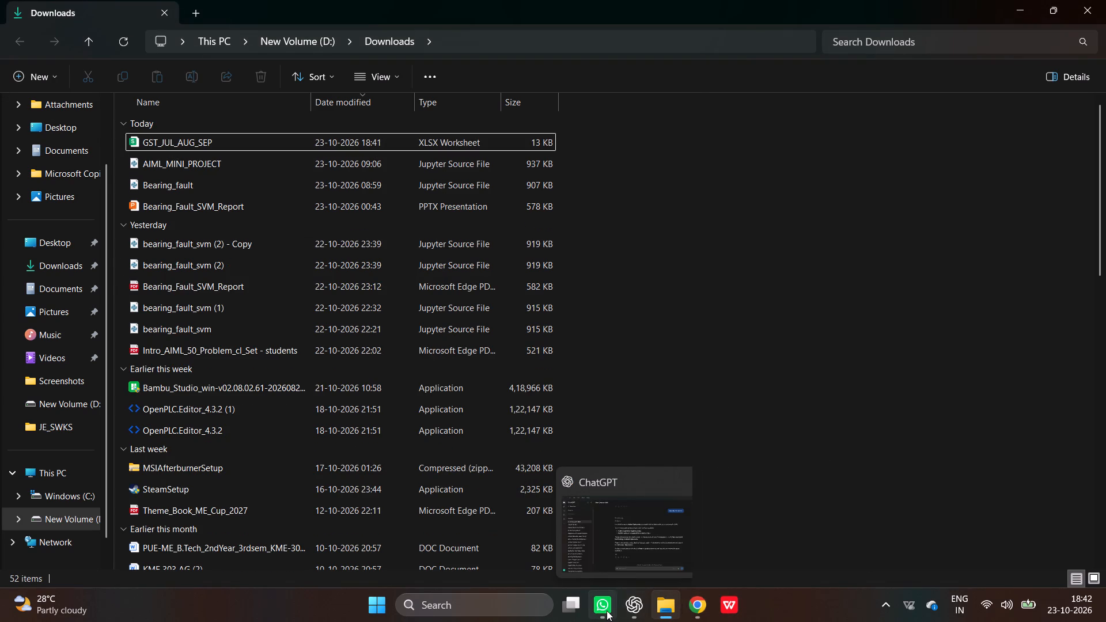
# Switch to the Excel workbook in Chrome and examine how the dates in E2:E4 are entered.
pyautogui.click(699, 608)
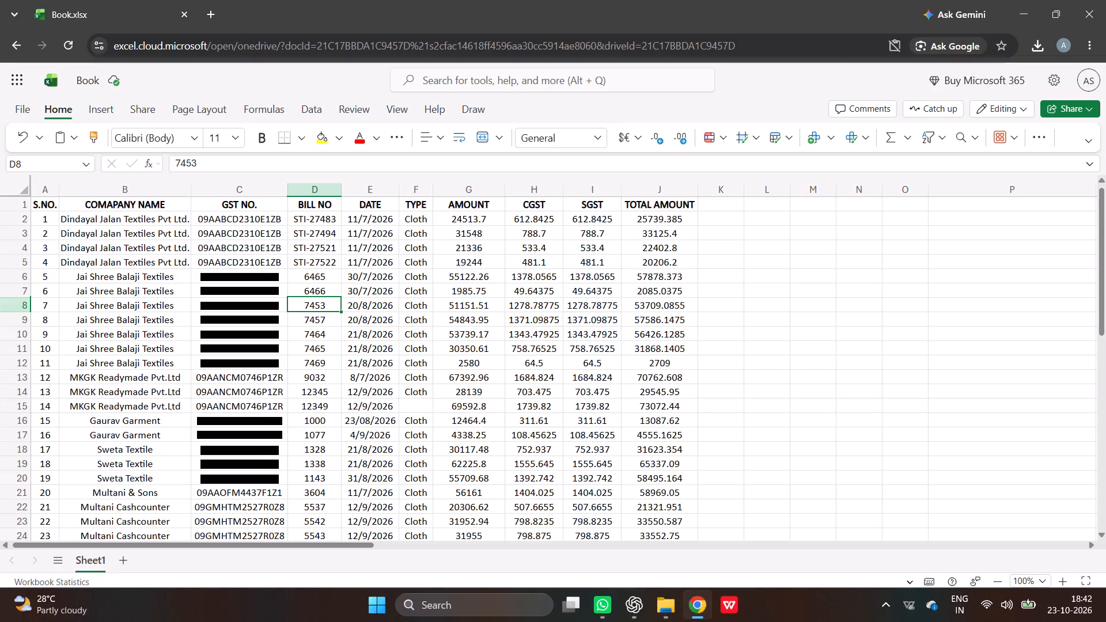
pyautogui.tripleClick(366, 217)
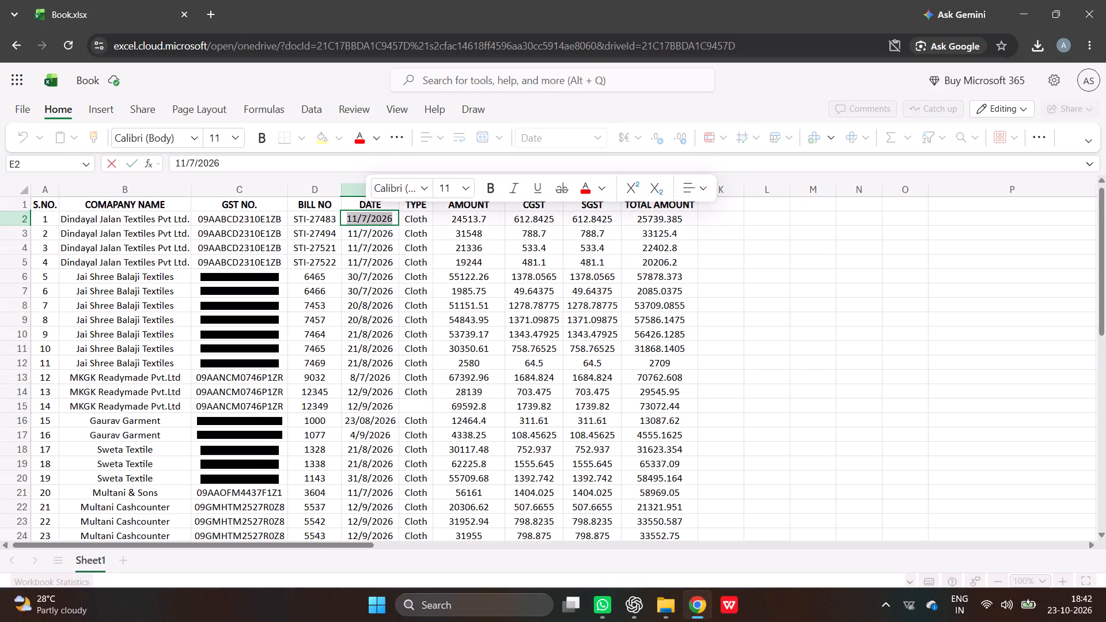
pyautogui.click(516, 258)
pyautogui.click(388, 217)
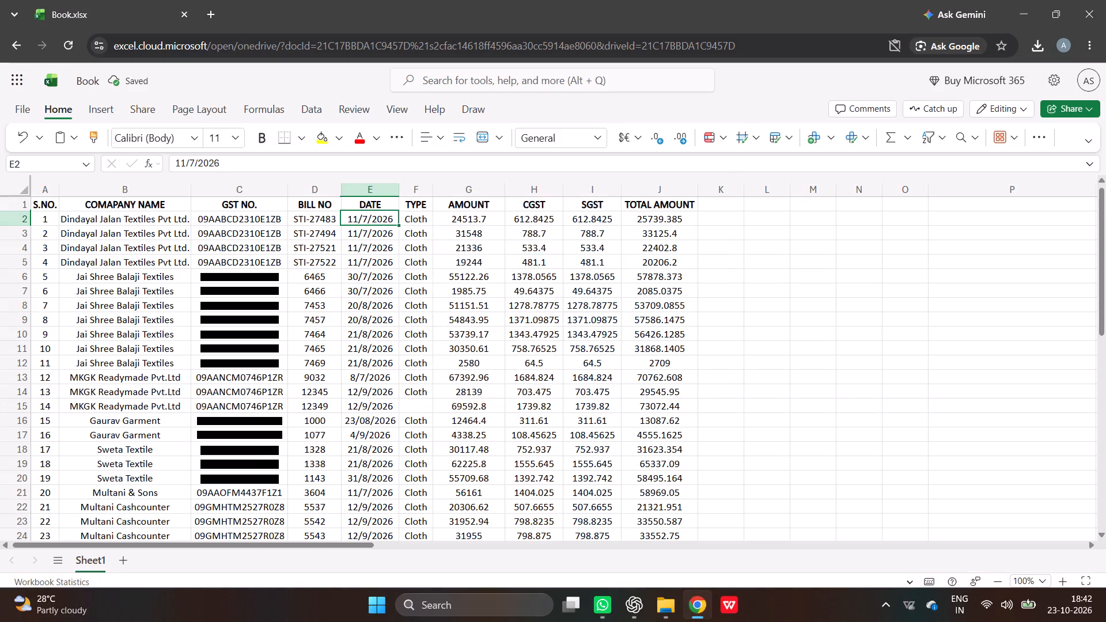
pyautogui.click(388, 217)
pyautogui.doubleClick(388, 217)
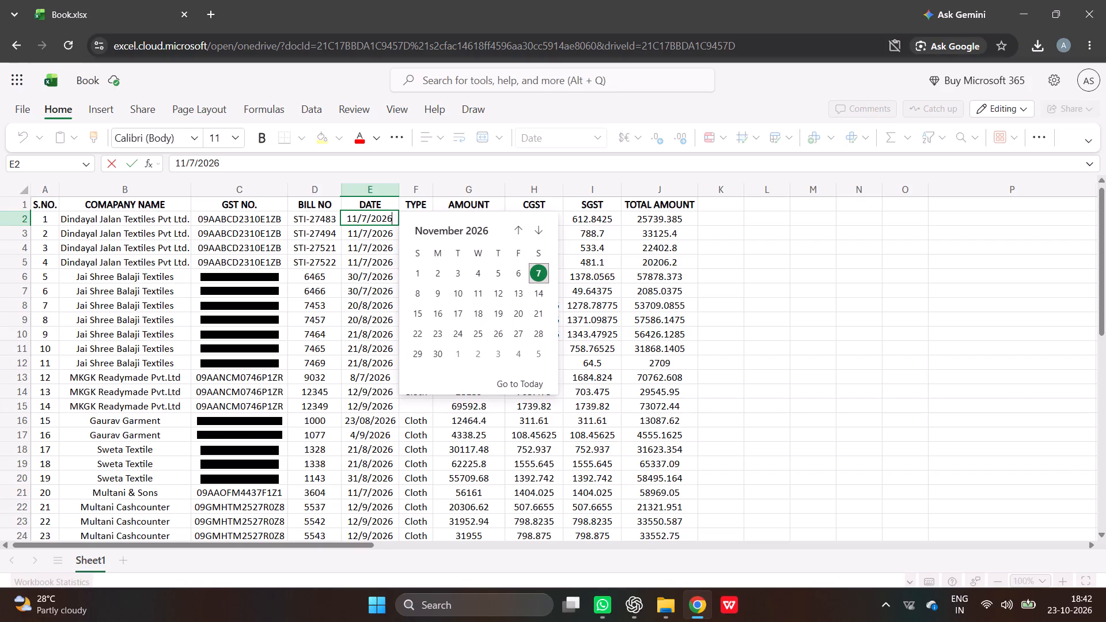
pyautogui.click(371, 232)
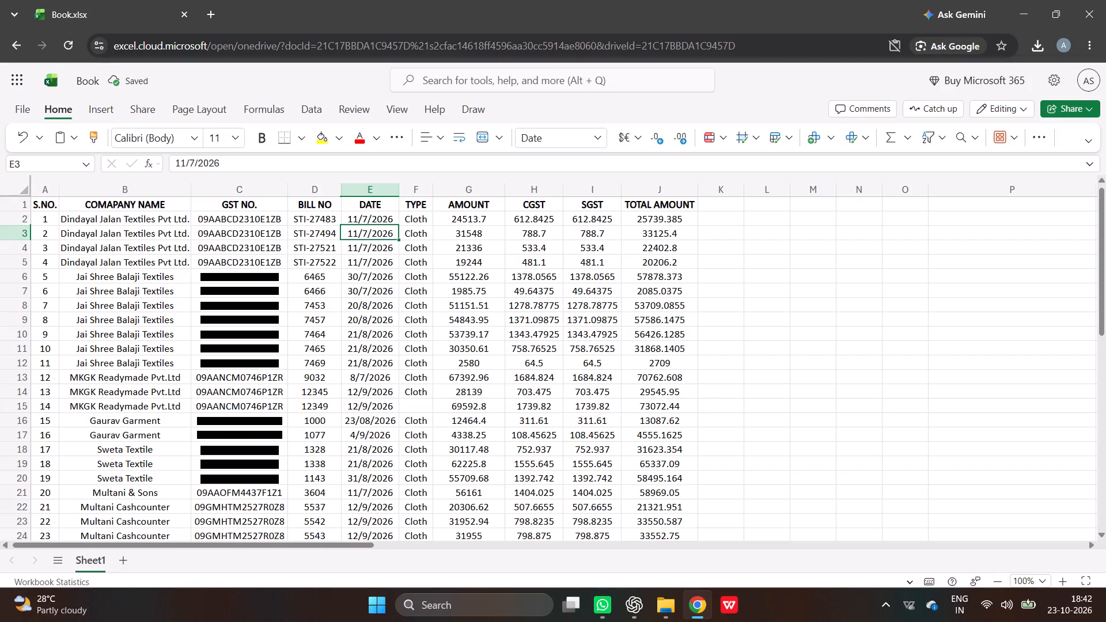
pyautogui.rightClick(370, 245)
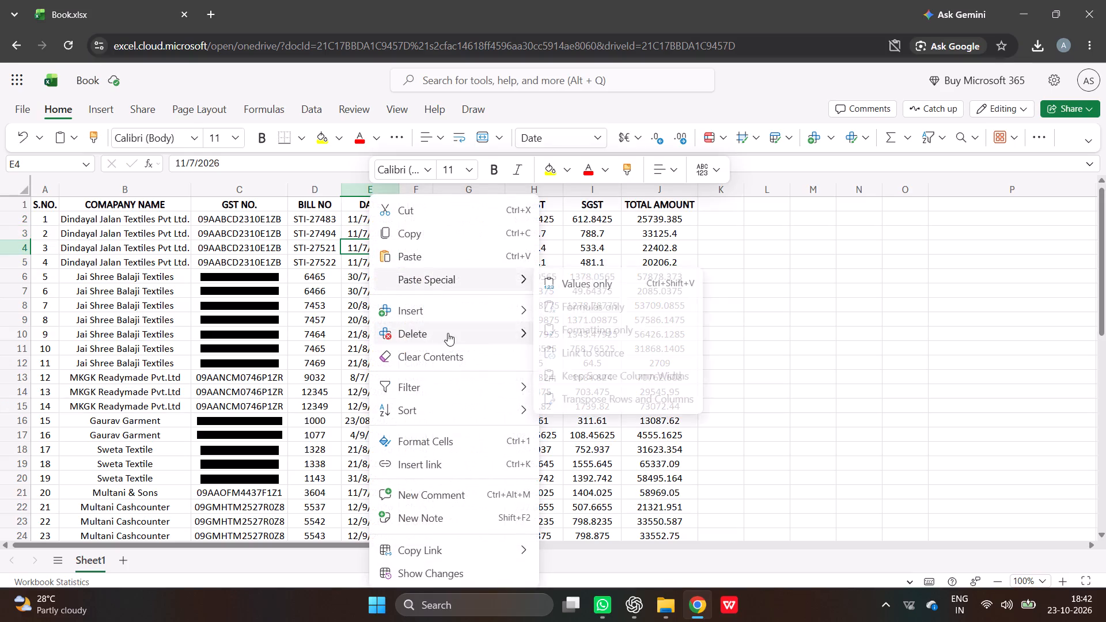
pyautogui.scroll(-1, 441, 527)
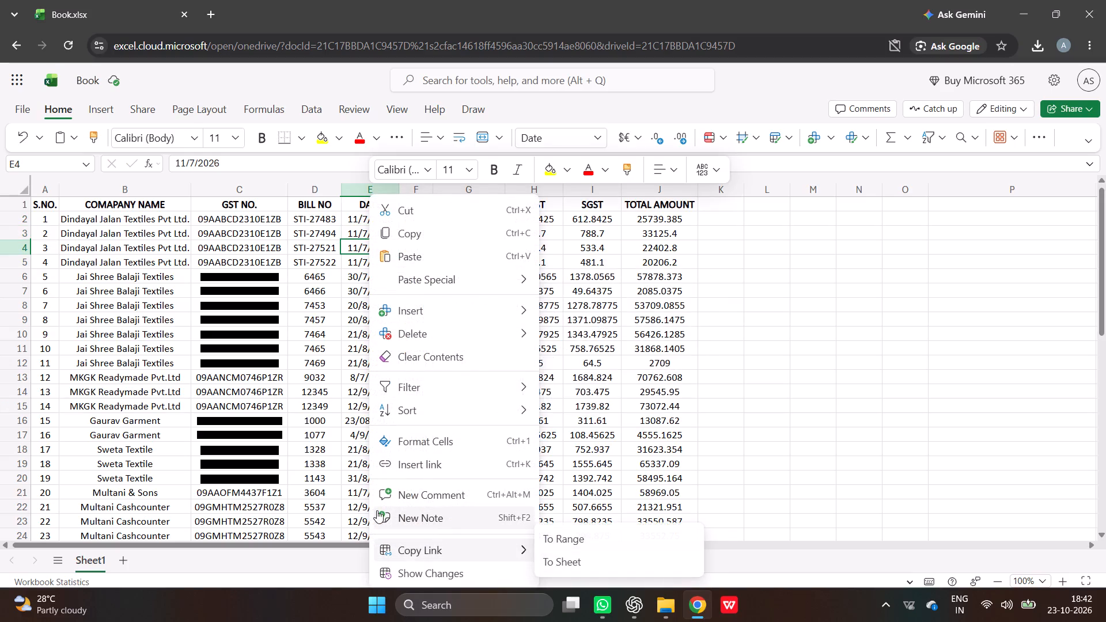
pyautogui.click(292, 236)
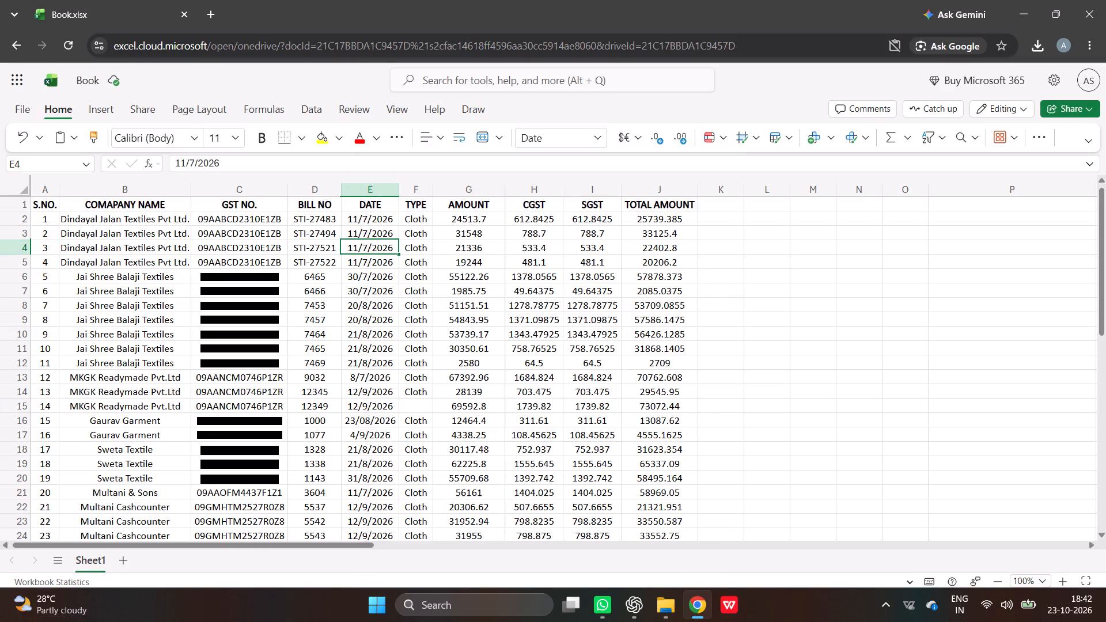
# Set the date of Gaurav Garment bill 1000 in cell E16 to 23/8/2026.
pyautogui.scroll(-1, 386, 396)
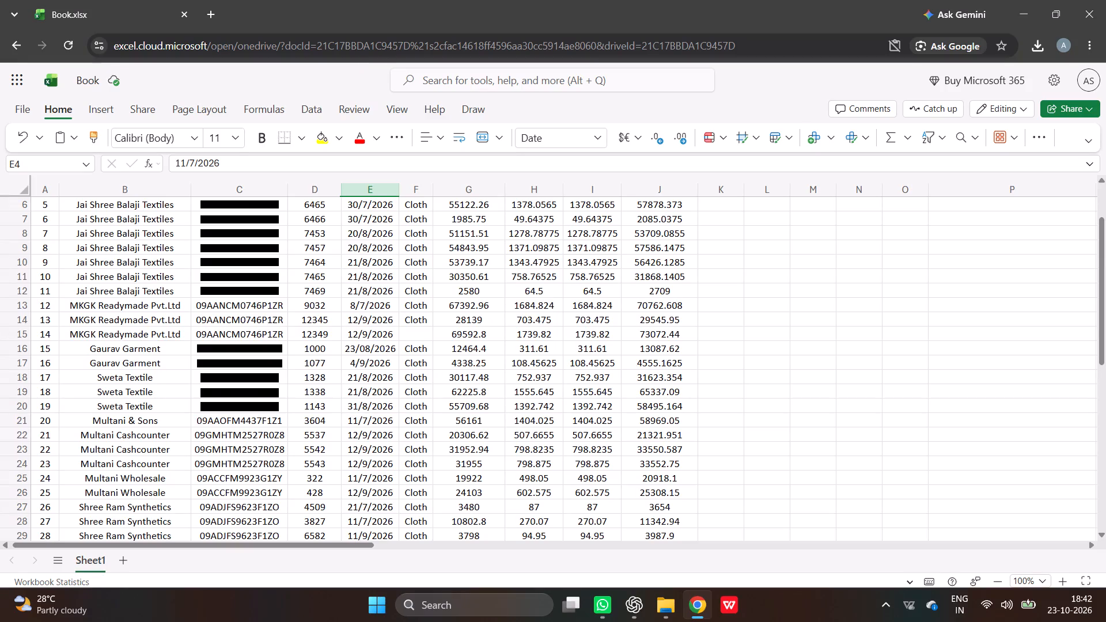
pyautogui.doubleClick(362, 349)
pyautogui.click(362, 347)
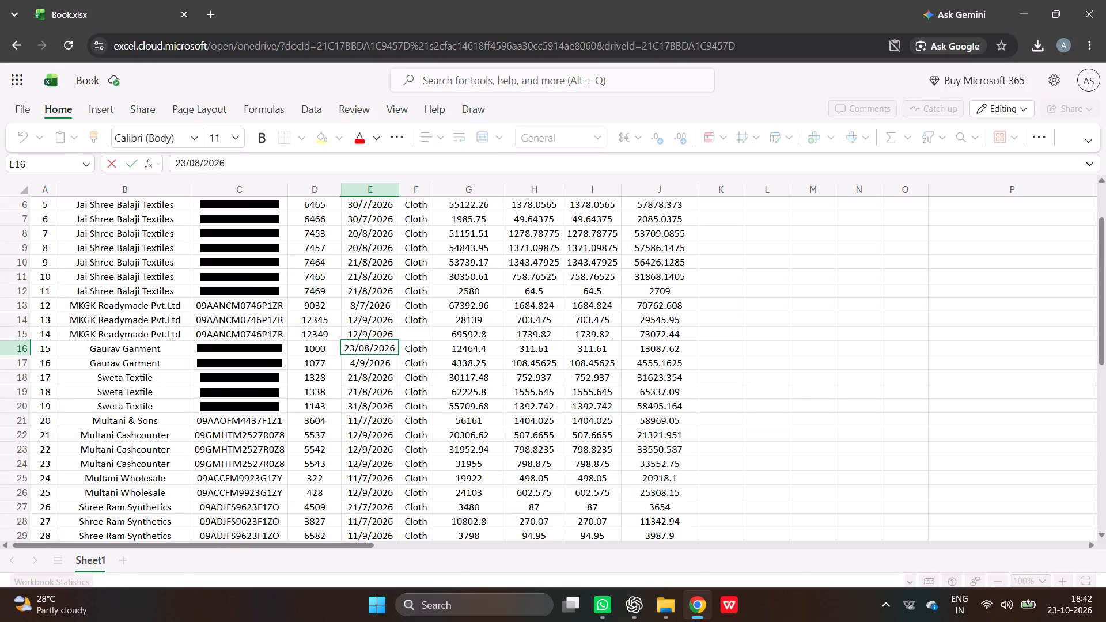
pyautogui.press('BackSpace')
pyautogui.press('Return')
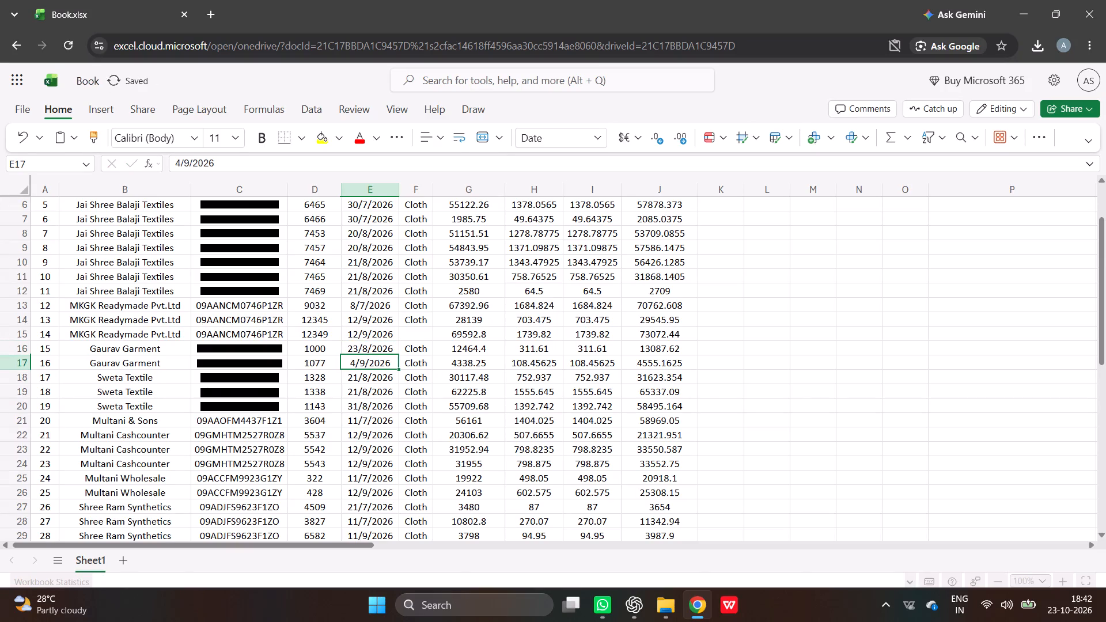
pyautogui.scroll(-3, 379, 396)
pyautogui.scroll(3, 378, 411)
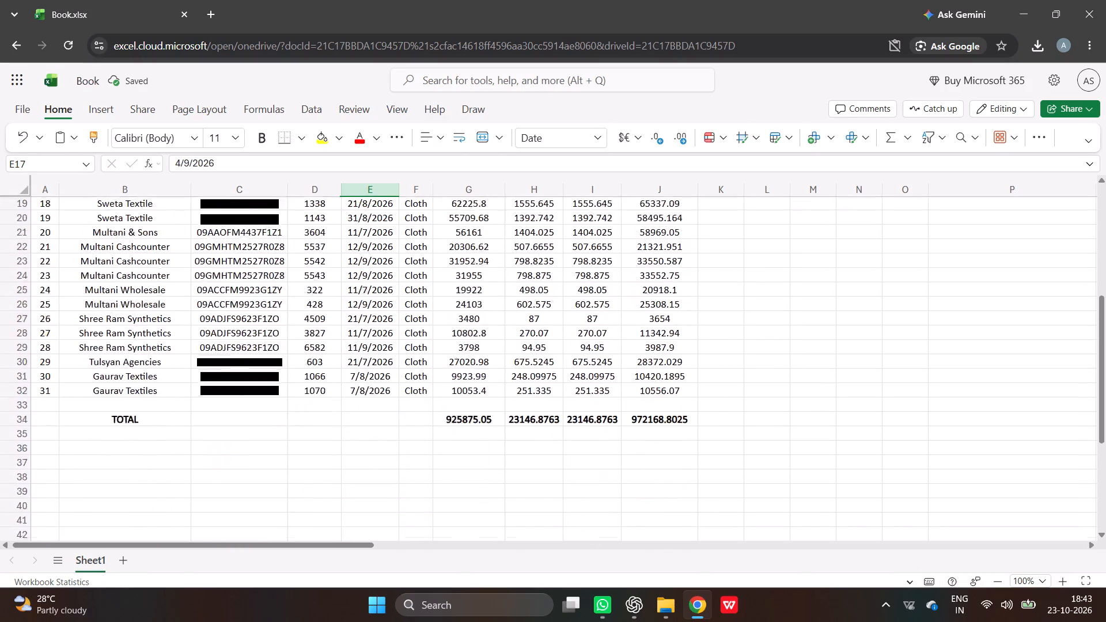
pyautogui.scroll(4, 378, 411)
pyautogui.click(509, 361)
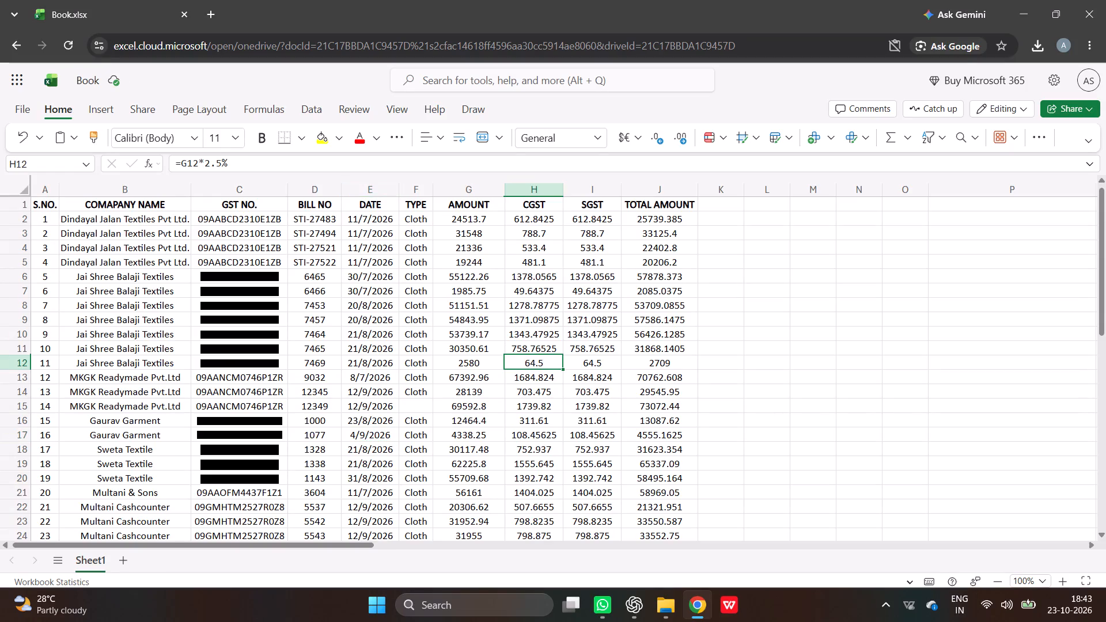
# Save the Book workbook, download a new copy of it, and show the downloaded file in its folder.
pyautogui.scroll(-2, 406, 464)
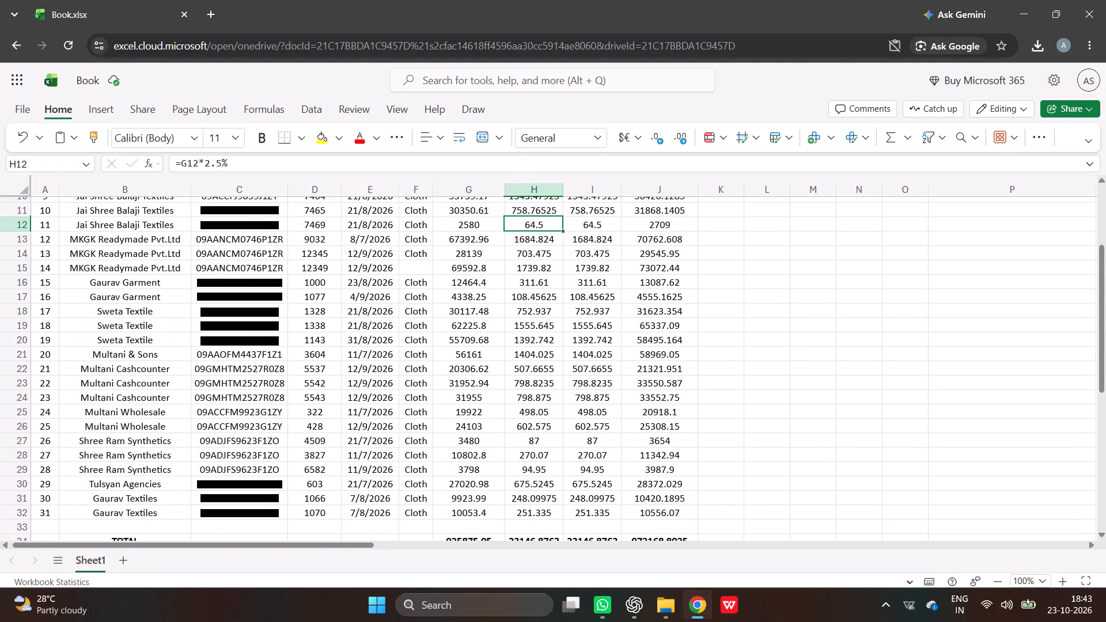
pyautogui.hotkey('ctrl', 's')
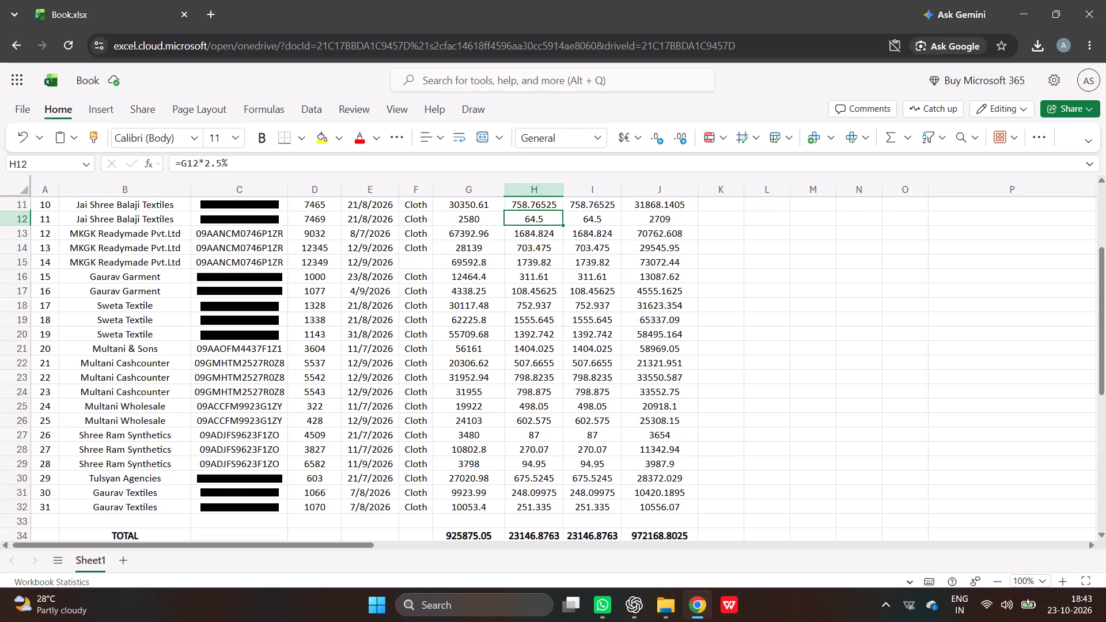
pyautogui.scroll(11, 87, 272)
pyautogui.click(51, 207)
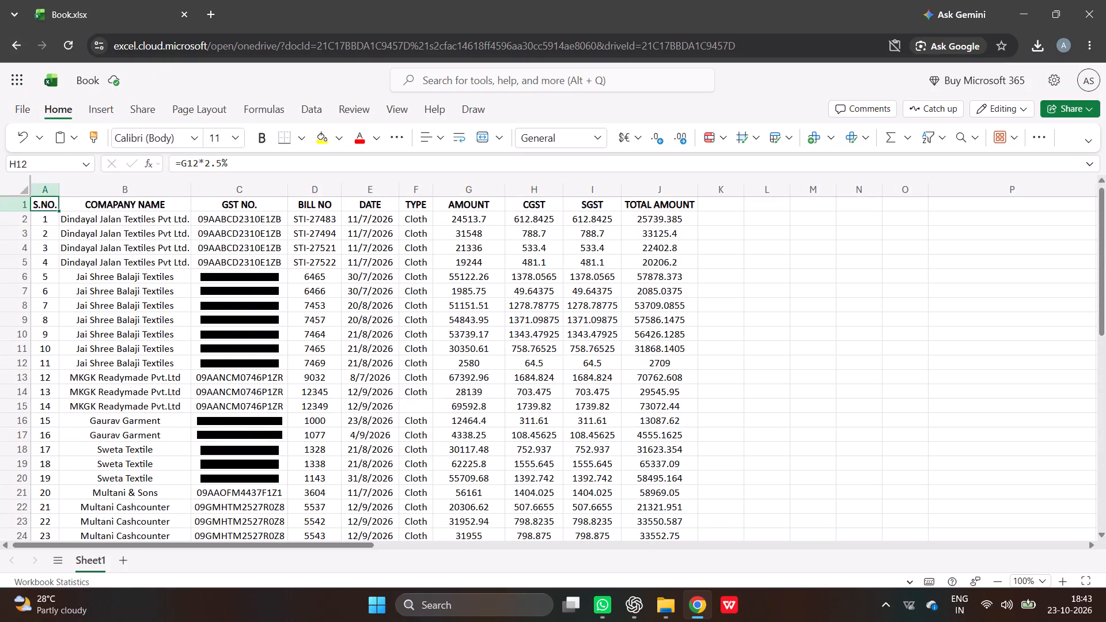
pyautogui.click(26, 106)
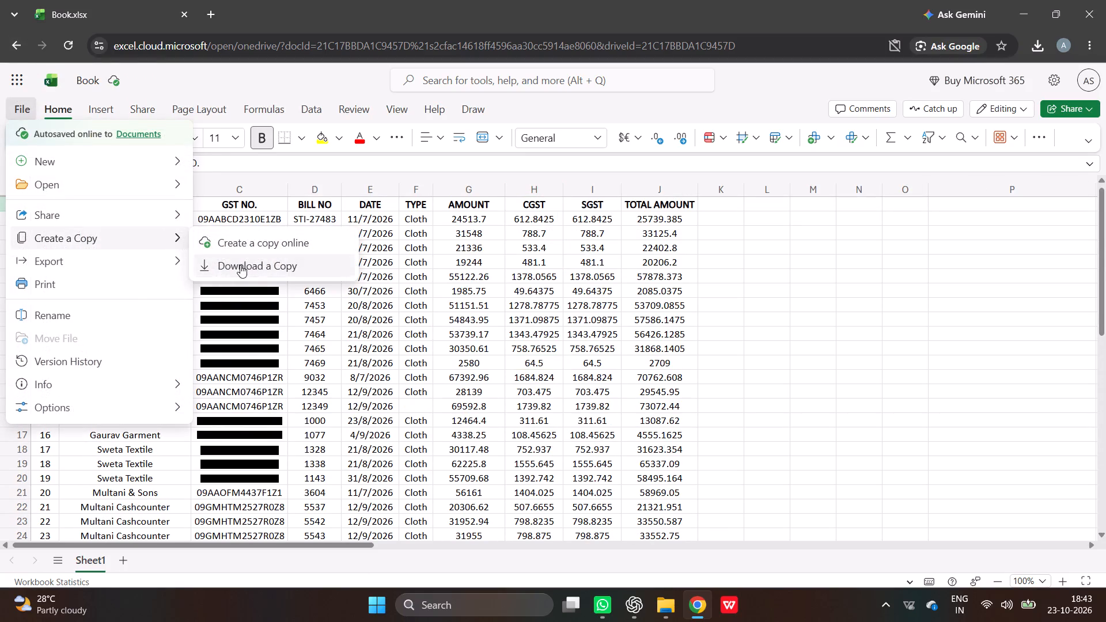
pyautogui.click(240, 265)
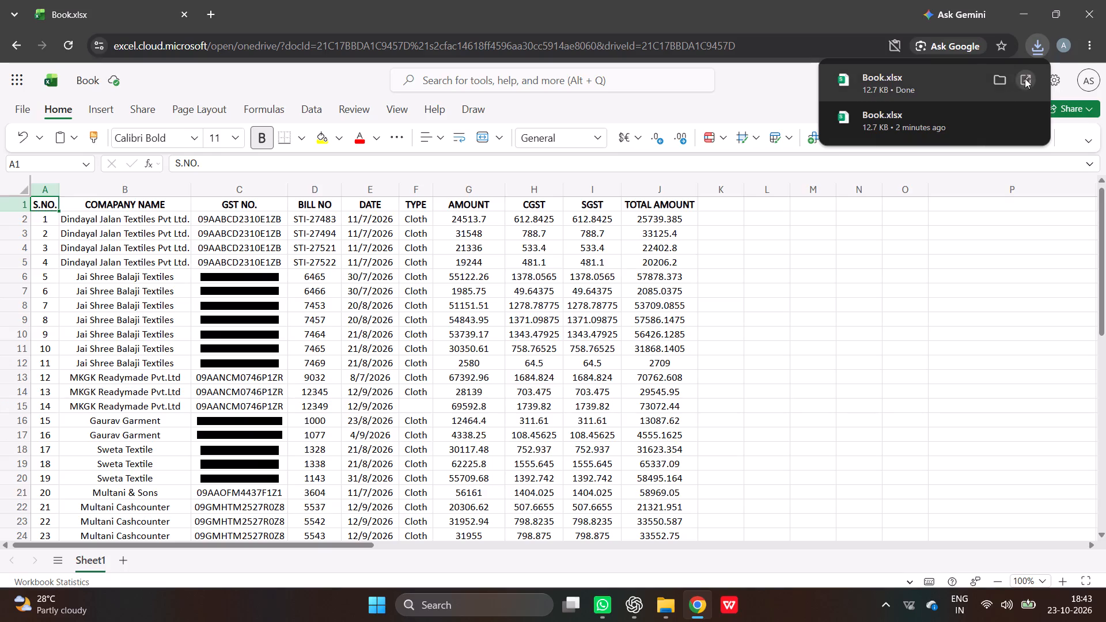
pyautogui.click(997, 80)
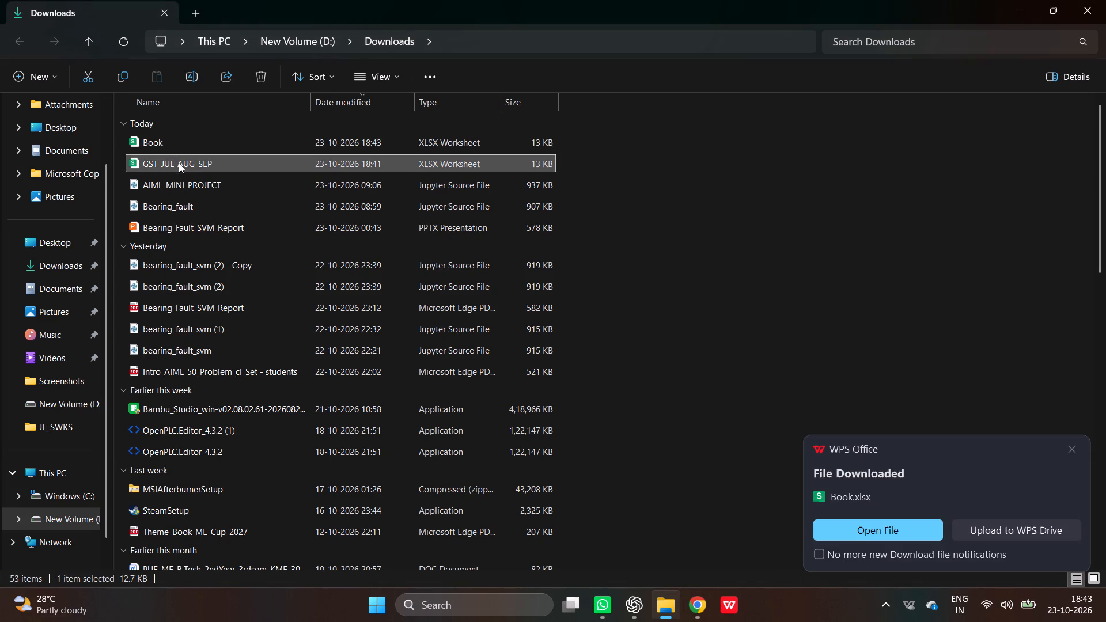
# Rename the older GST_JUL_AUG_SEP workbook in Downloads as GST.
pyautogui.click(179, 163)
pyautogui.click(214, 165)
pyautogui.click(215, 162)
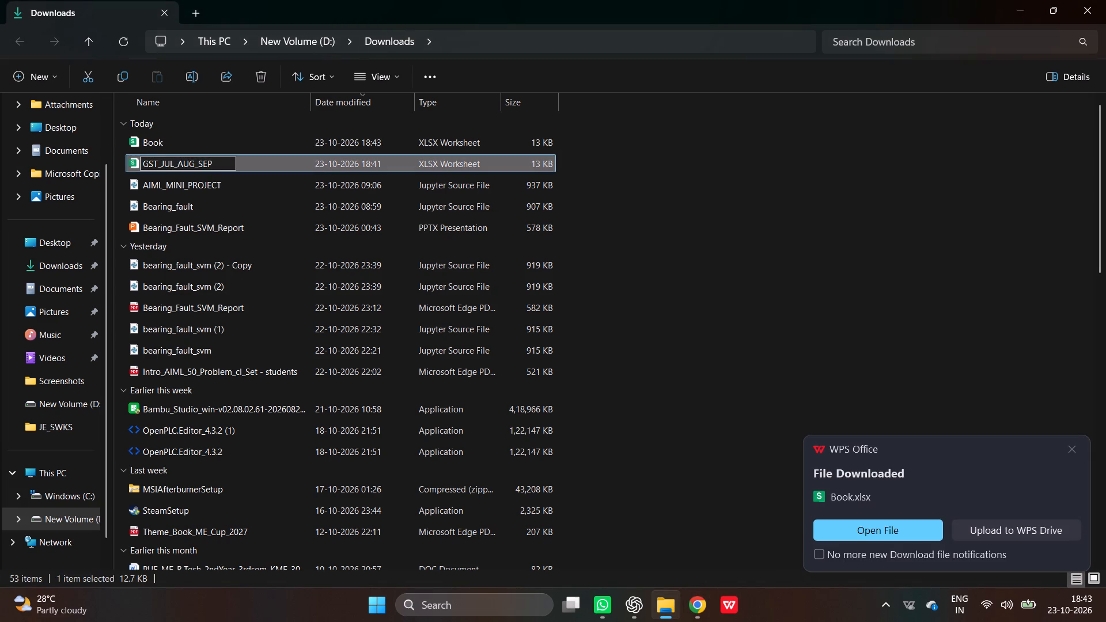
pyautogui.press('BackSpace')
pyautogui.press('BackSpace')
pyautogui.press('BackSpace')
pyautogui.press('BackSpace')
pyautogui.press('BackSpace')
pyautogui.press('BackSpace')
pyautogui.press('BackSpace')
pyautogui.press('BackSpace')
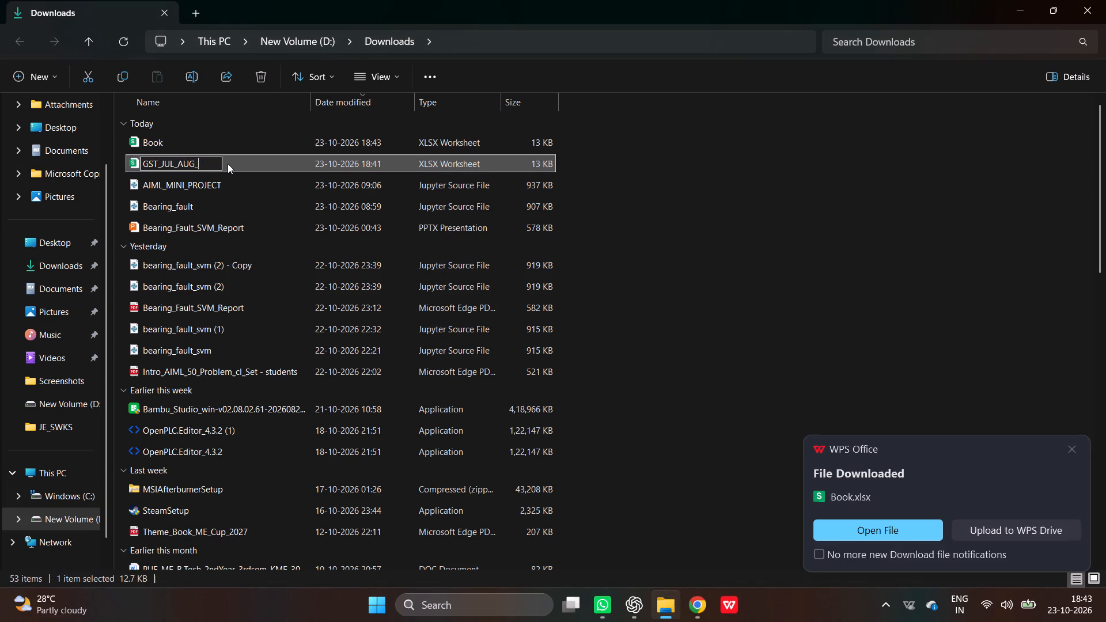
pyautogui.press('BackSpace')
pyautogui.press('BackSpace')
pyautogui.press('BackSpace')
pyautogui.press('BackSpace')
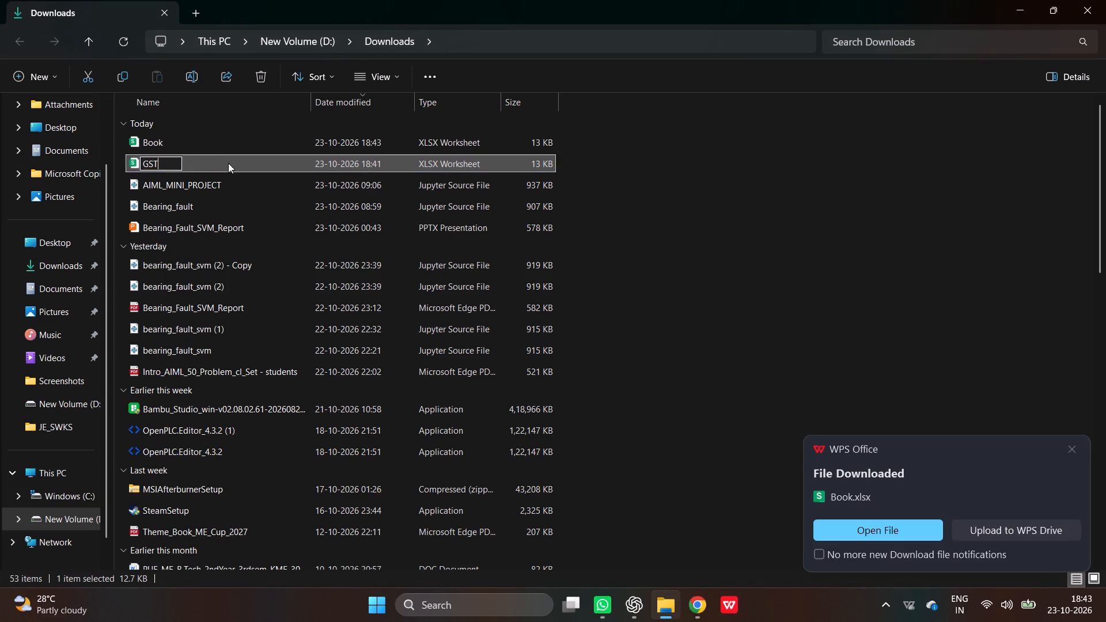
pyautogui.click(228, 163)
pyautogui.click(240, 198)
# Delete the older GST workbook from the Downloads folder.
pyautogui.click(230, 161)
pyautogui.press('Delete')
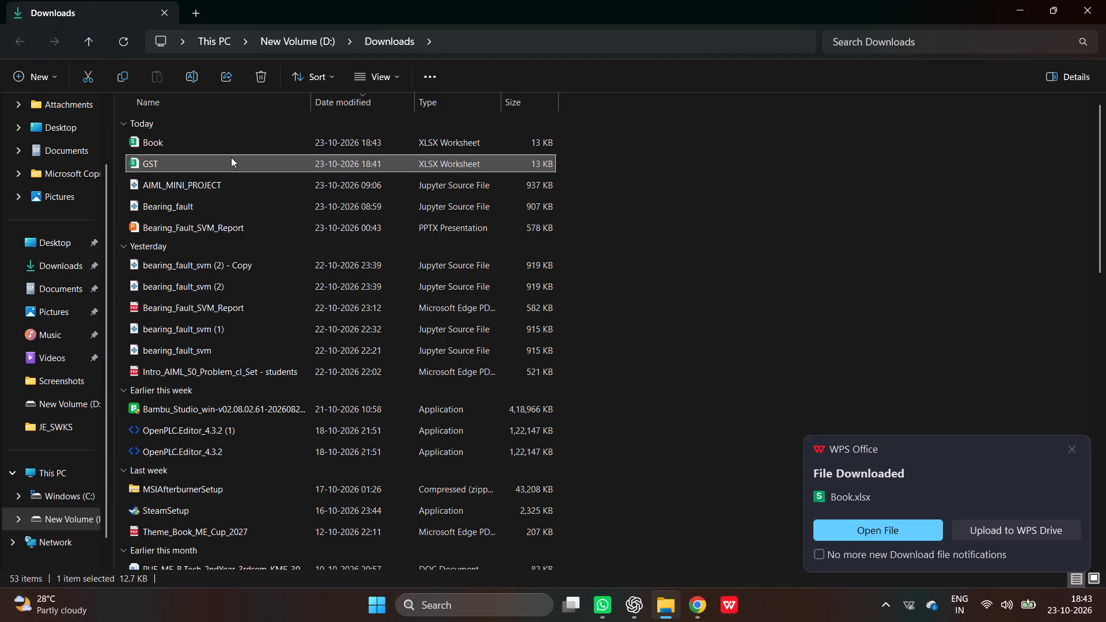
# Open the newly downloaded Book workbook to check its contents, and minimise its window.
pyautogui.doubleClick(198, 139)
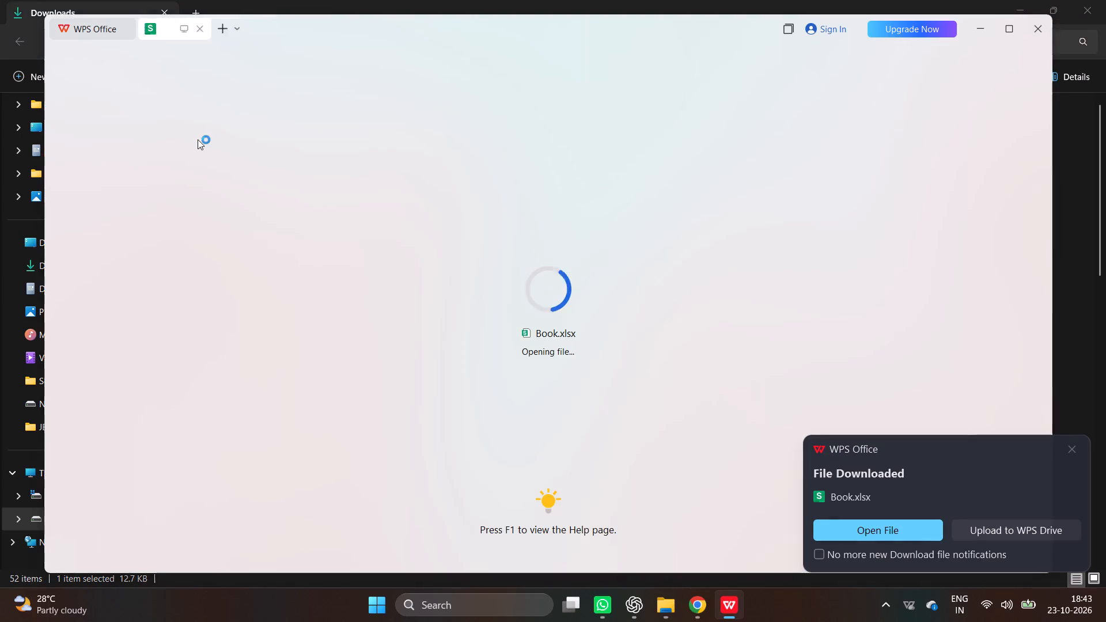
pyautogui.click(975, 24)
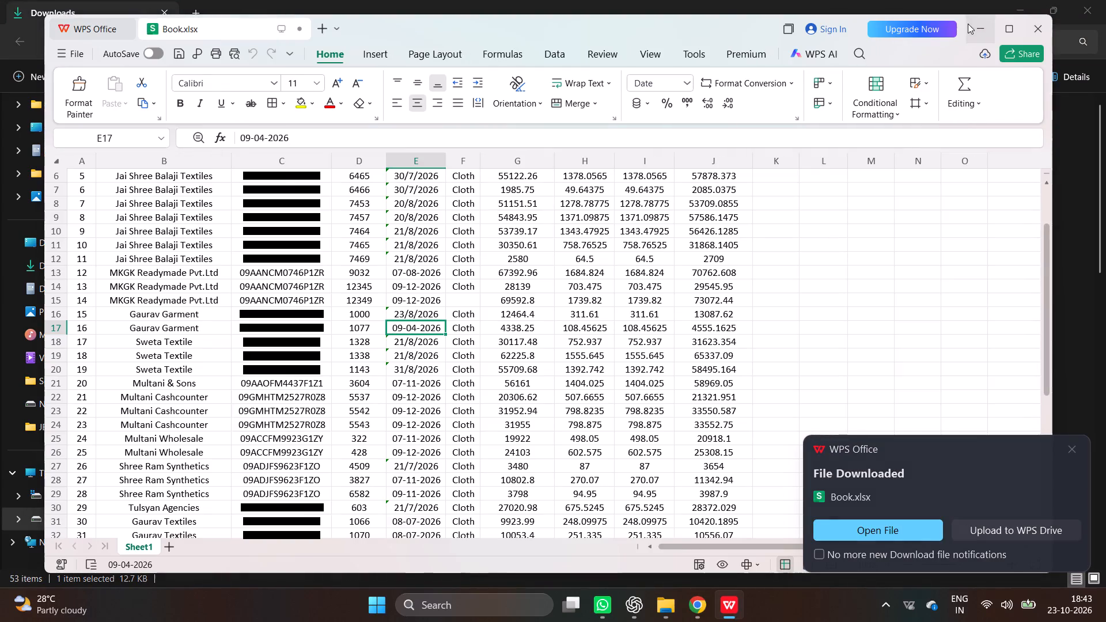
# Rename the newly downloaded Book workbook in Downloads as GST_JUL_AUG_SEP.
pyautogui.click(163, 141)
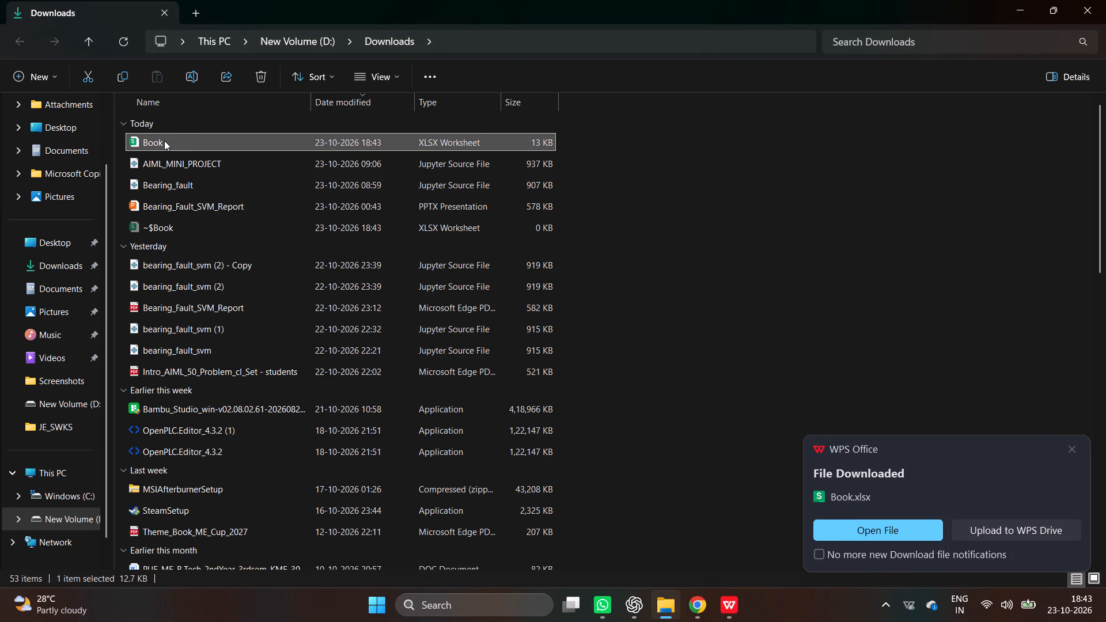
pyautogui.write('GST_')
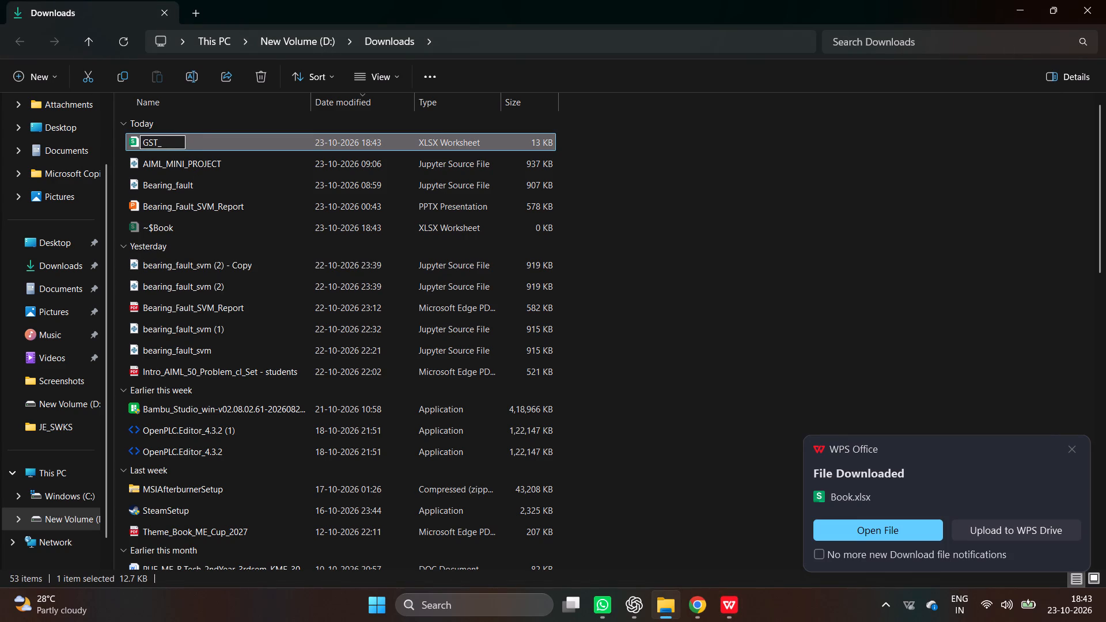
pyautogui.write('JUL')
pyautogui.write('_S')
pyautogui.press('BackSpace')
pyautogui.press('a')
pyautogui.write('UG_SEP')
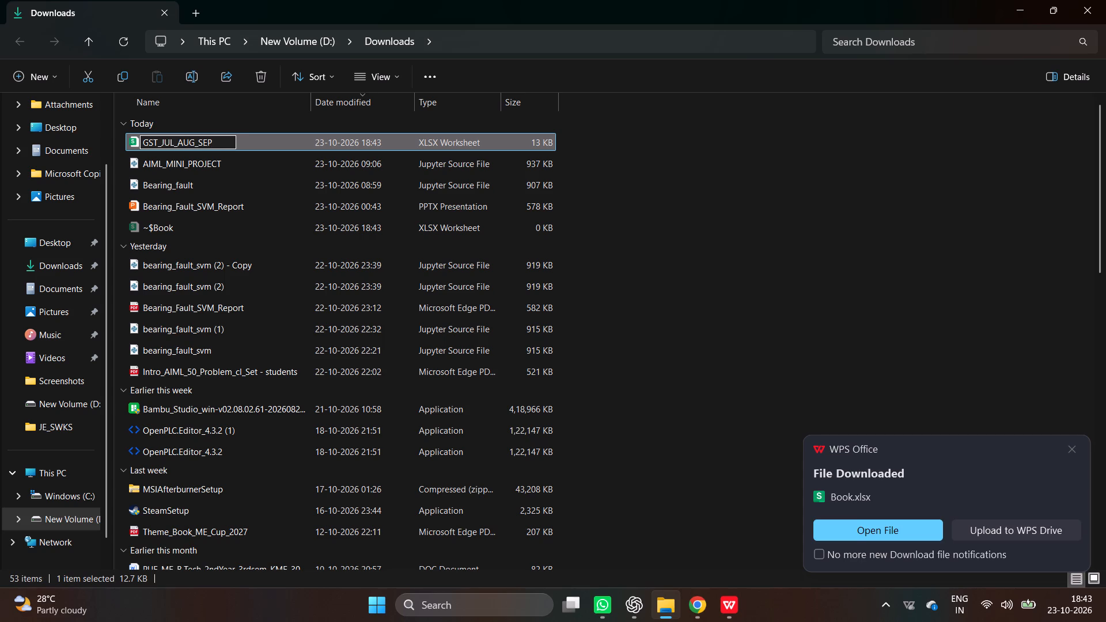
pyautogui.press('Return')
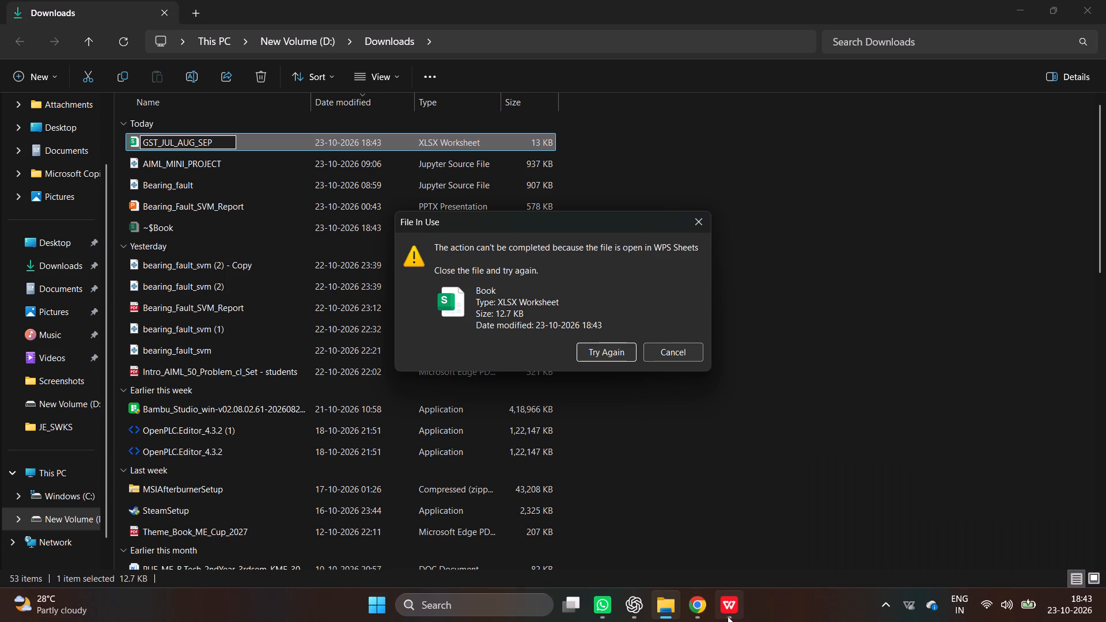
# Close the Book workbook that is open in WPS Office so the file can be renamed.
pyautogui.click(786, 469)
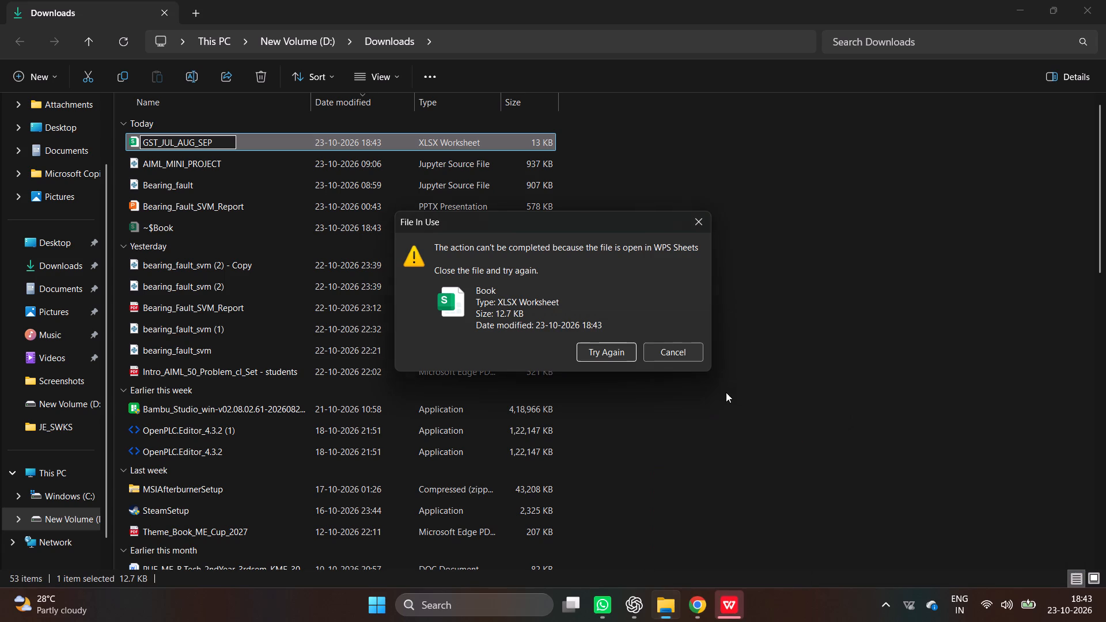
pyautogui.click(726, 392)
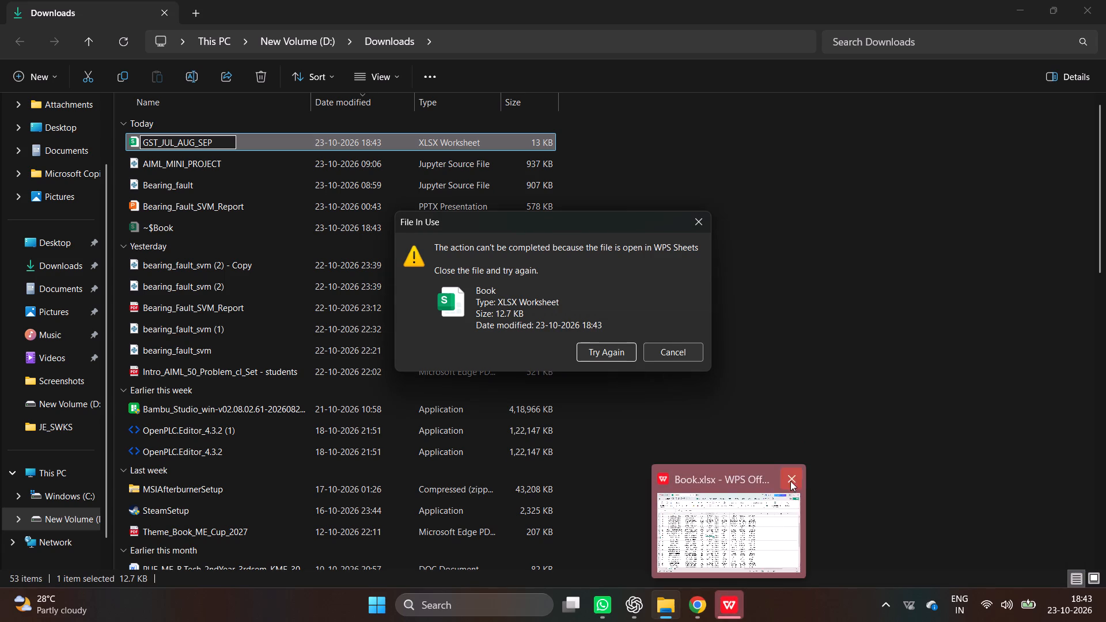
pyautogui.click(790, 477)
pyautogui.click(729, 396)
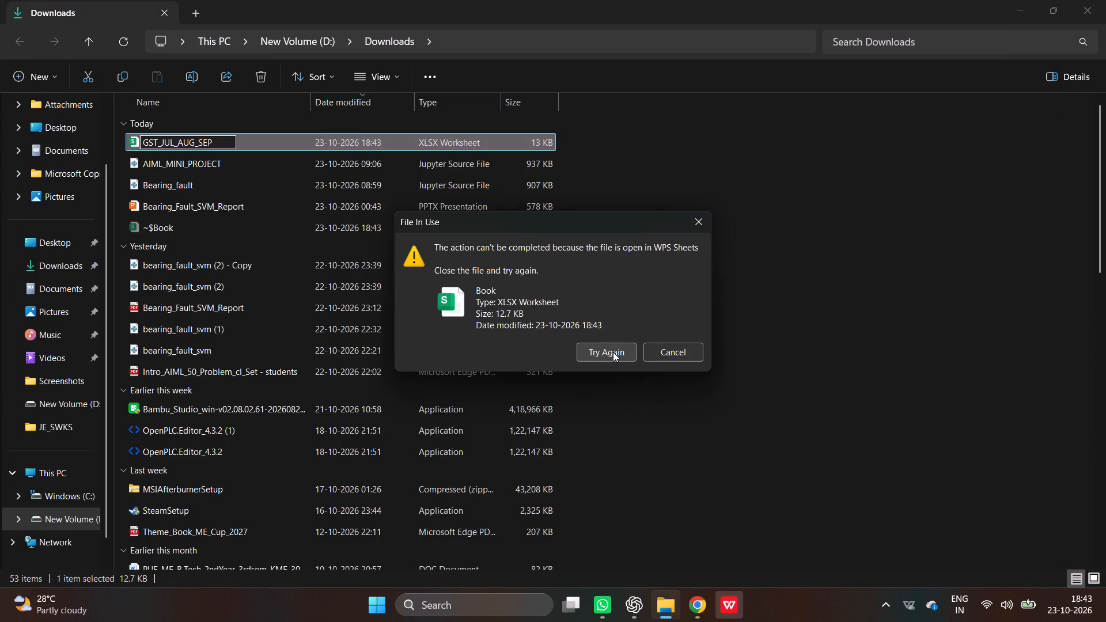
# Retry the pending rename of the Book workbook to GST_JUL_AUG_SEP.
pyautogui.click(613, 352)
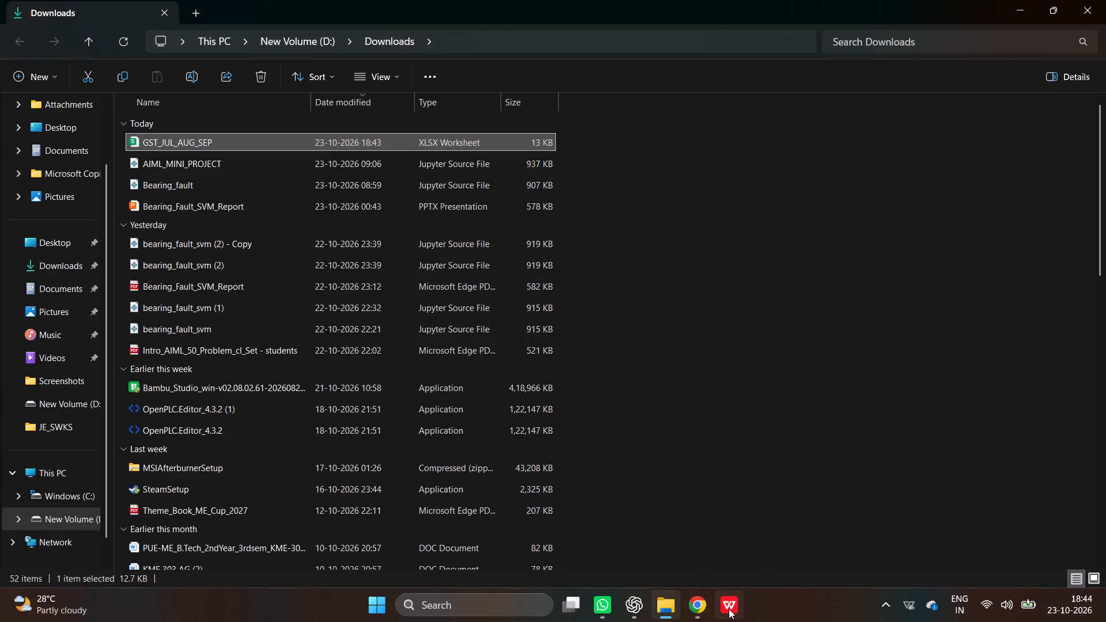
pyautogui.rightClick(729, 609)
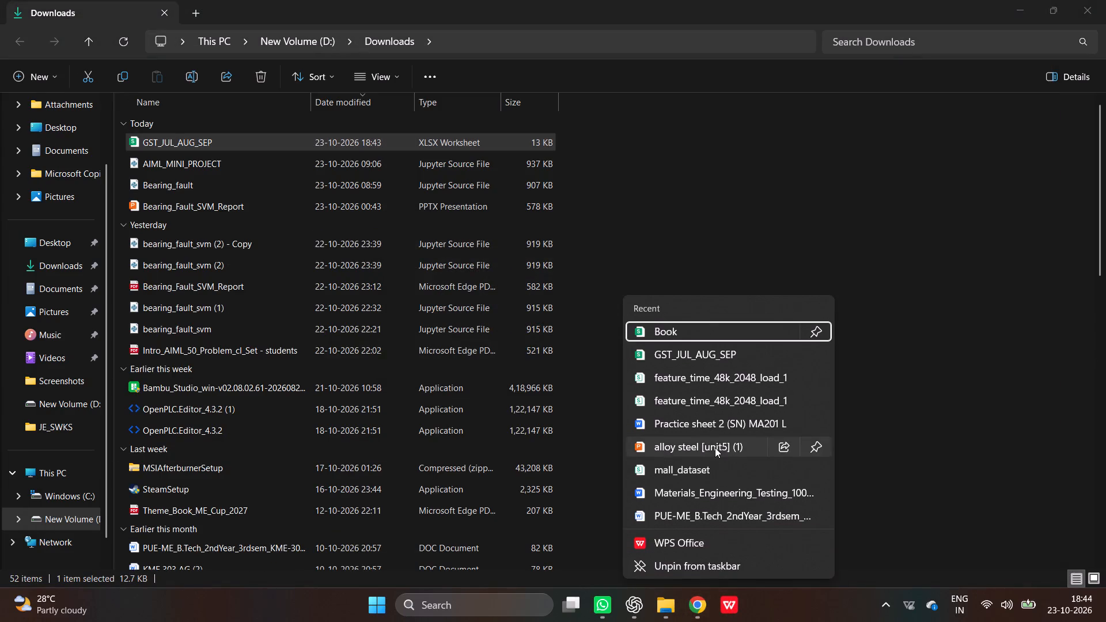
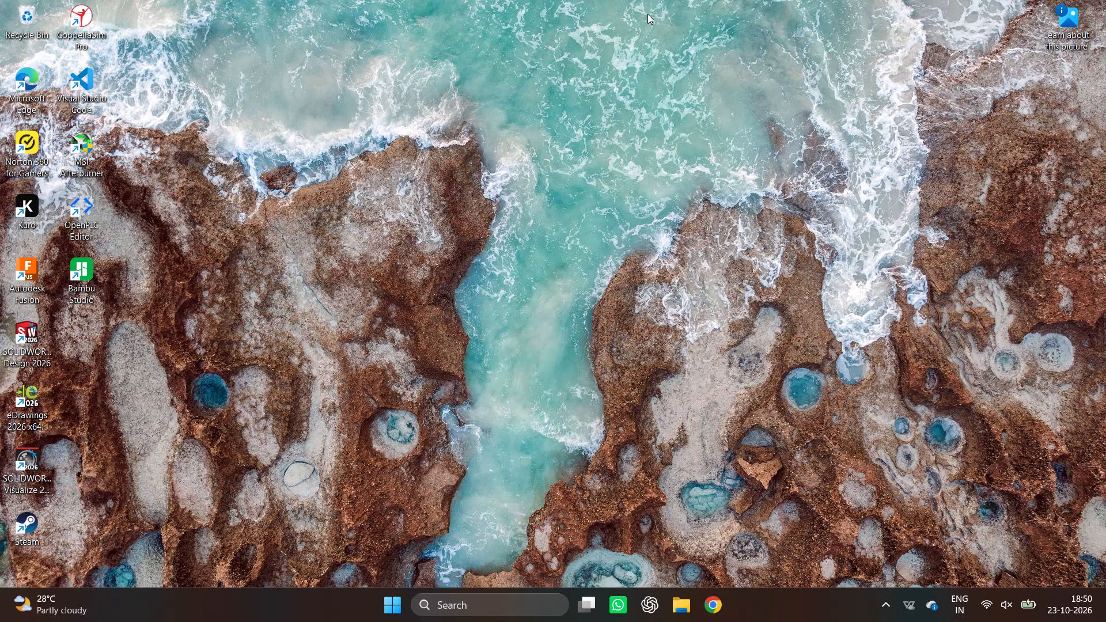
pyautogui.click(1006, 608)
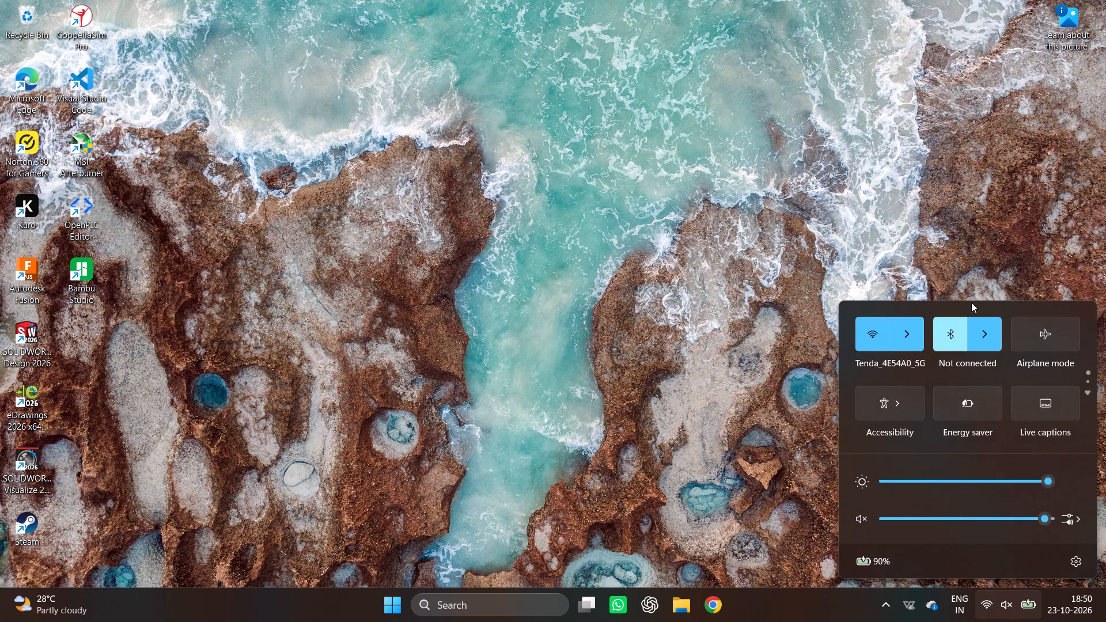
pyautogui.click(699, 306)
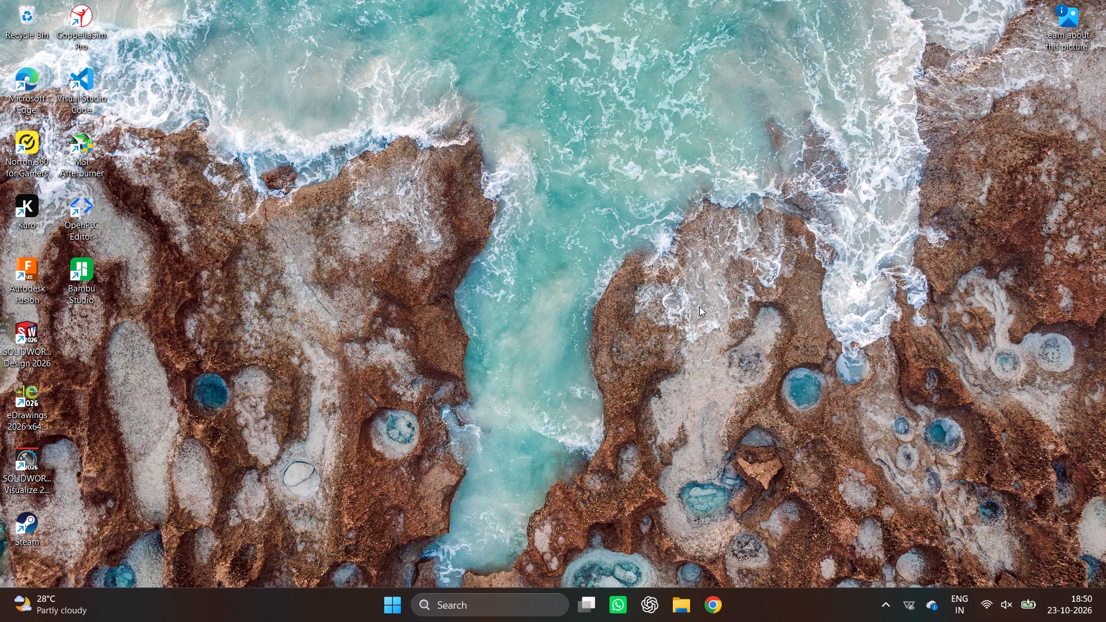
# Open Chrome and switch to the kiet.edu profile in its own browser window.
pyautogui.click(706, 609)
pyautogui.click(371, 347)
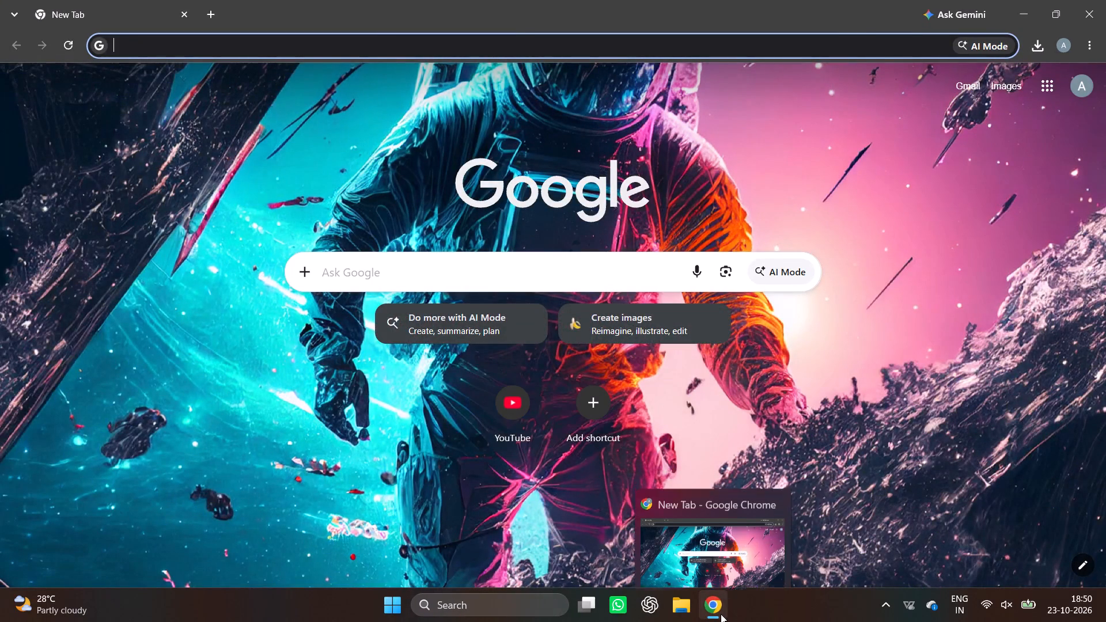
pyautogui.click(1062, 45)
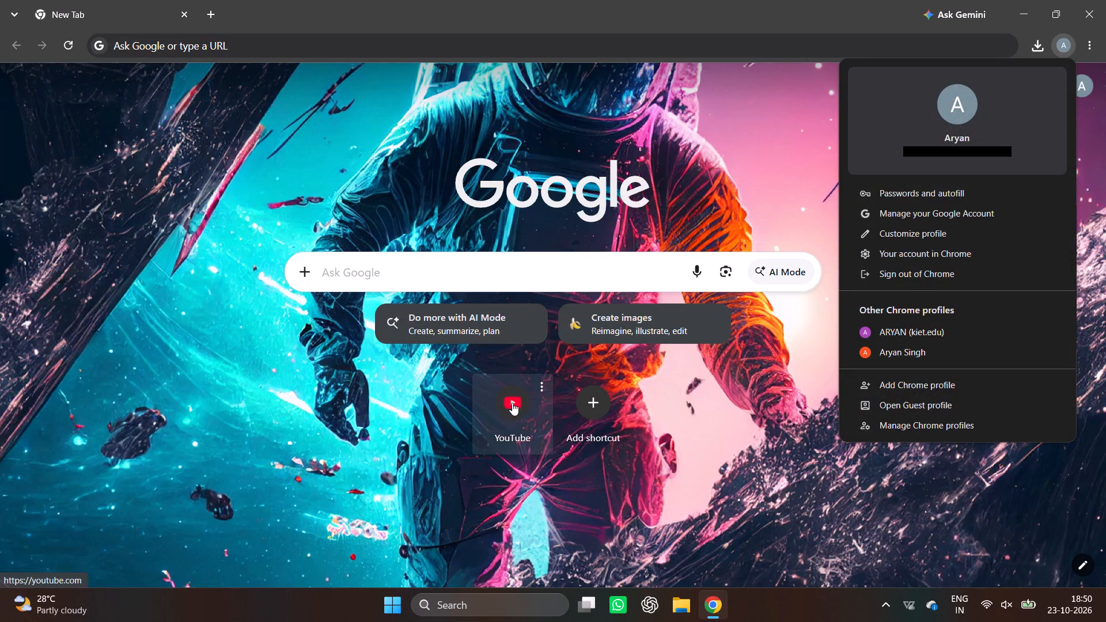
pyautogui.click(915, 335)
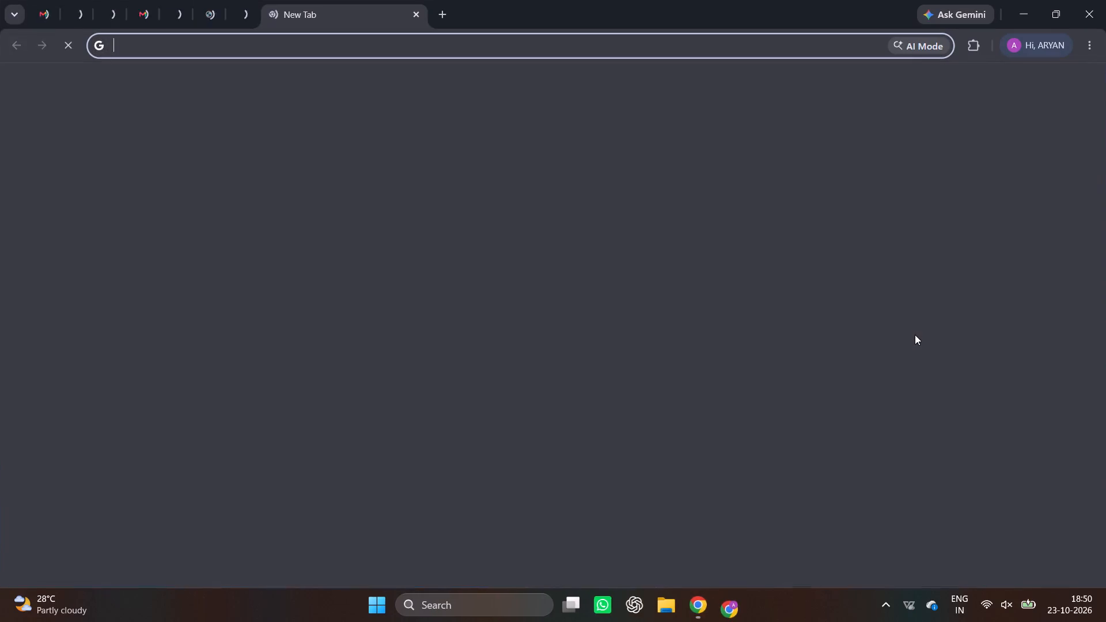
# Show the list of open and recently closed tabs in the kiet.edu profile window.
pyautogui.click(18, 12)
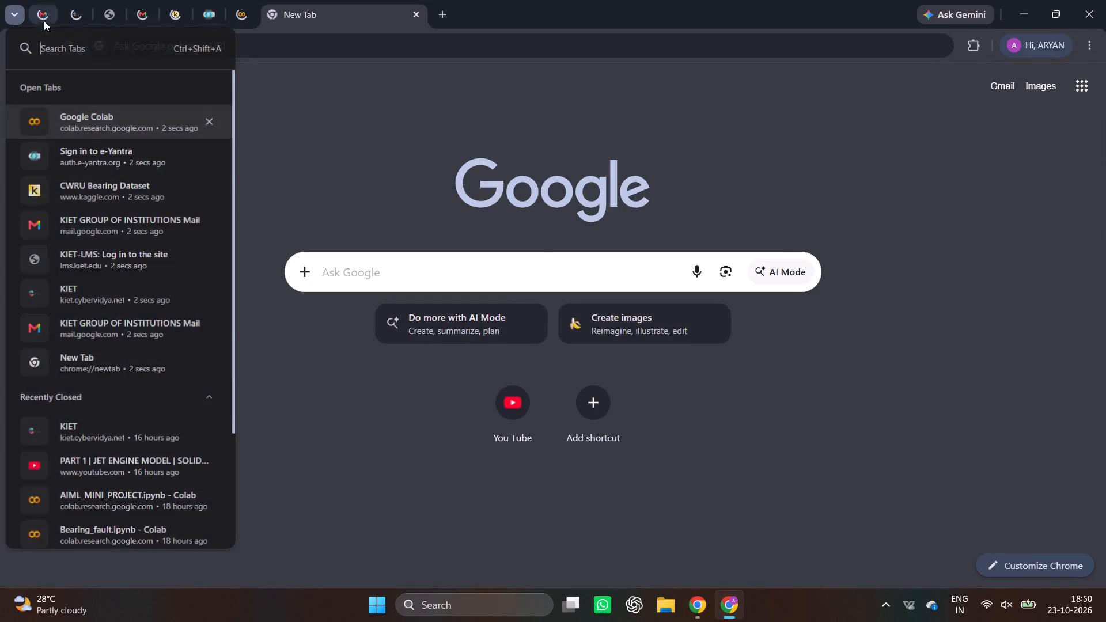